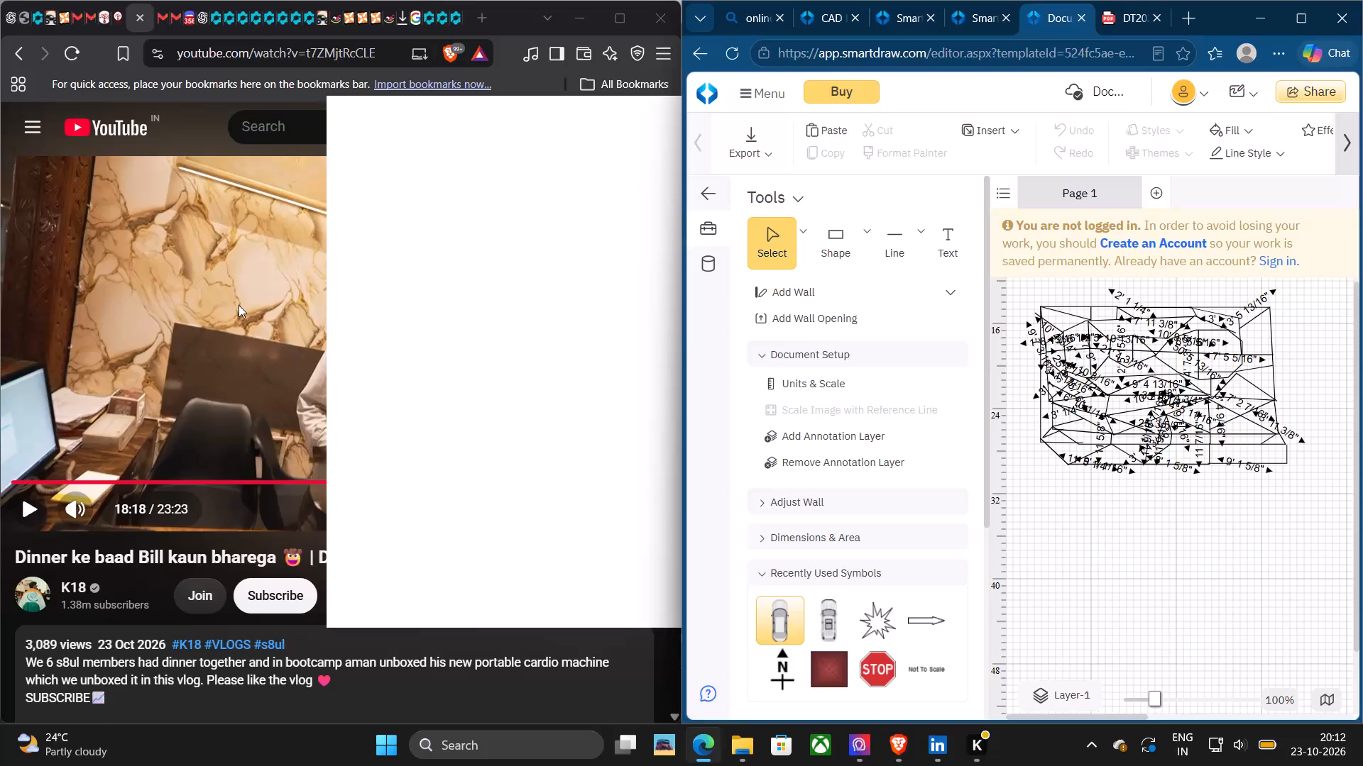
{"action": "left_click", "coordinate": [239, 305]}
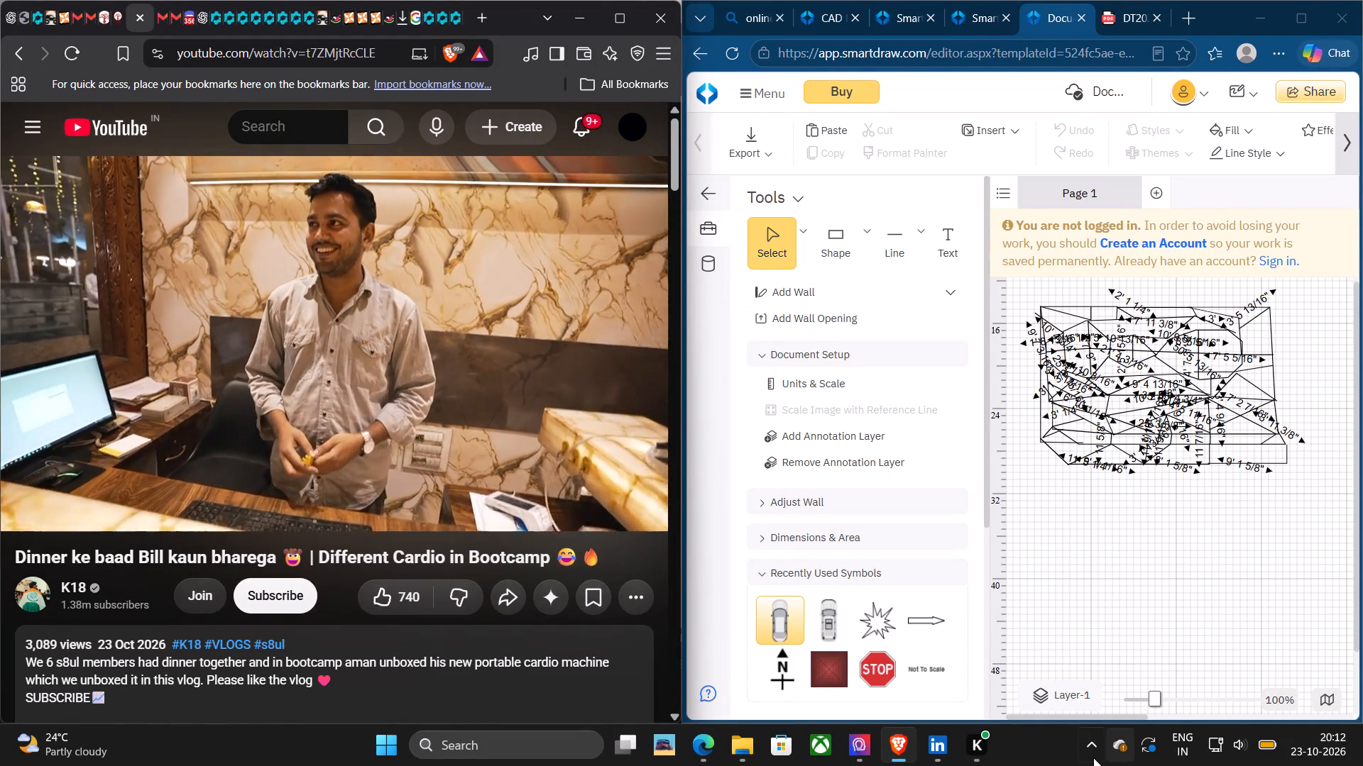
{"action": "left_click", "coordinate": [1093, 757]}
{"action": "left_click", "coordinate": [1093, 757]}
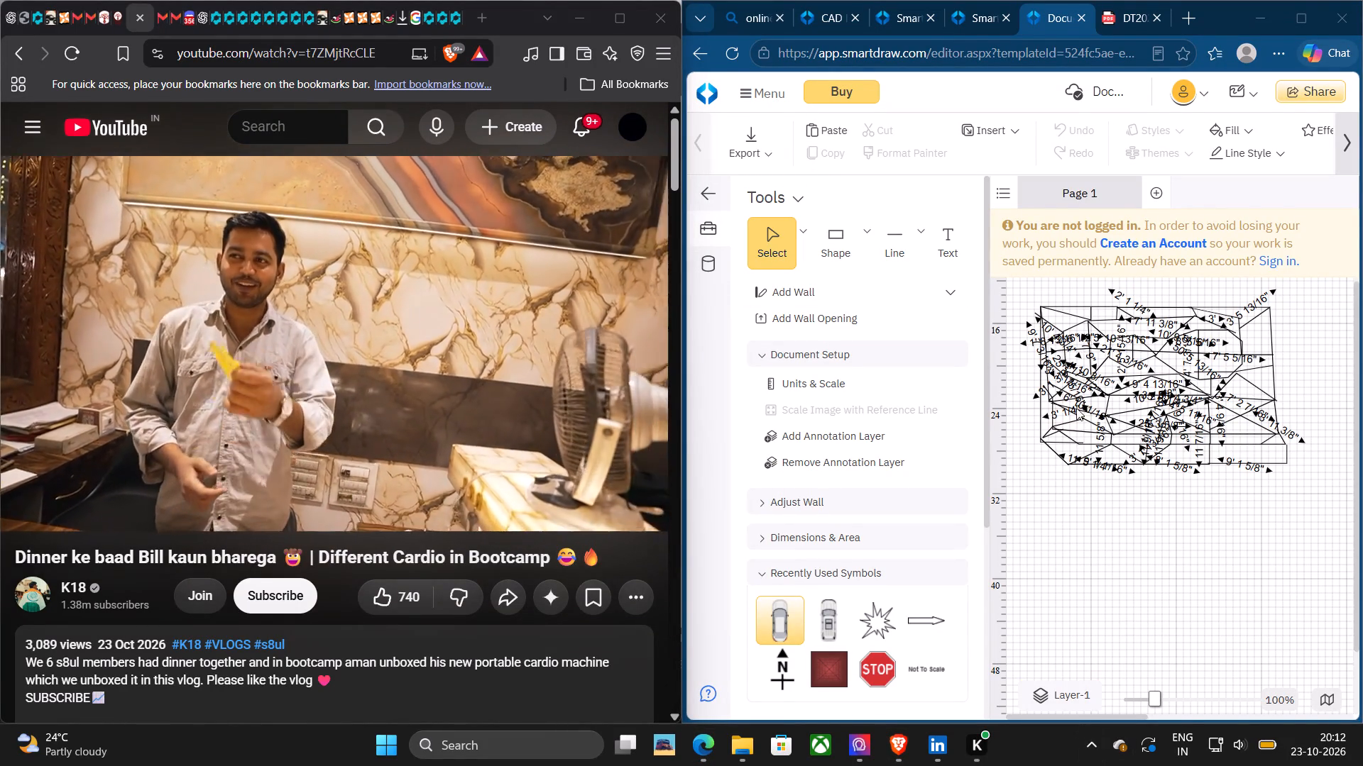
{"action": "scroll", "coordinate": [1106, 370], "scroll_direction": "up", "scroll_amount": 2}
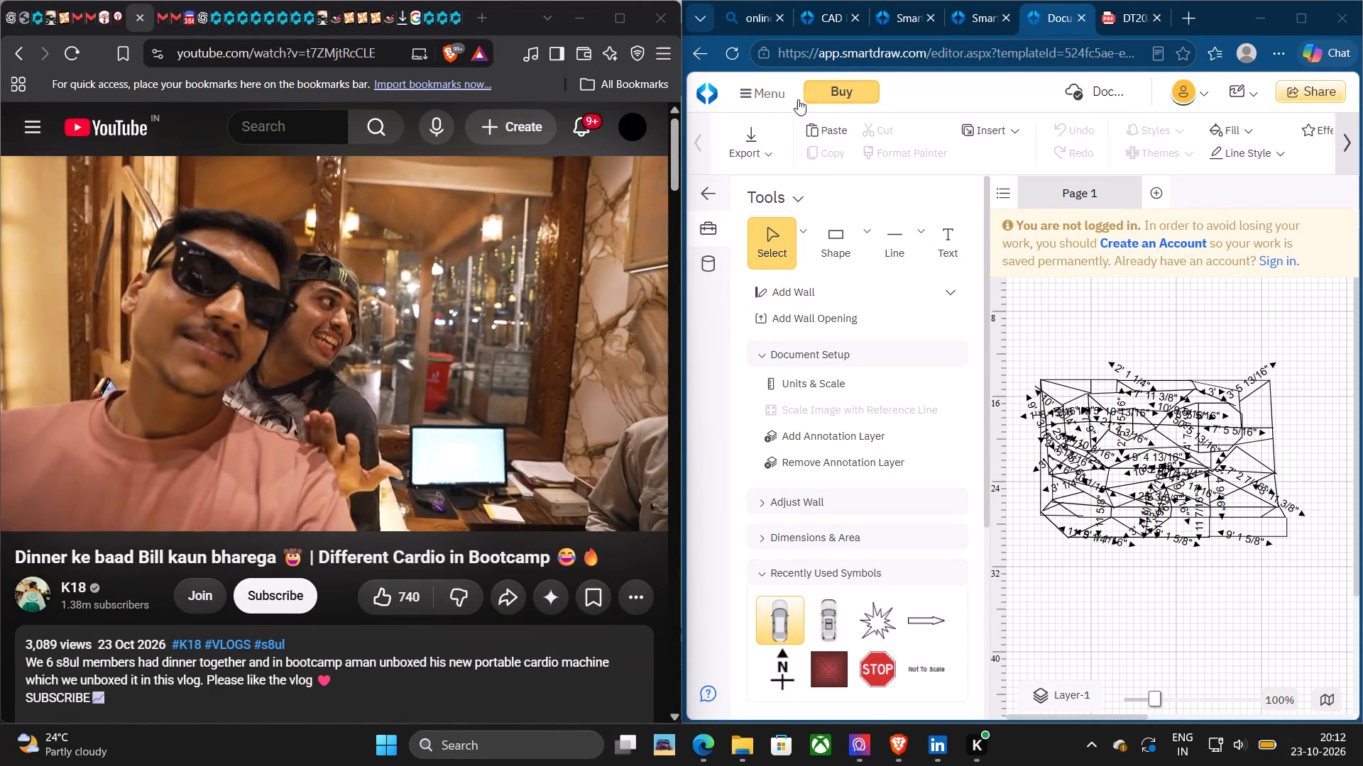
Close the existing drawing's tab and start a new document from the Accident Reconstruction template.
{"action": "left_click", "coordinate": [983, 23]}
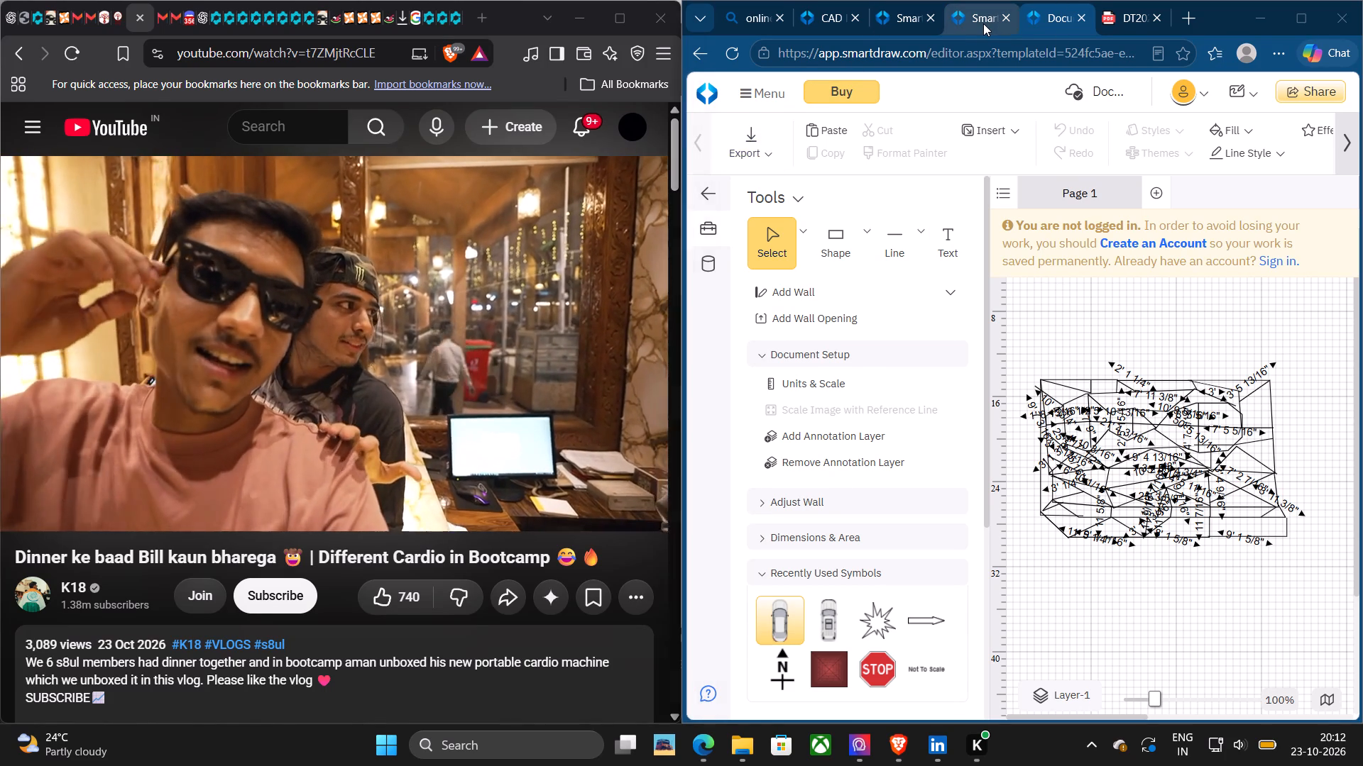
{"action": "left_click", "coordinate": [1077, 18]}
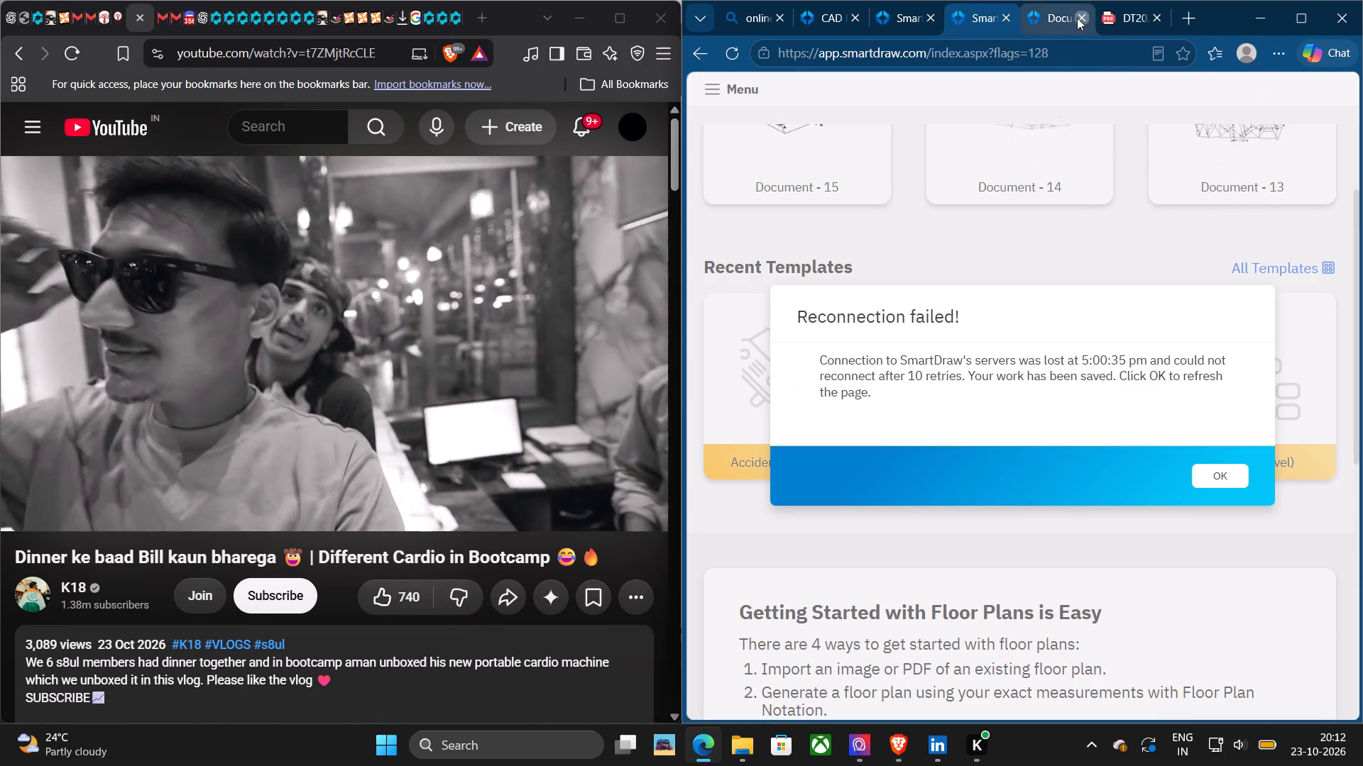
{"action": "left_click", "coordinate": [1223, 475]}
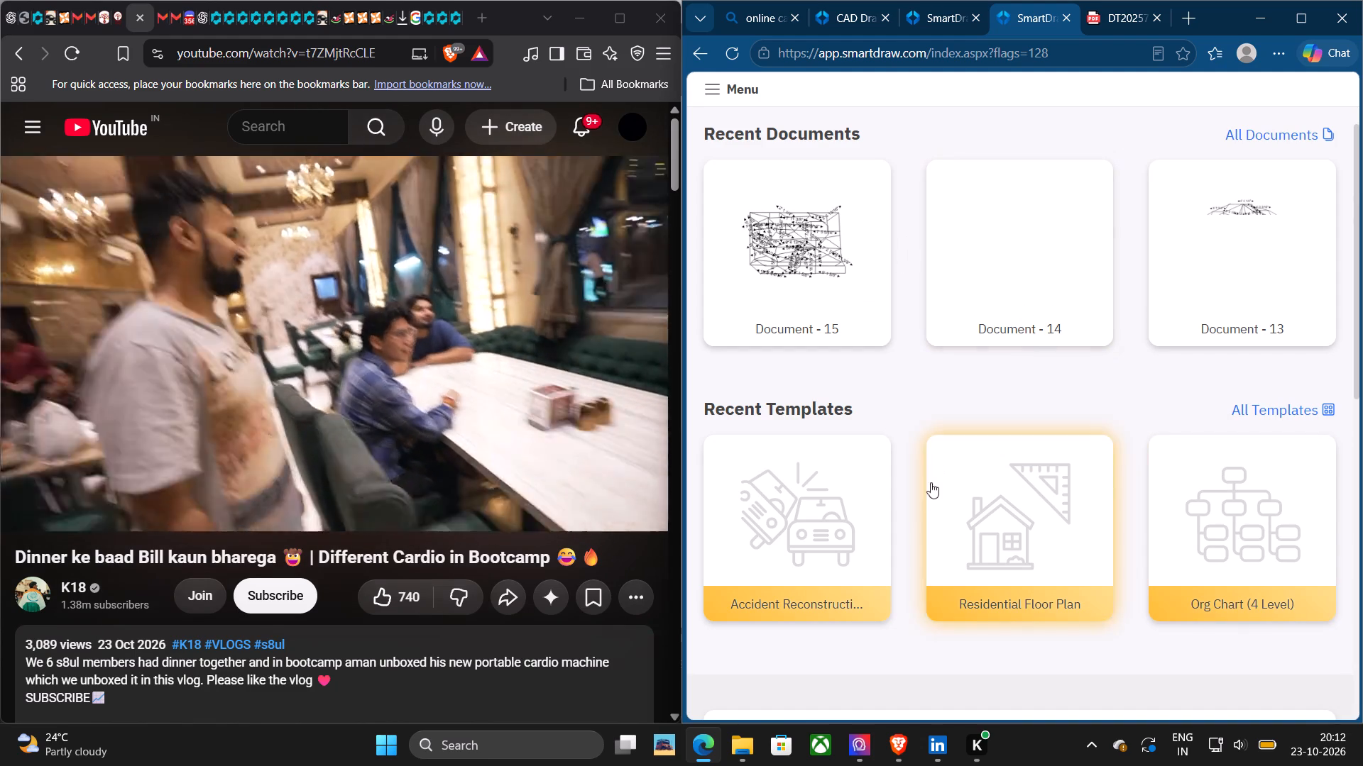
{"action": "left_click", "coordinate": [877, 522]}
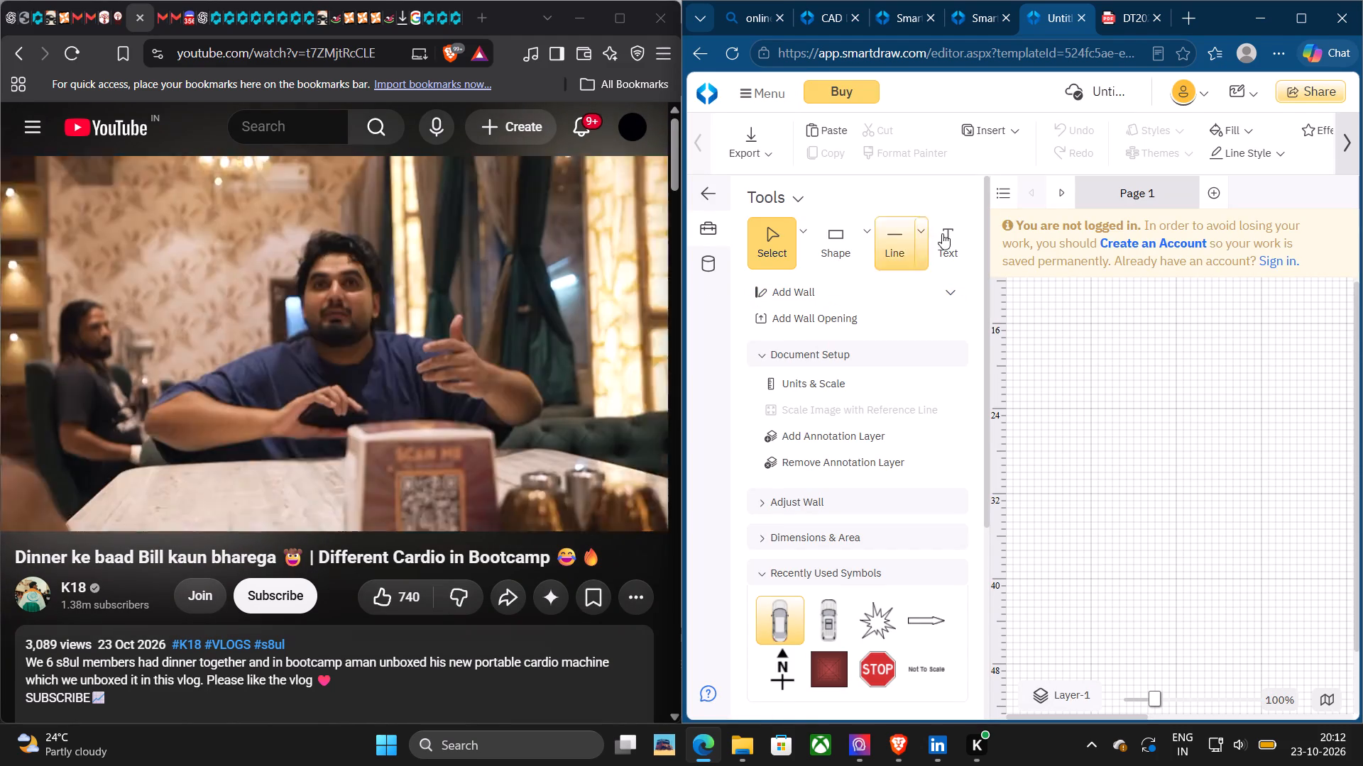
Draw a horizontal line about 3' 7 3/4" long near the top of the blank page.
{"action": "left_click", "coordinate": [905, 238]}
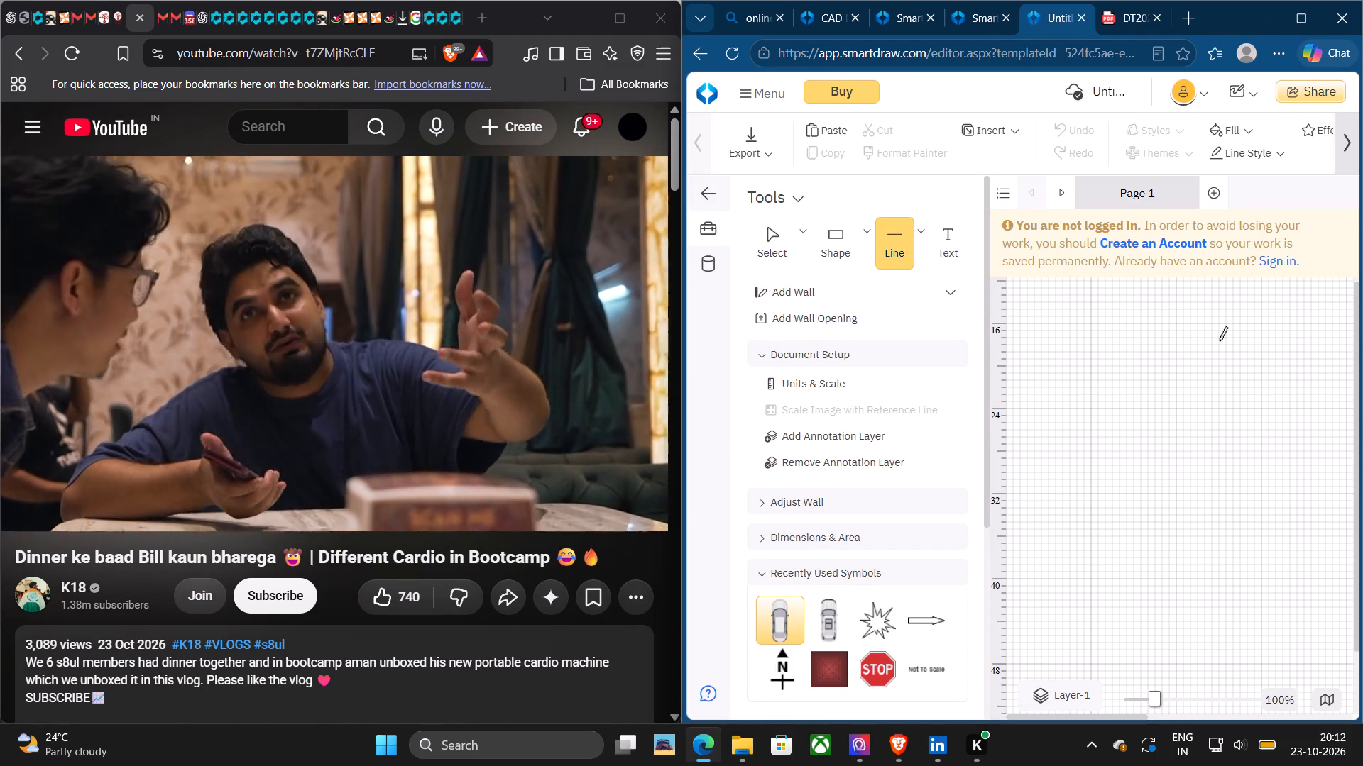
{"action": "scroll", "coordinate": [1219, 340], "scroll_direction": "left", "scroll_amount": 1}
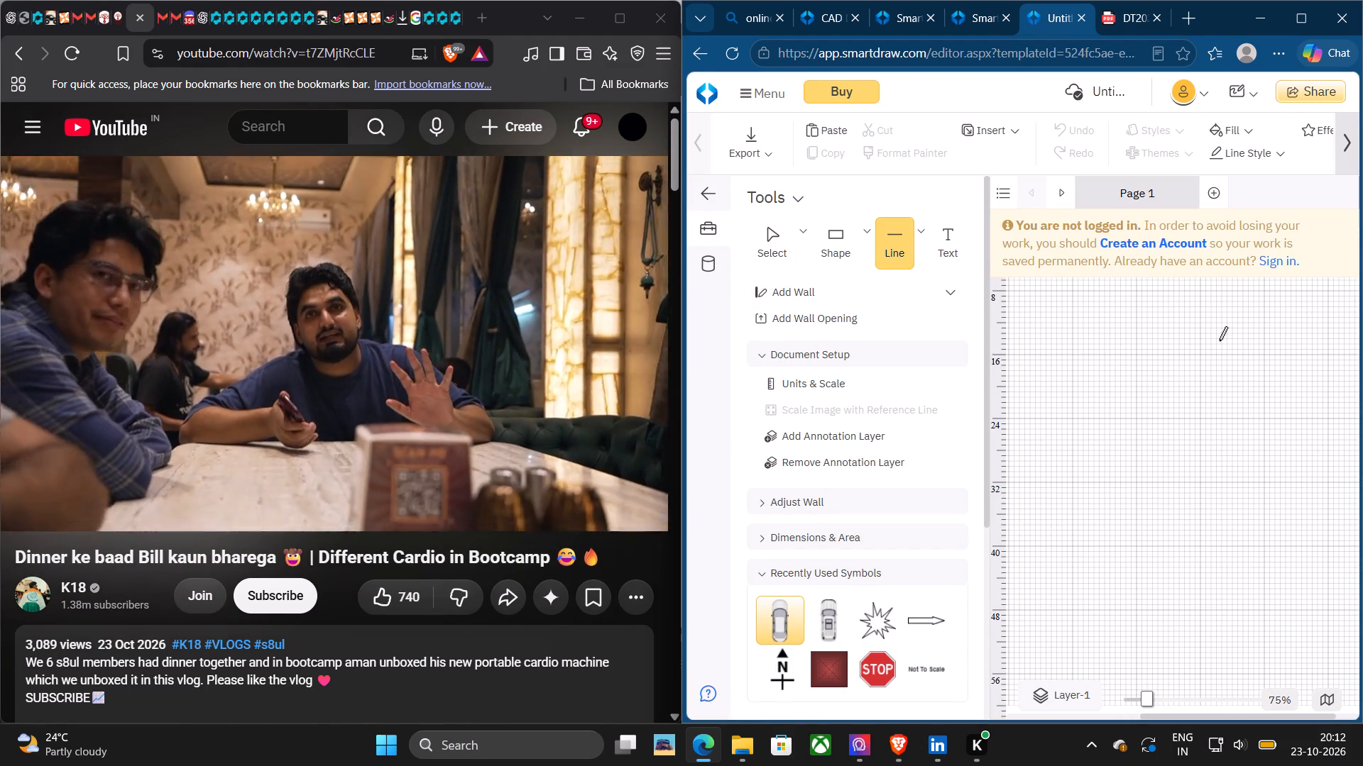
{"action": "scroll", "coordinate": [1219, 340], "scroll_direction": "left", "scroll_amount": 1}
{"action": "left_click_drag", "start_coordinate": [1153, 313], "coordinate": [1174, 313]}
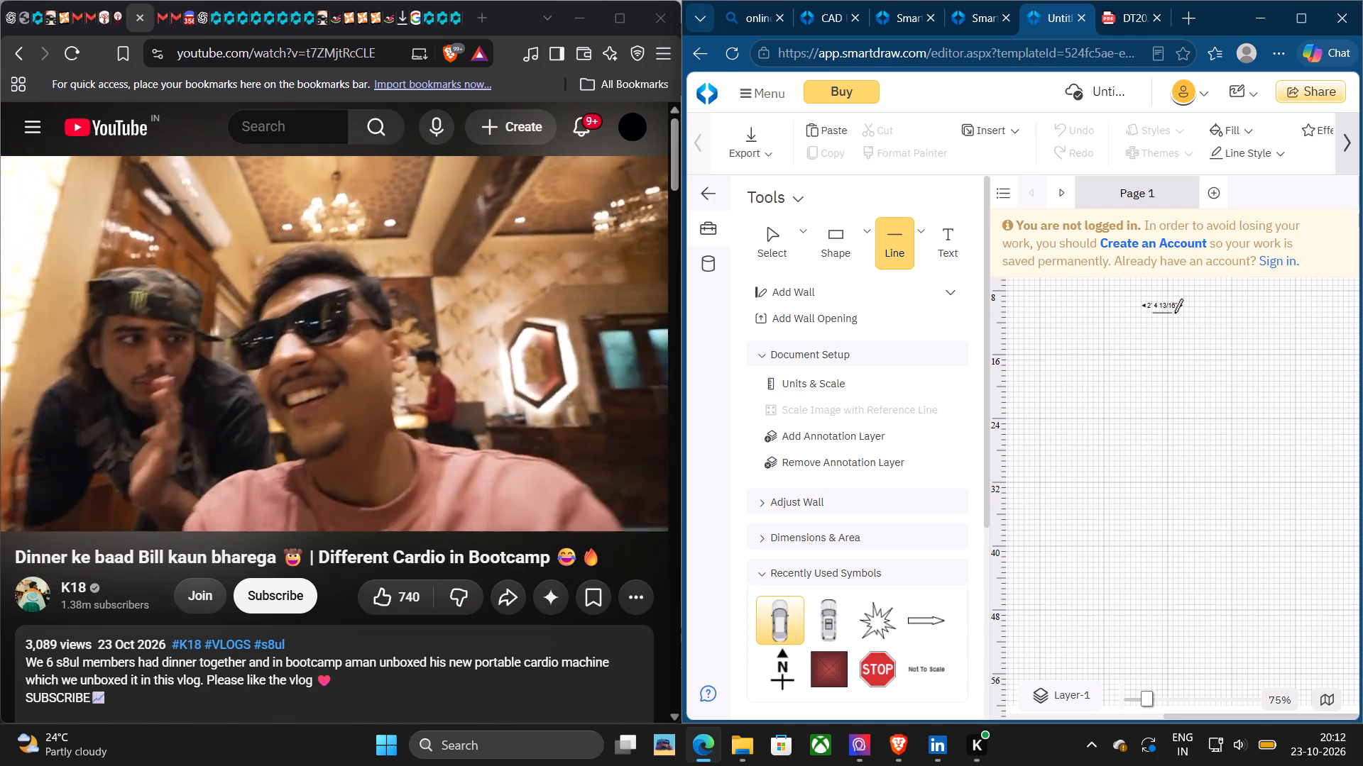
{"action": "left_click_drag", "start_coordinate": [1174, 313], "coordinate": [1182, 313]}
{"action": "left_click", "coordinate": [1182, 313]}
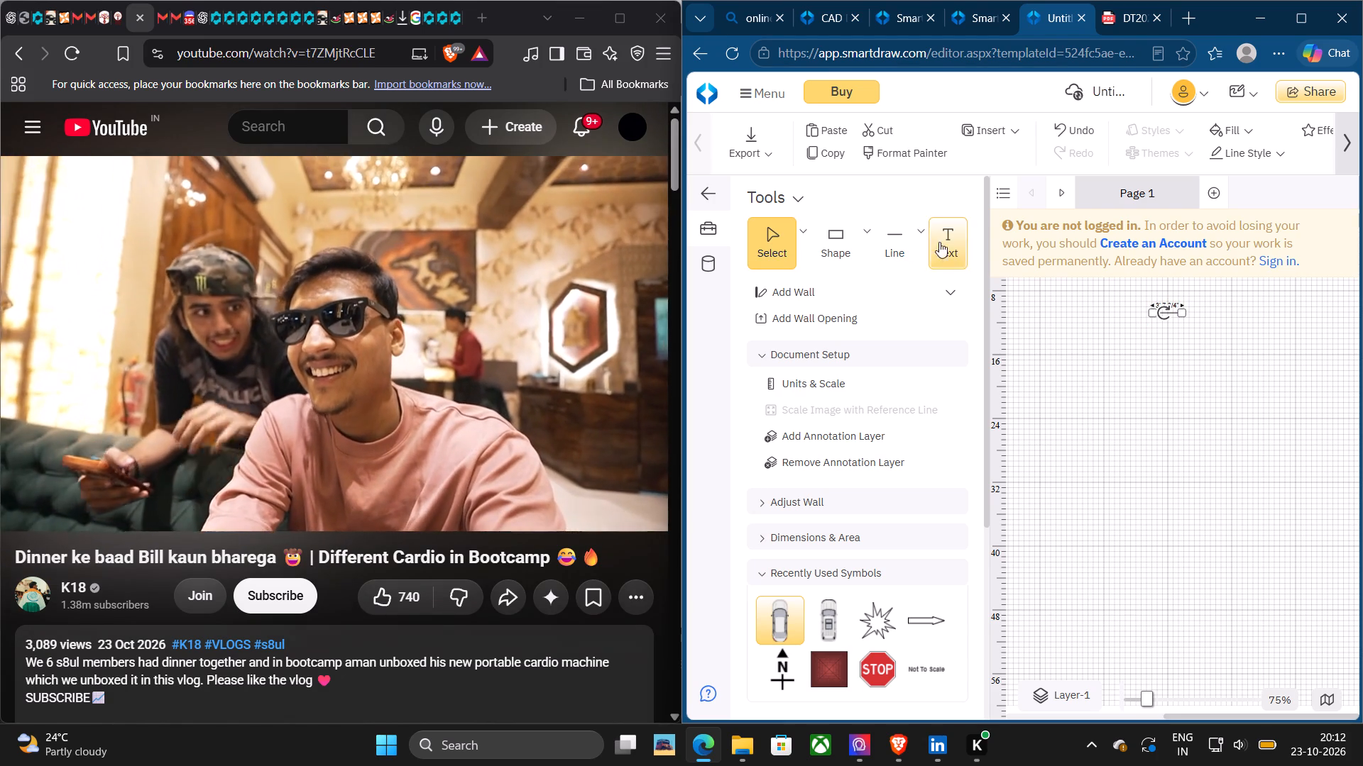
Add a short downward-sloping line segment to each end of the horizontal line, for a total length of about 8' 2 11/16".
{"action": "left_click", "coordinate": [905, 237]}
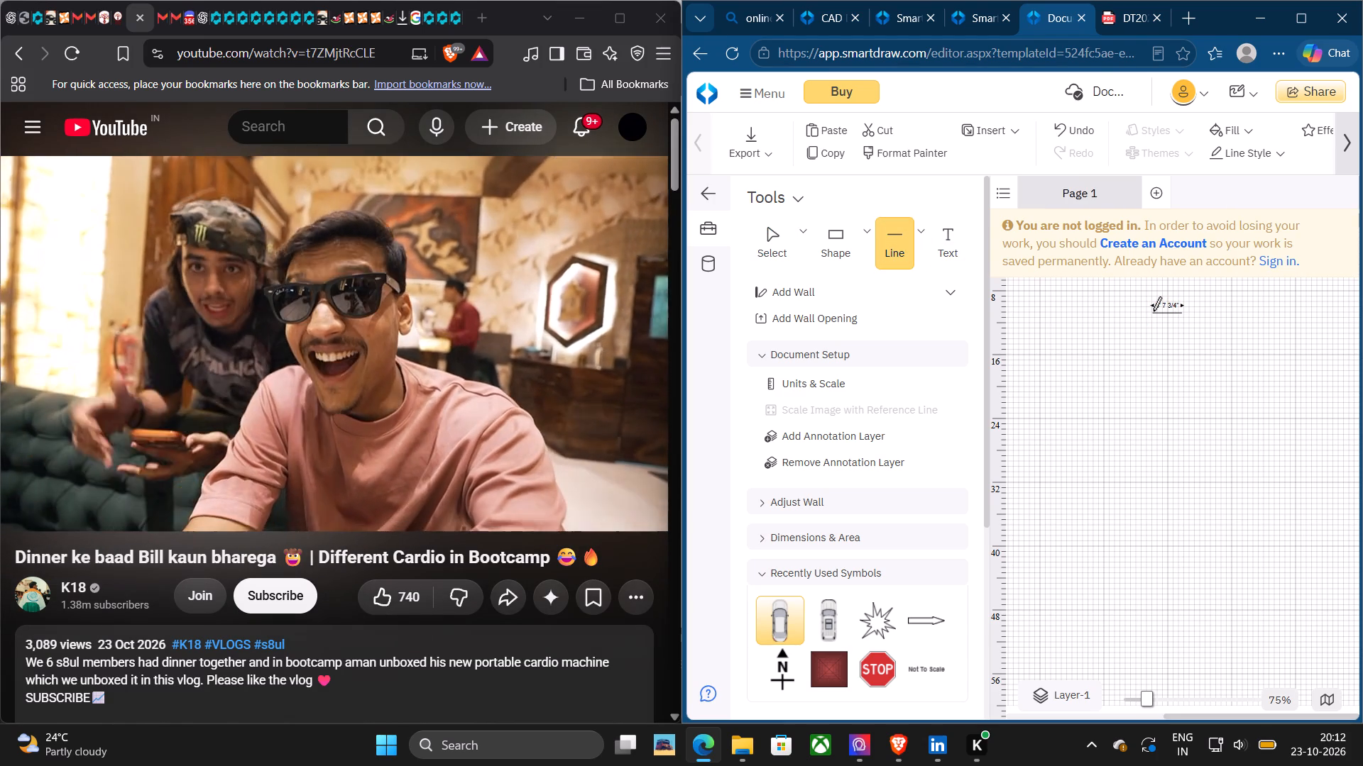
{"action": "left_click", "coordinate": [1150, 311]}
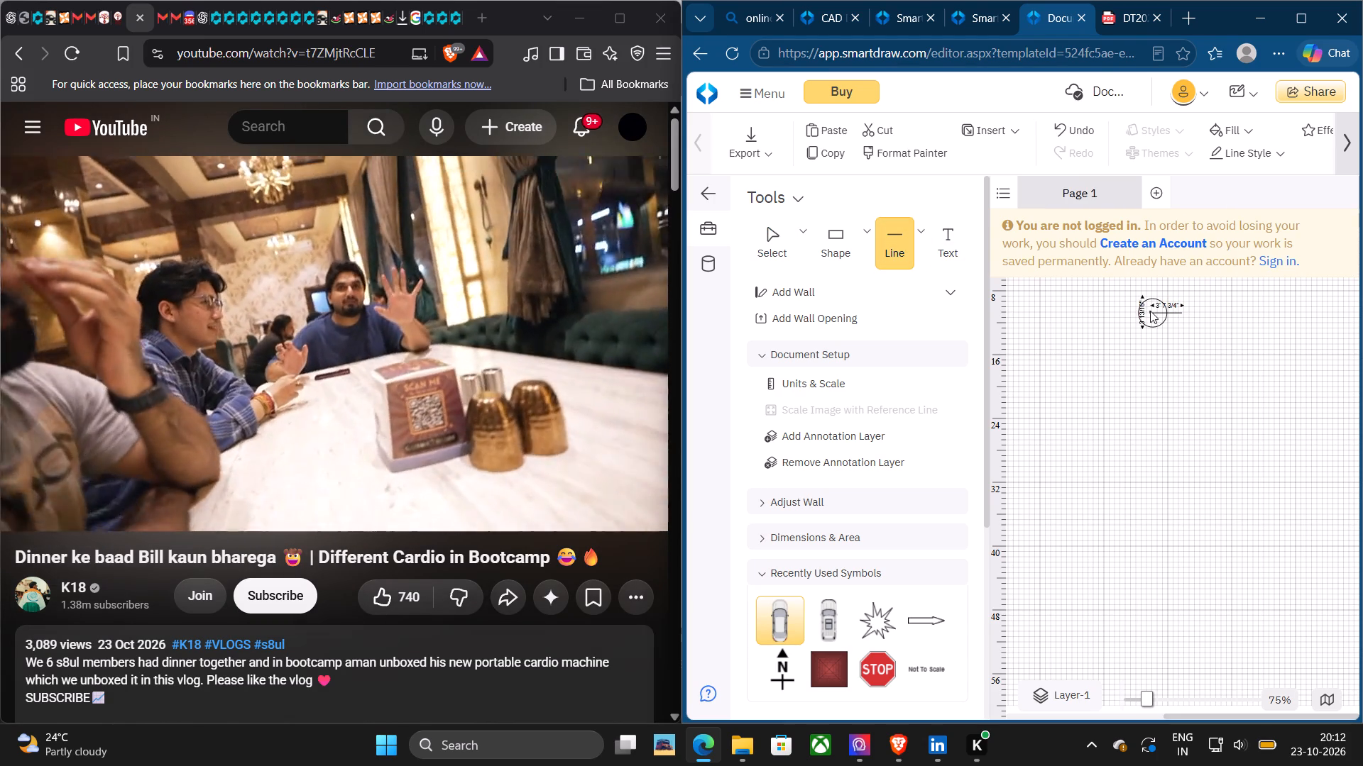
{"action": "left_click", "coordinate": [1132, 318]}
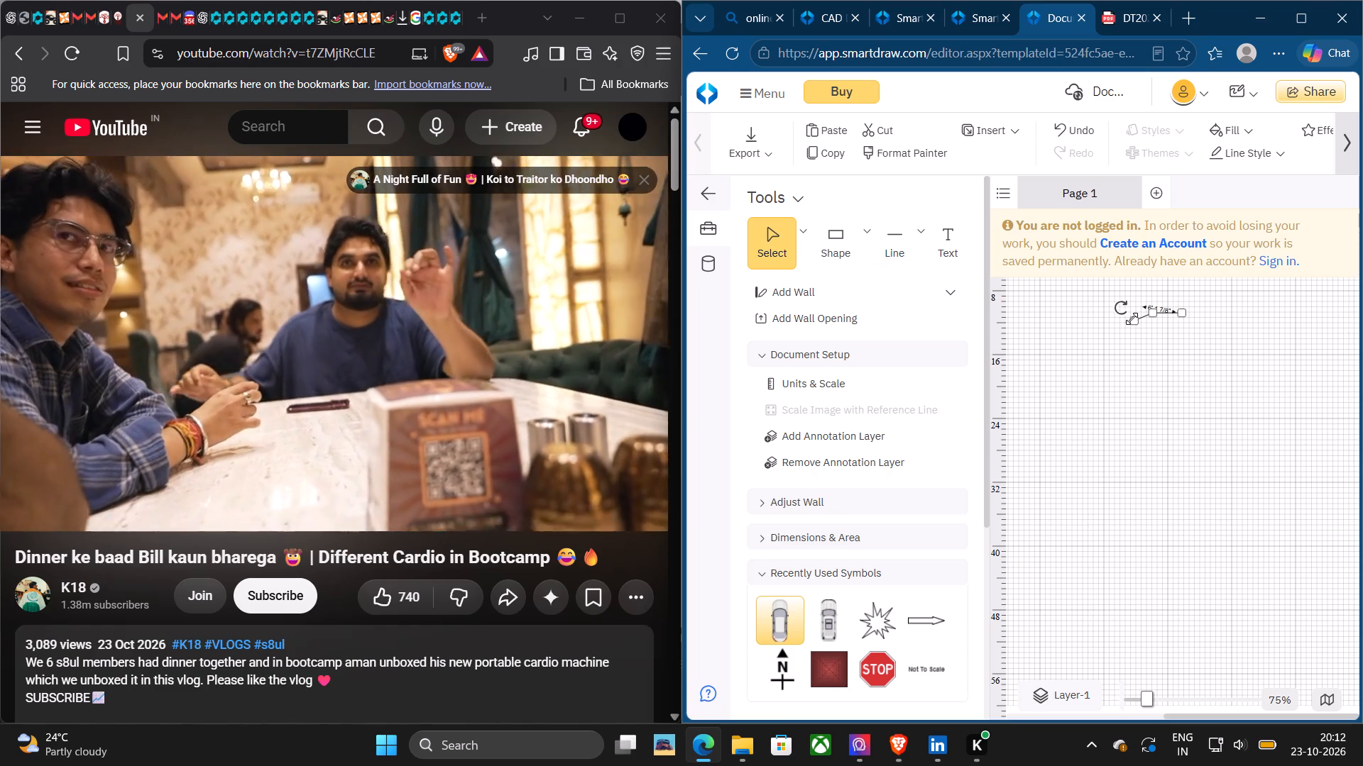
{"action": "left_click", "coordinate": [889, 227]}
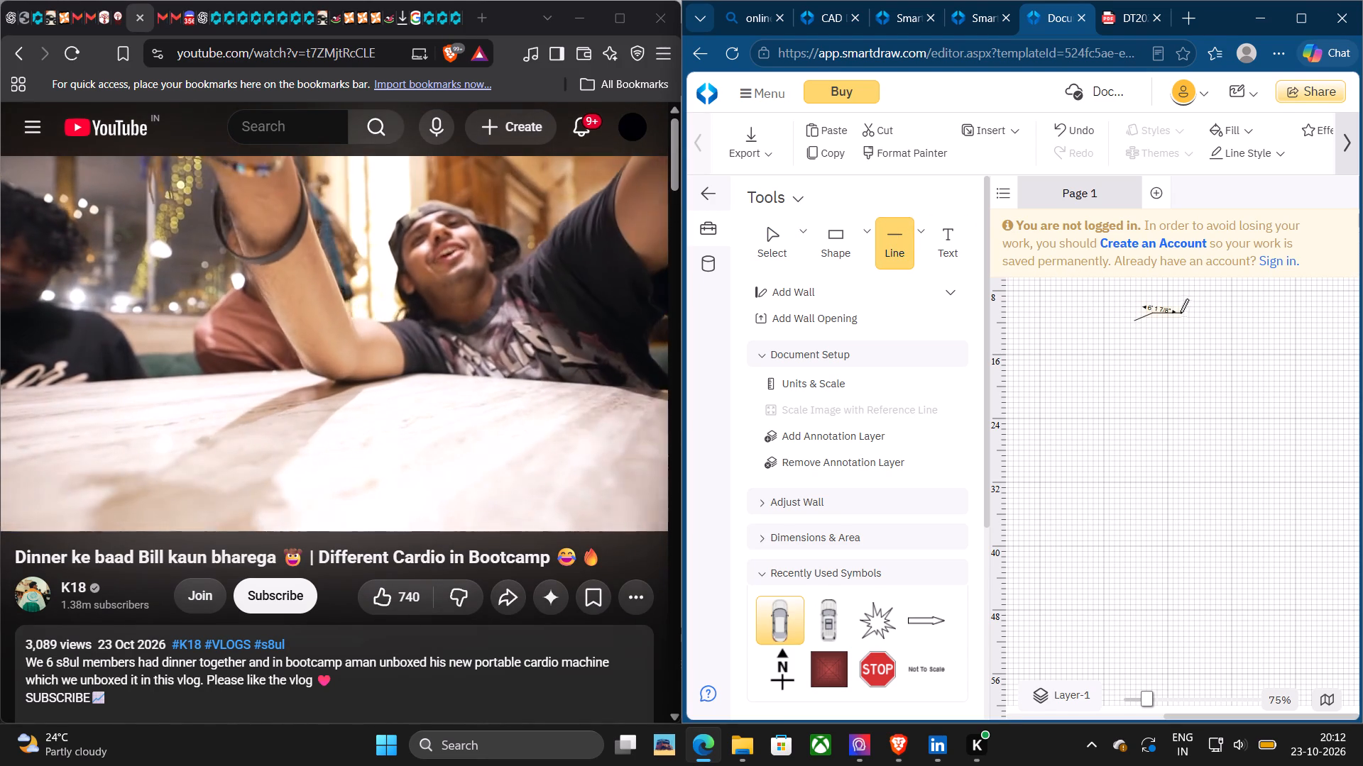
{"action": "left_click", "coordinate": [1180, 314]}
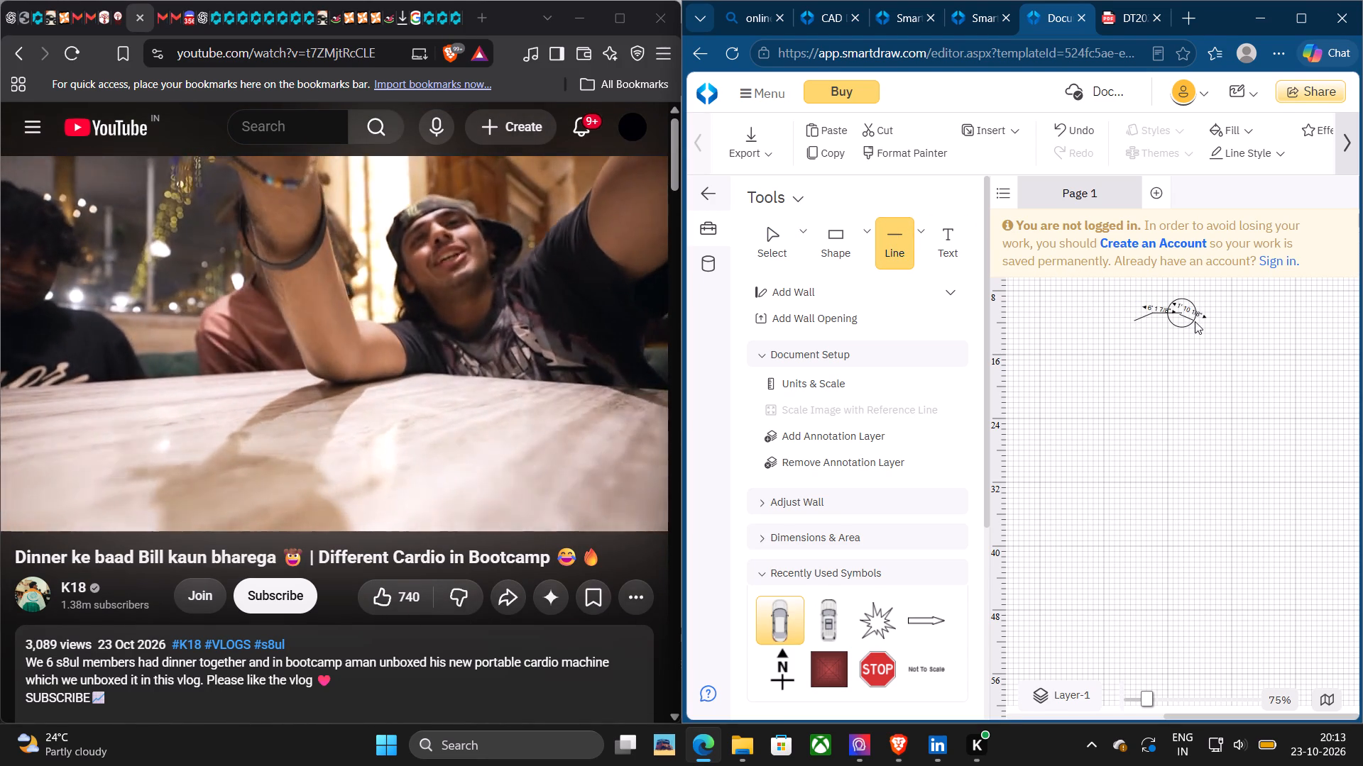
{"action": "left_click", "coordinate": [1195, 321]}
{"action": "left_click", "coordinate": [1186, 360]}
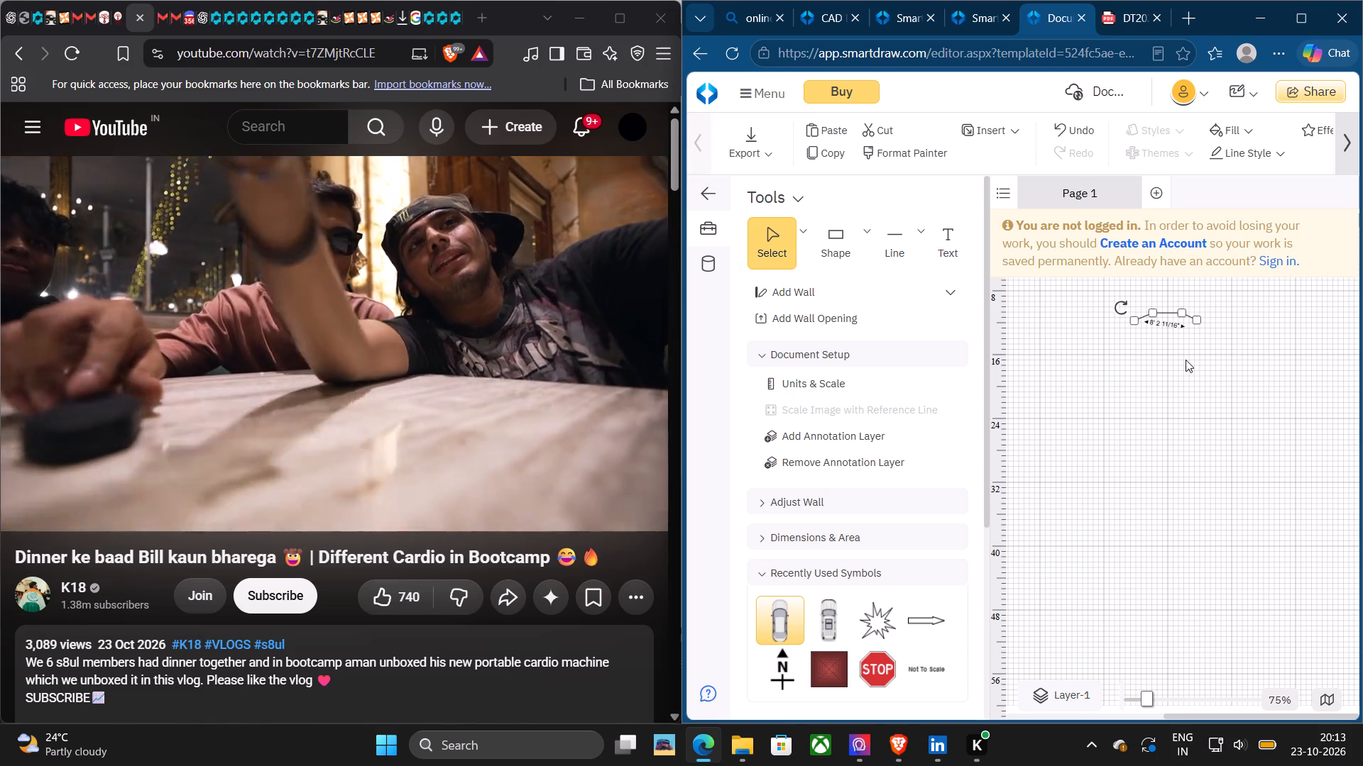
Extend both ends of the outline outward with nearly horizontal line segments, each about 3' long, first on the right.
{"action": "left_click", "coordinate": [882, 229]}
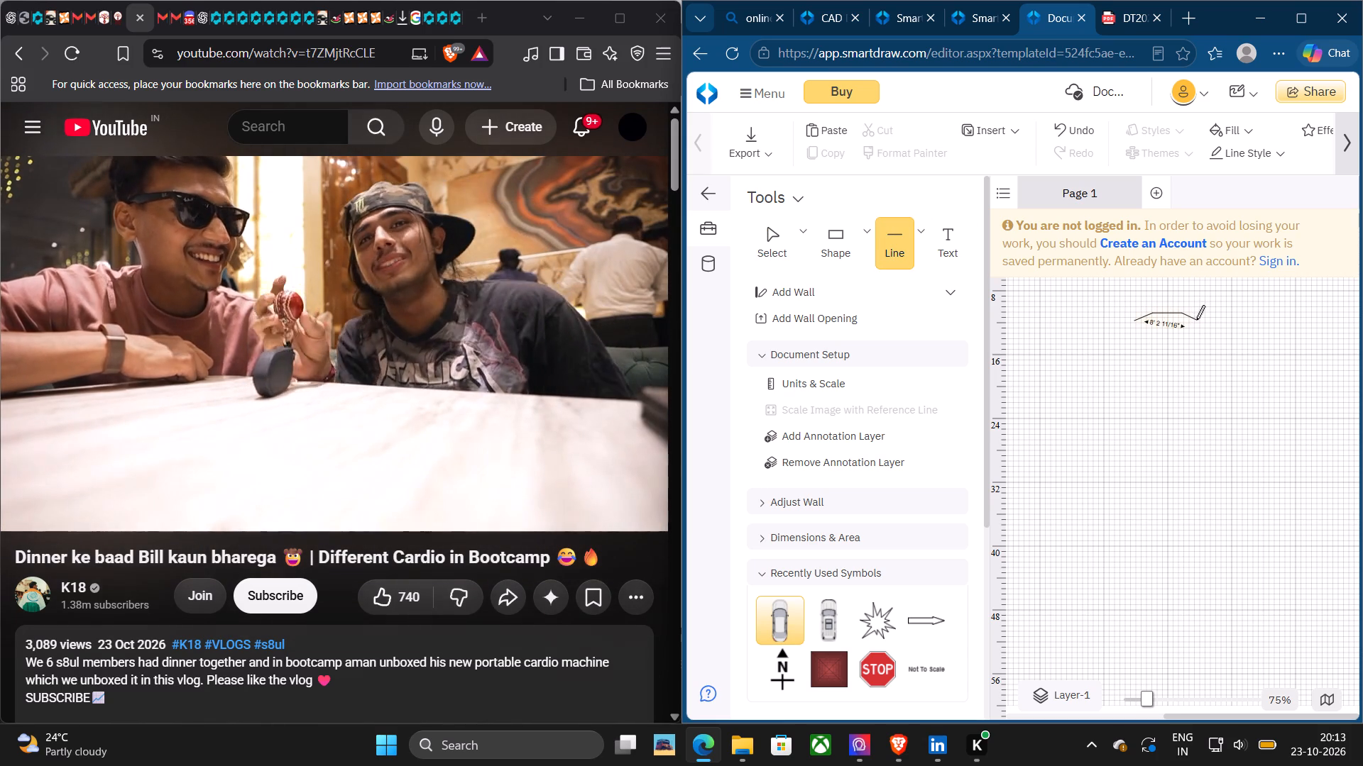
{"action": "left_click_drag", "start_coordinate": [1196, 319], "coordinate": [1221, 320]}
{"action": "left_click", "coordinate": [1221, 320]}
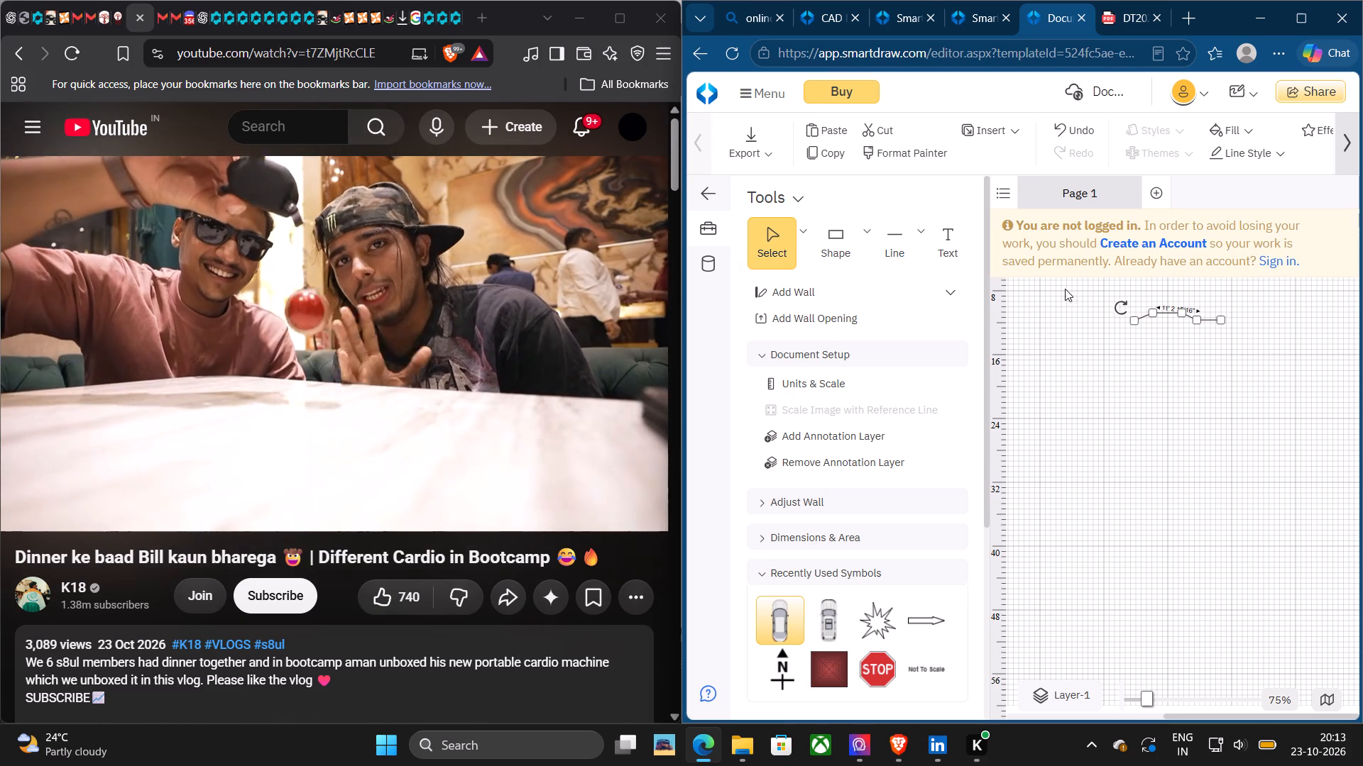
{"action": "left_click", "coordinate": [900, 250]}
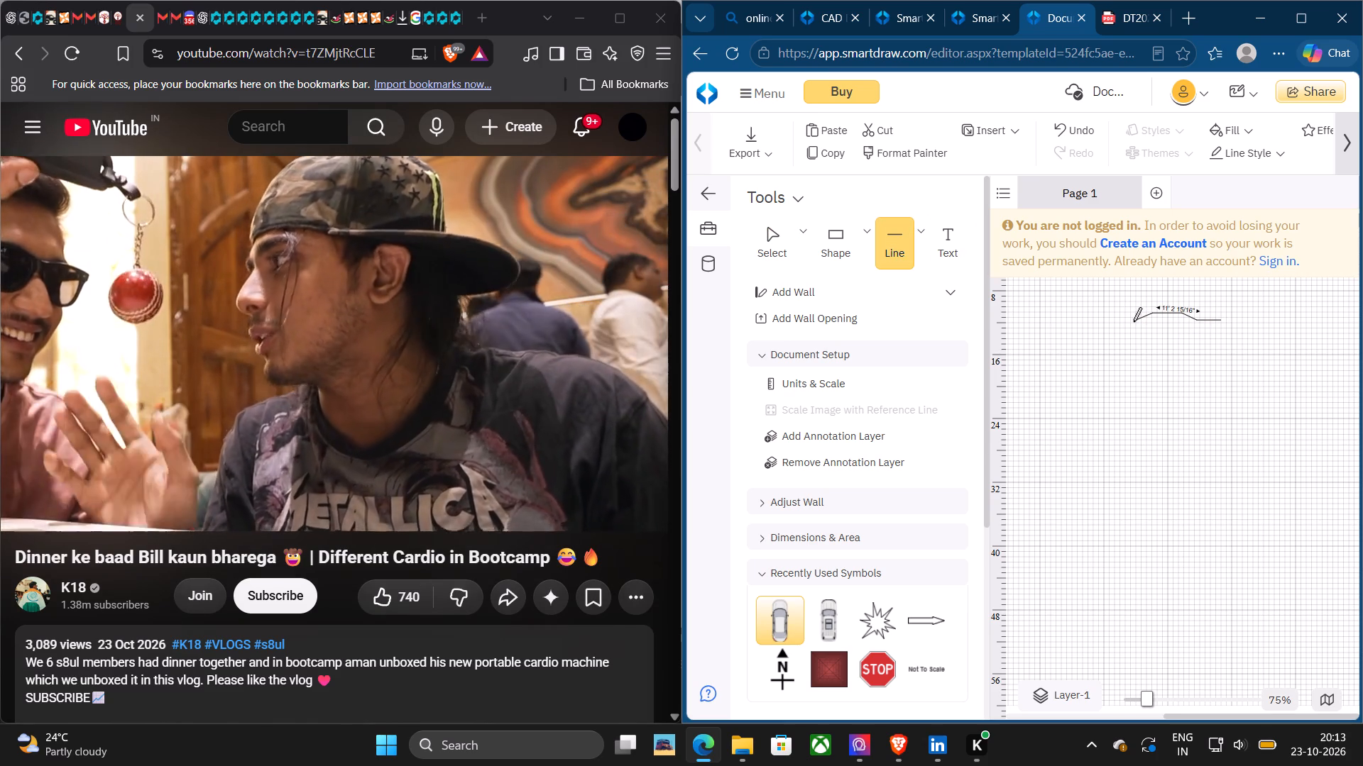
{"action": "left_click_drag", "start_coordinate": [1133, 319], "coordinate": [1107, 319]}
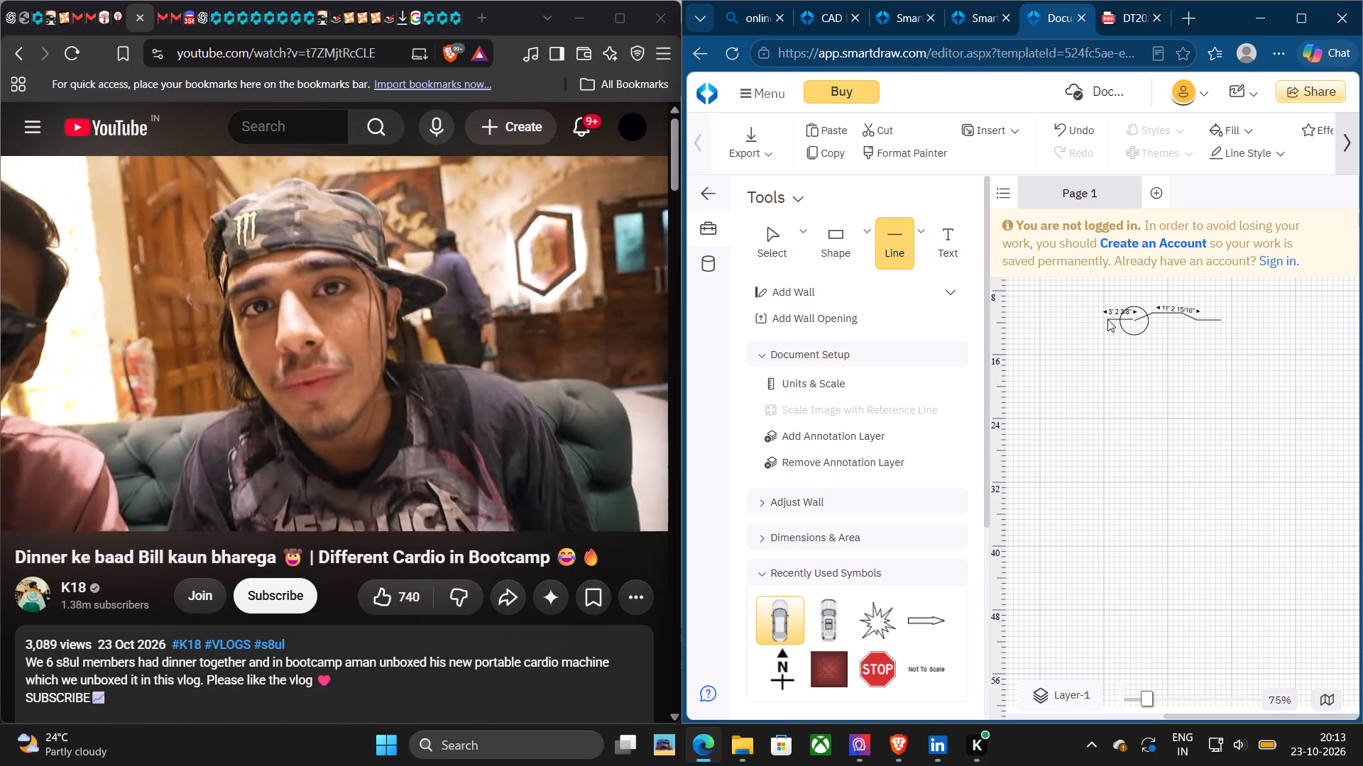
{"action": "left_click", "coordinate": [1107, 319]}
{"action": "left_click", "coordinate": [1141, 353]}
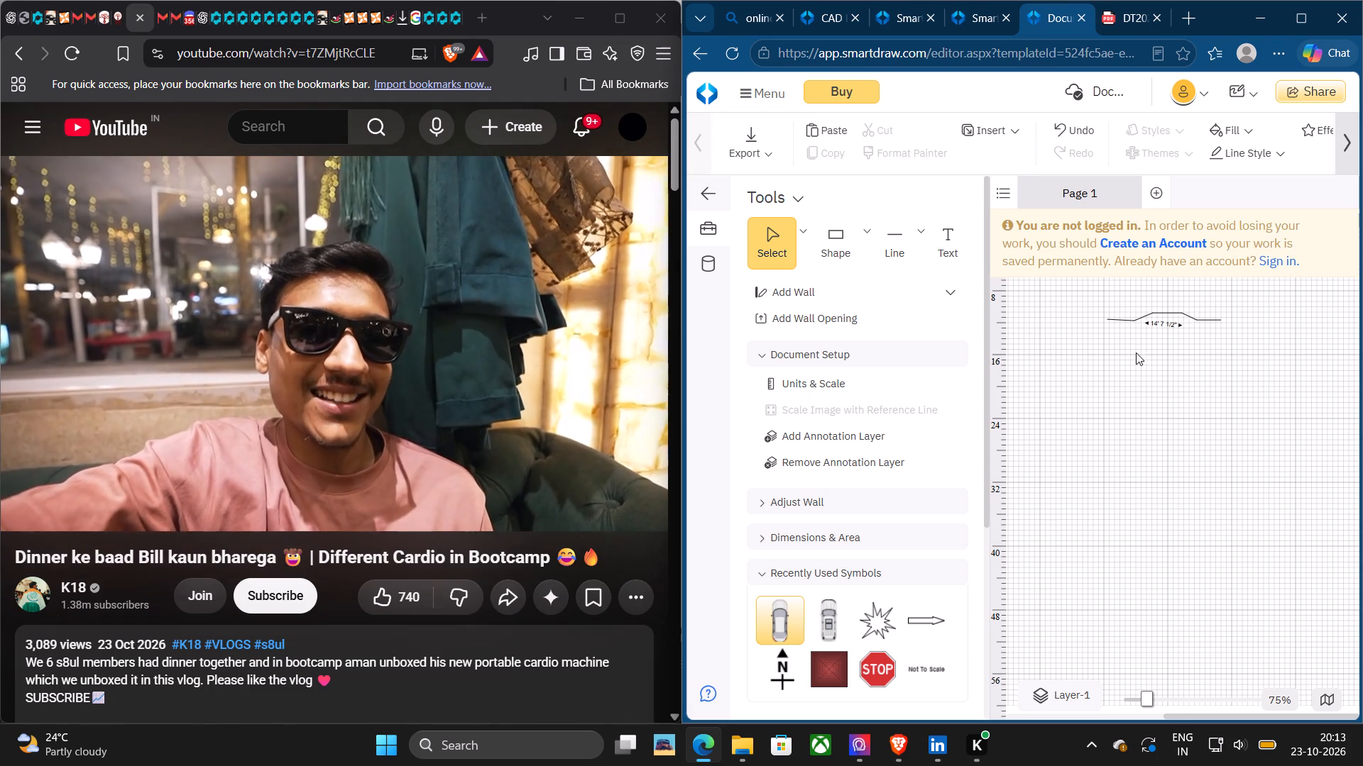
Add a line segment of about 2' 3" sloping outward and down from each end of the outline.
{"action": "left_click", "coordinate": [900, 228]}
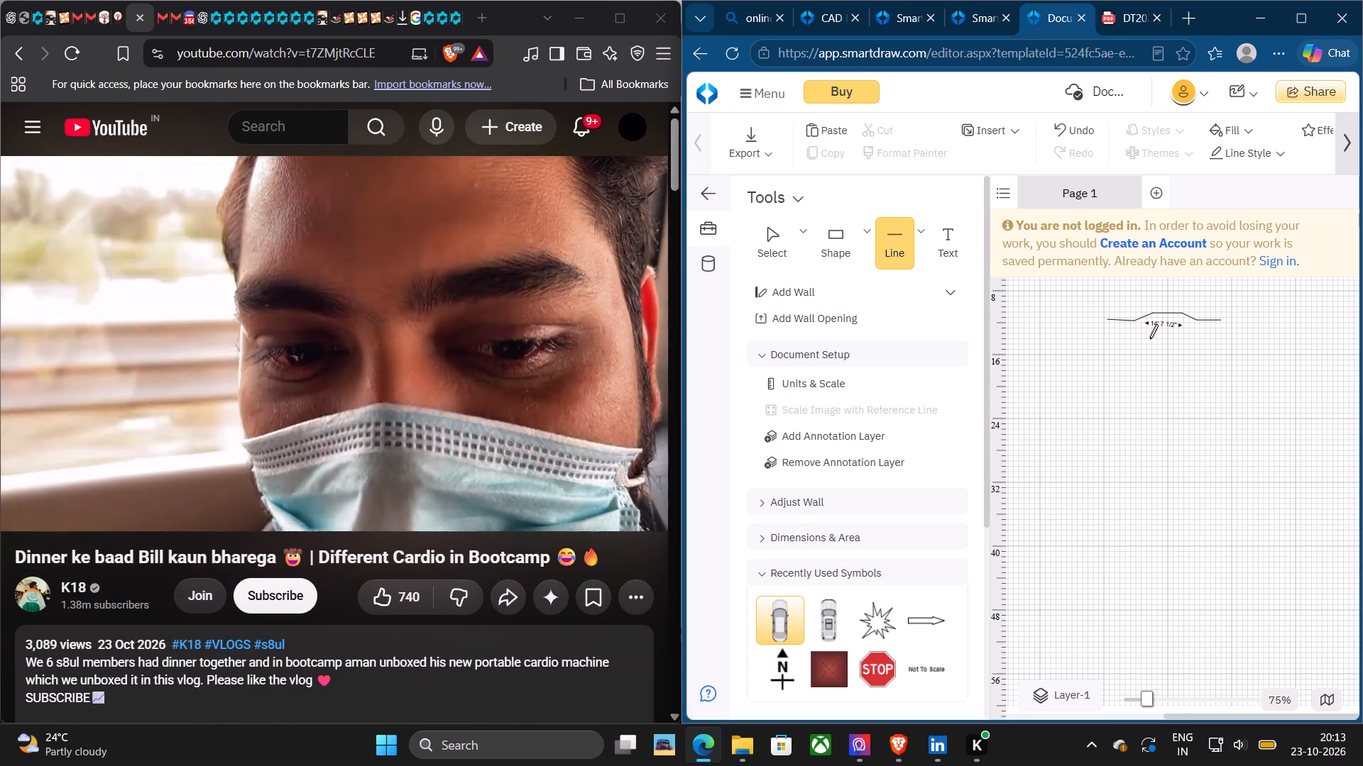
{"action": "left_click_drag", "start_coordinate": [1107, 319], "coordinate": [1093, 330]}
{"action": "left_click", "coordinate": [1093, 330]}
{"action": "left_click", "coordinate": [904, 243]}
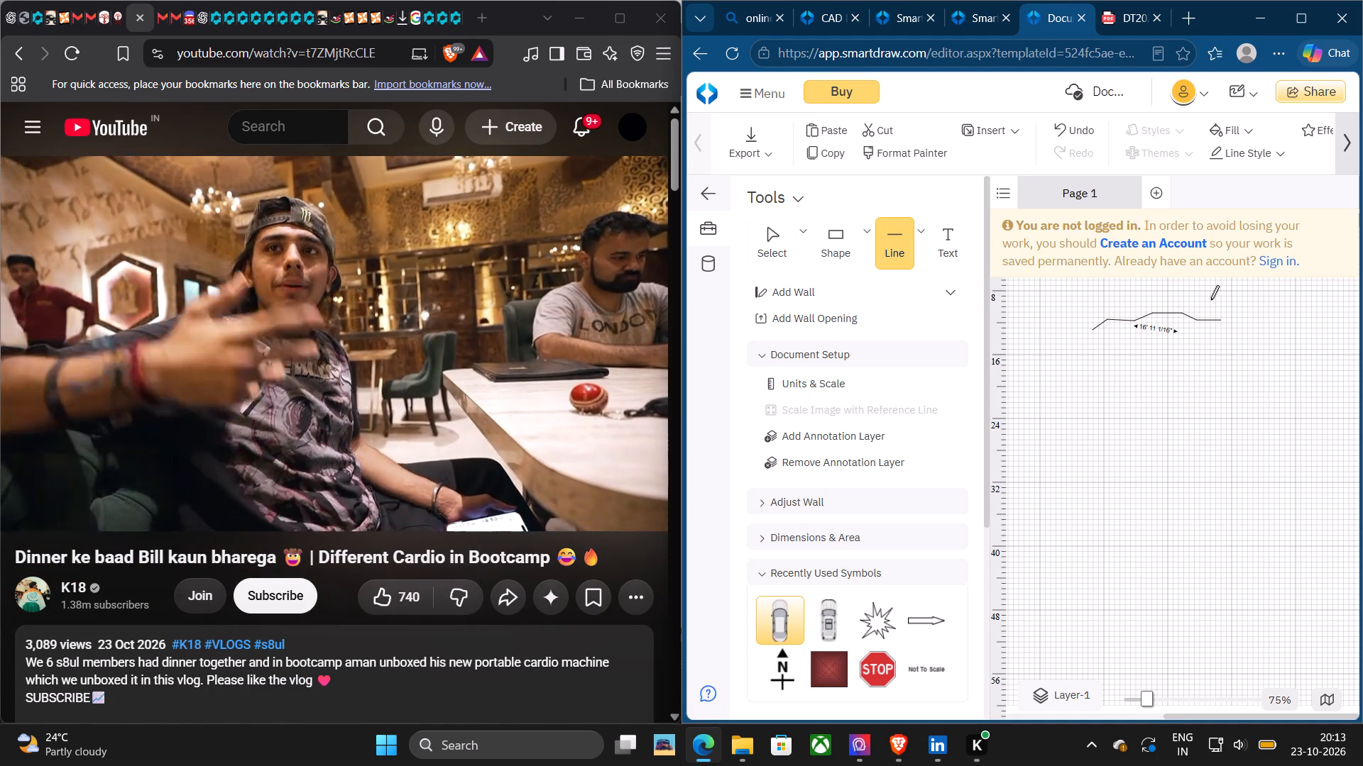
{"action": "left_click_drag", "start_coordinate": [1222, 320], "coordinate": [1234, 333]}
{"action": "left_click", "coordinate": [1234, 333]}
{"action": "left_click", "coordinate": [1212, 366]}
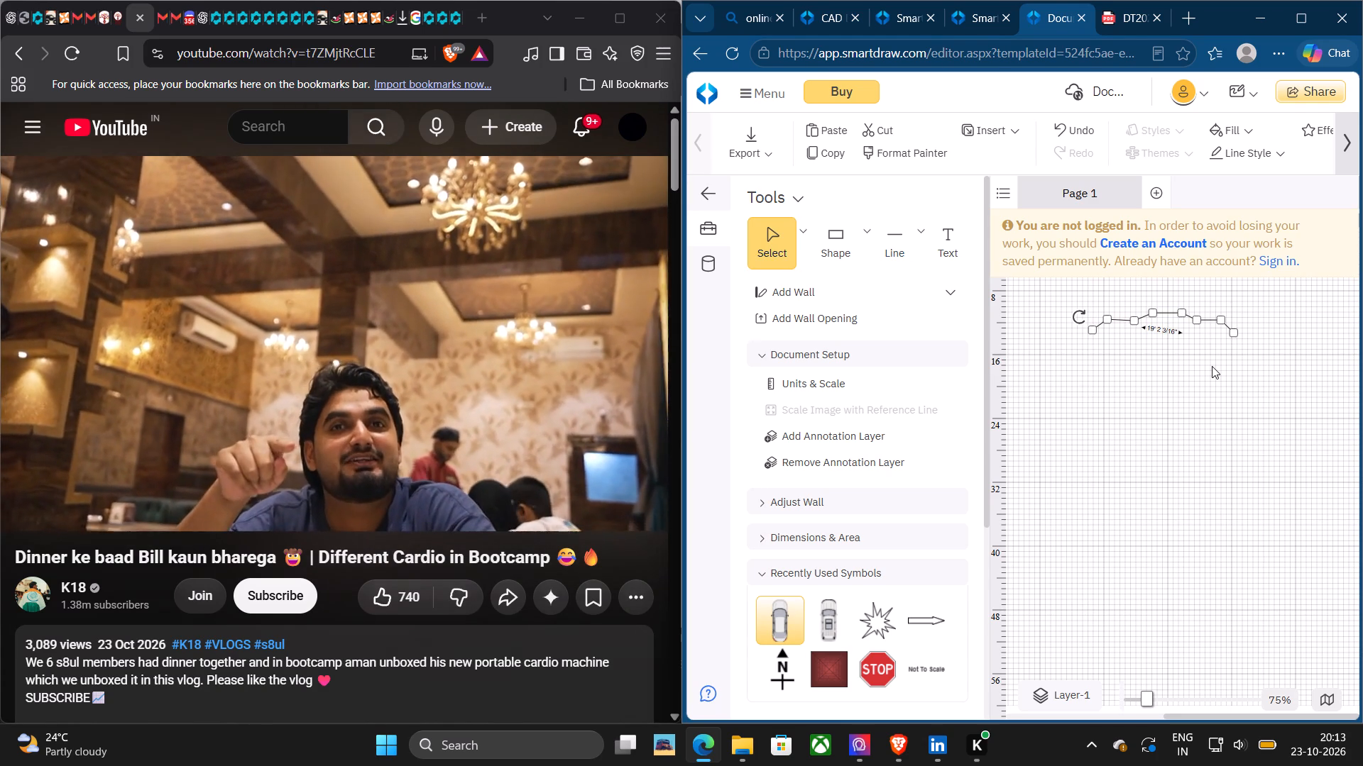
Continue the outline's left end with a short steep downward segment and a gently sloping outward segment, reaching about 22' 11 1/16" in total.
{"action": "left_click", "coordinate": [887, 248]}
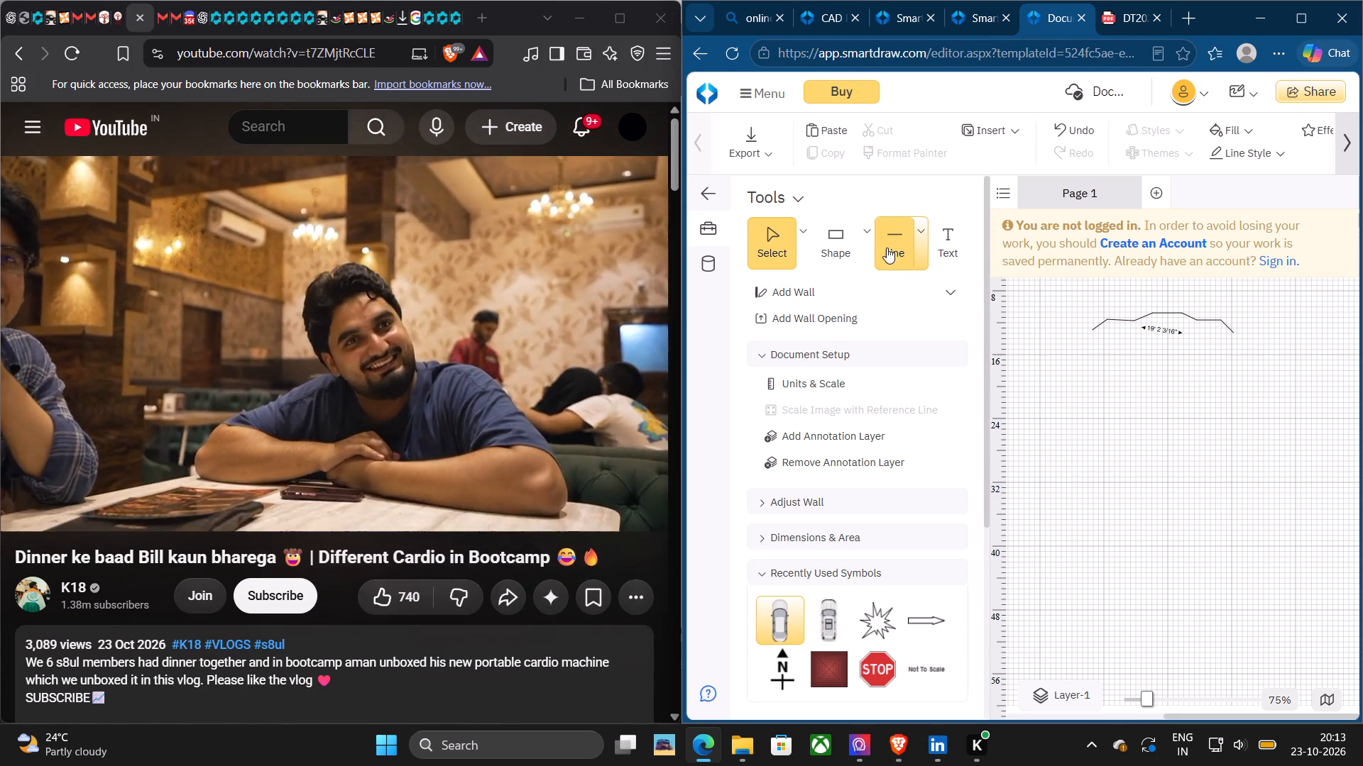
{"action": "left_click_drag", "start_coordinate": [1091, 330], "coordinate": [1090, 338]}
{"action": "left_click", "coordinate": [1090, 338]}
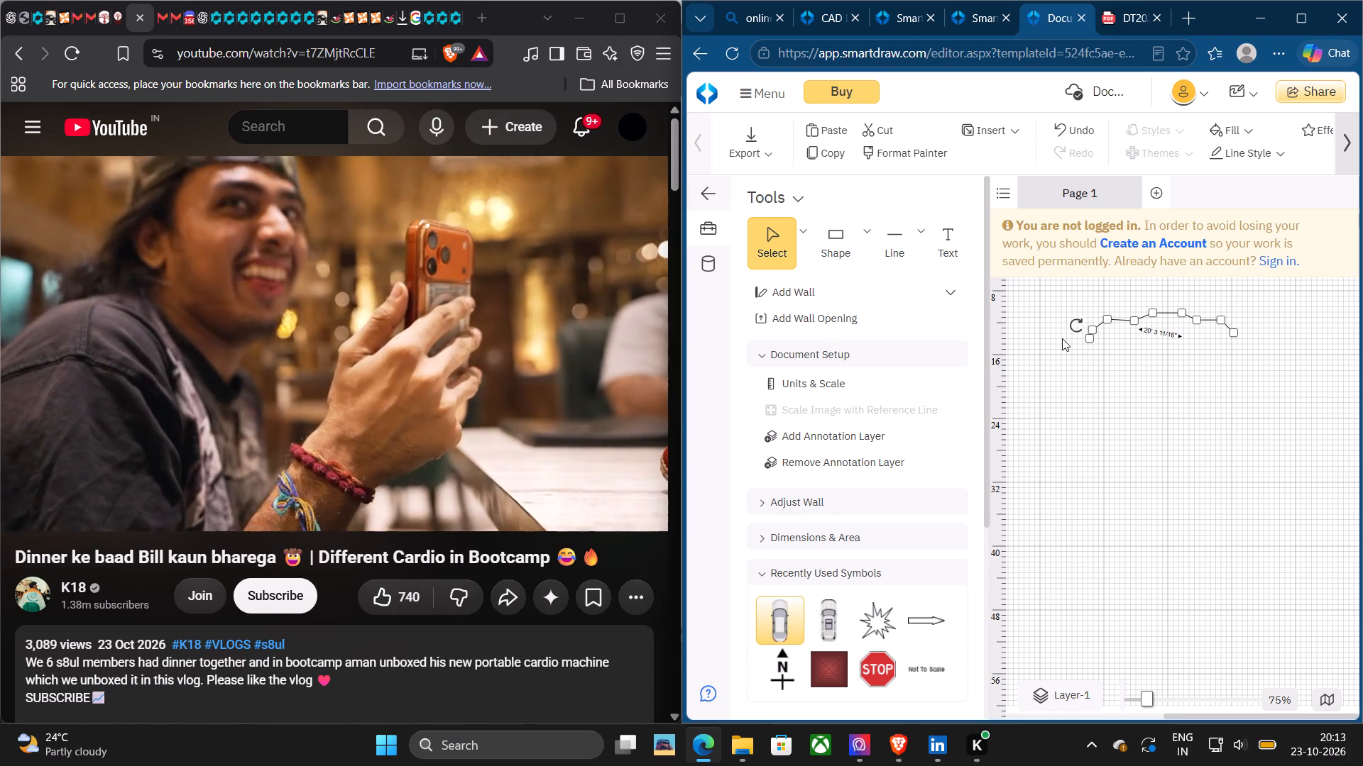
{"action": "left_click", "coordinate": [897, 224]}
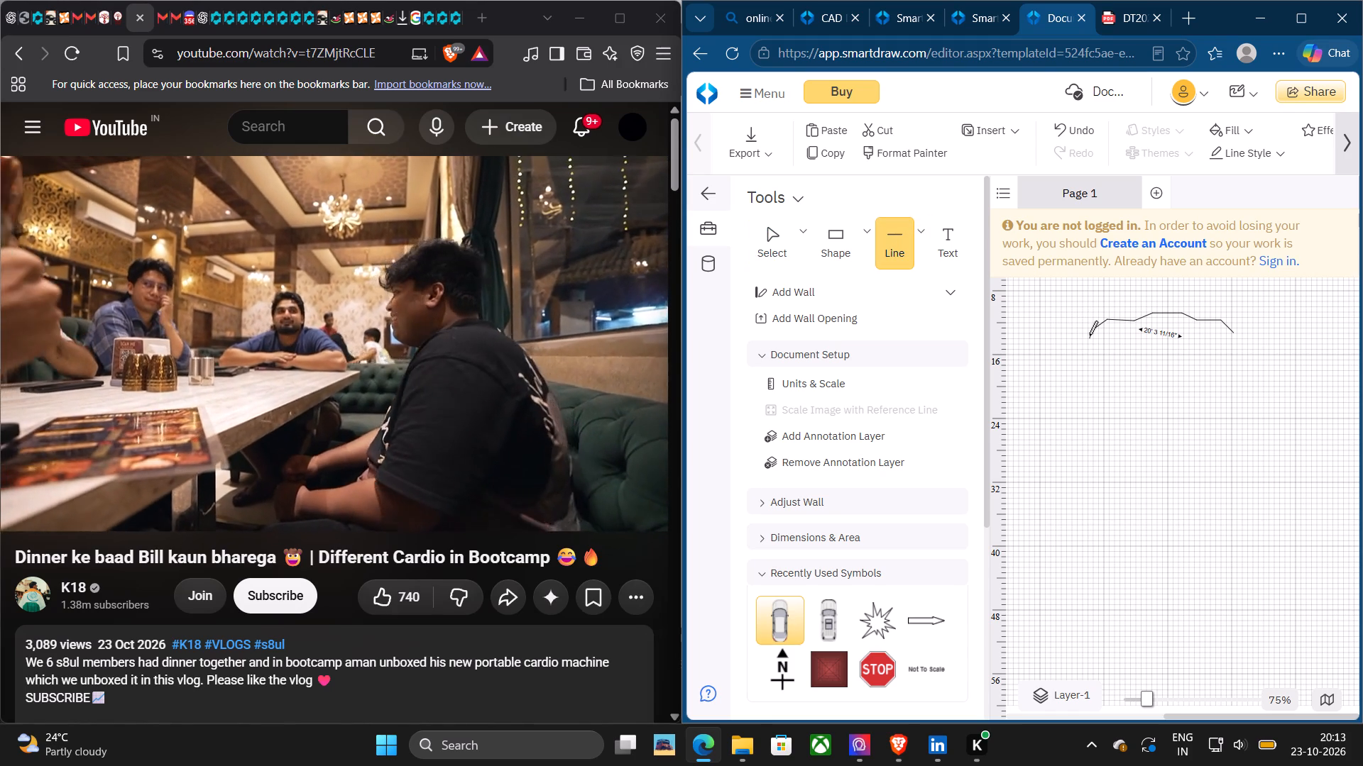
{"action": "left_click", "coordinate": [1088, 339]}
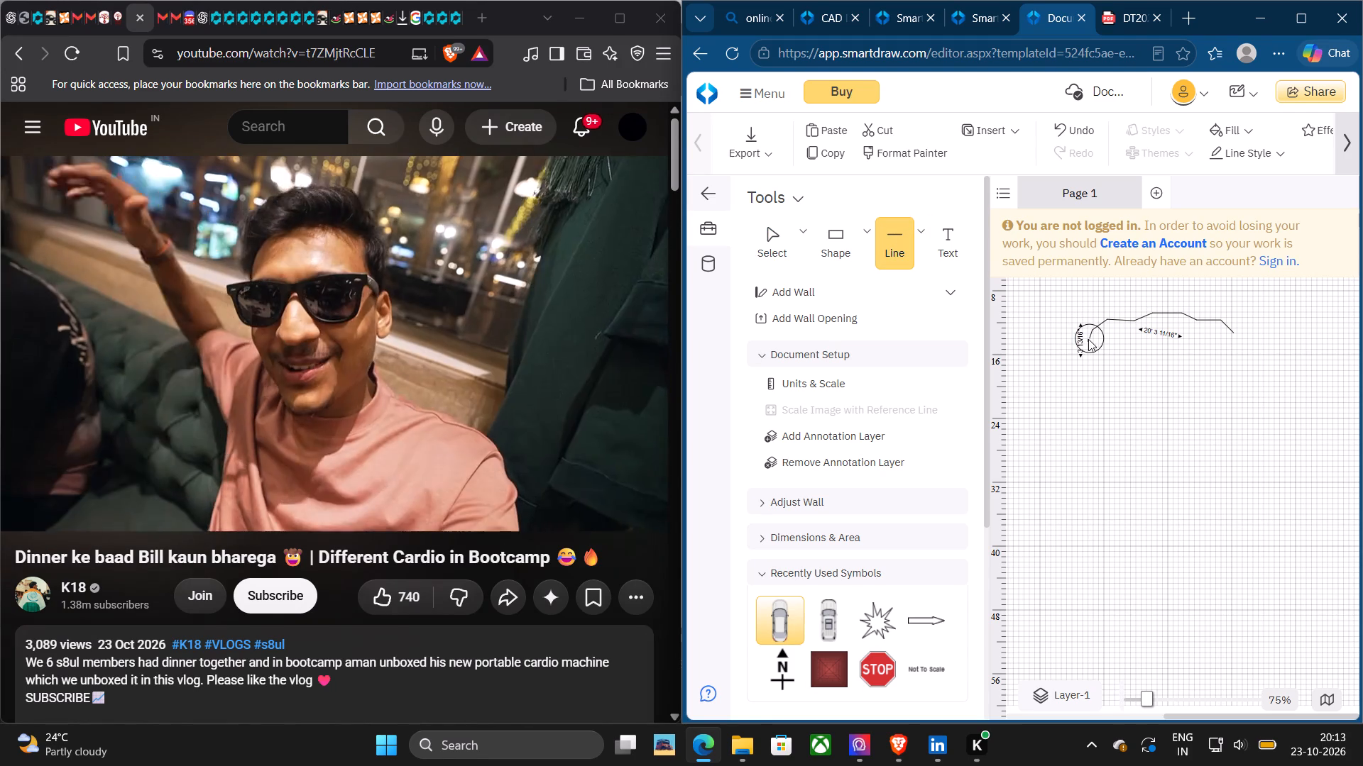
{"action": "left_click", "coordinate": [1068, 345]}
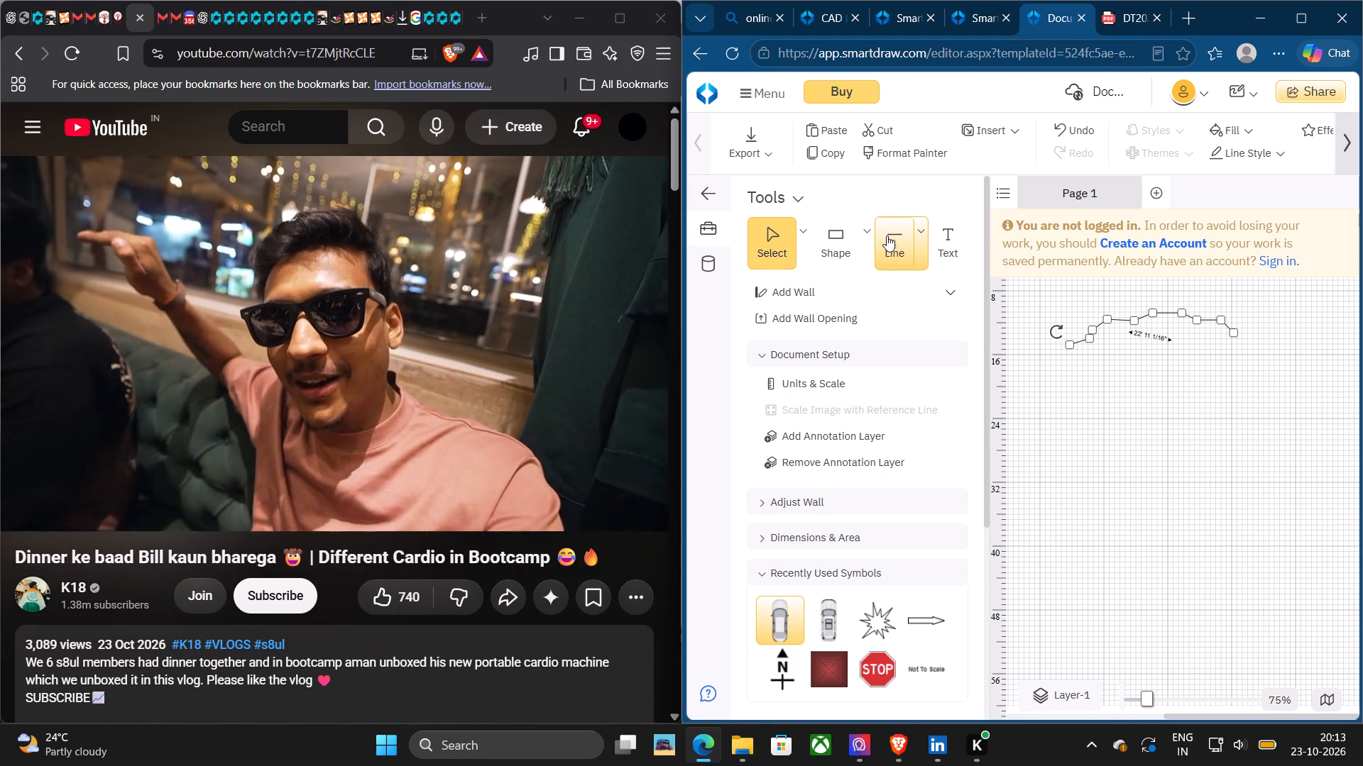
Add a line segment sloping outward and down from the outline's right end, for a total length of about 24' 7 9/16".
{"action": "left_click", "coordinate": [875, 221]}
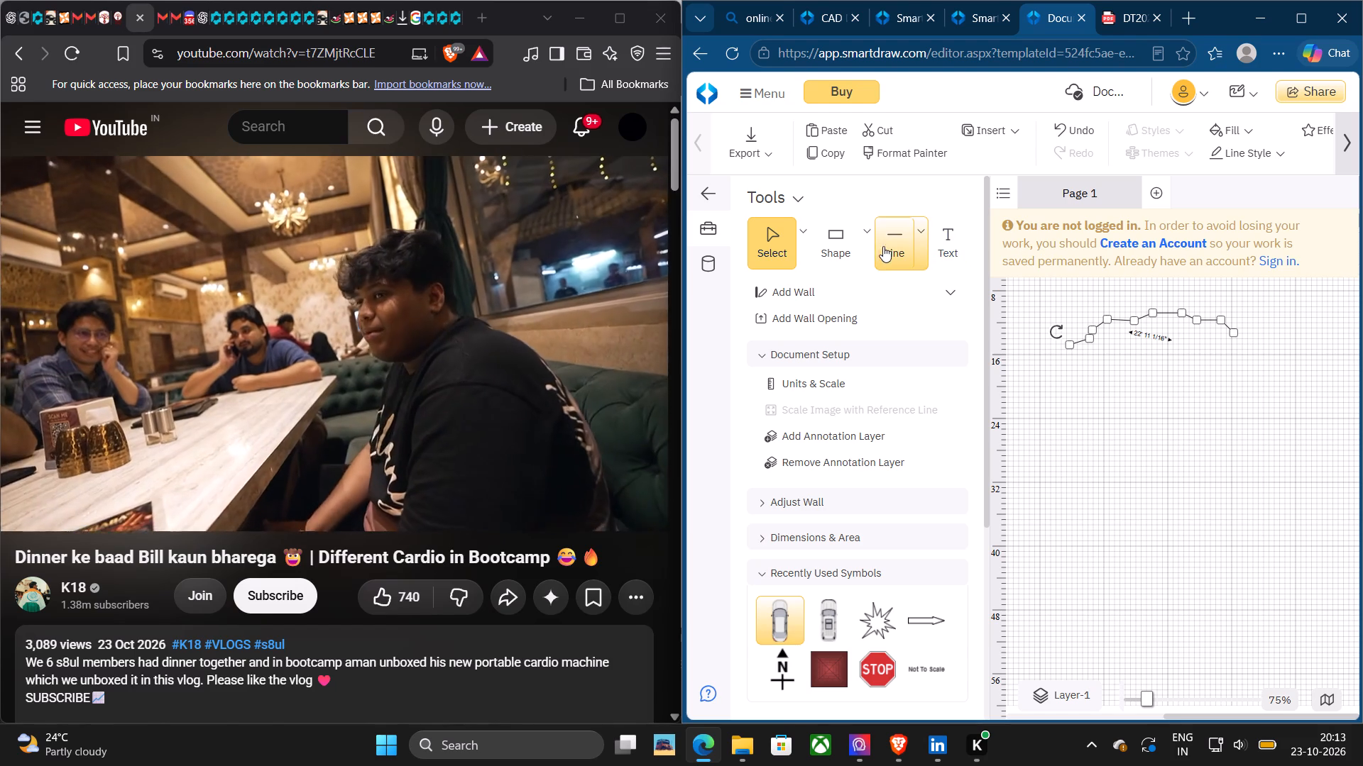
{"action": "left_click", "coordinate": [887, 242]}
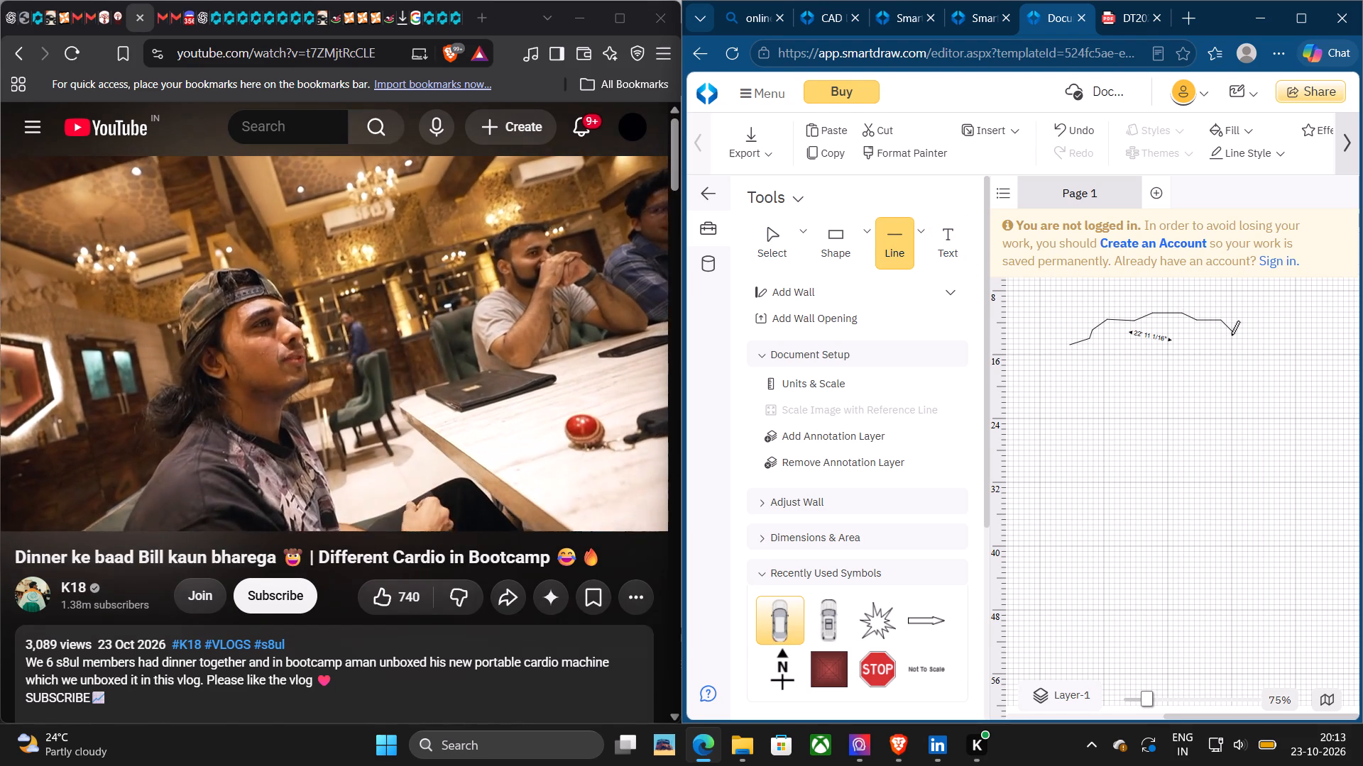
{"action": "left_click_drag", "start_coordinate": [1231, 335], "coordinate": [1242, 343]}
{"action": "left_click", "coordinate": [1242, 343]}
{"action": "left_click", "coordinate": [1213, 381]}
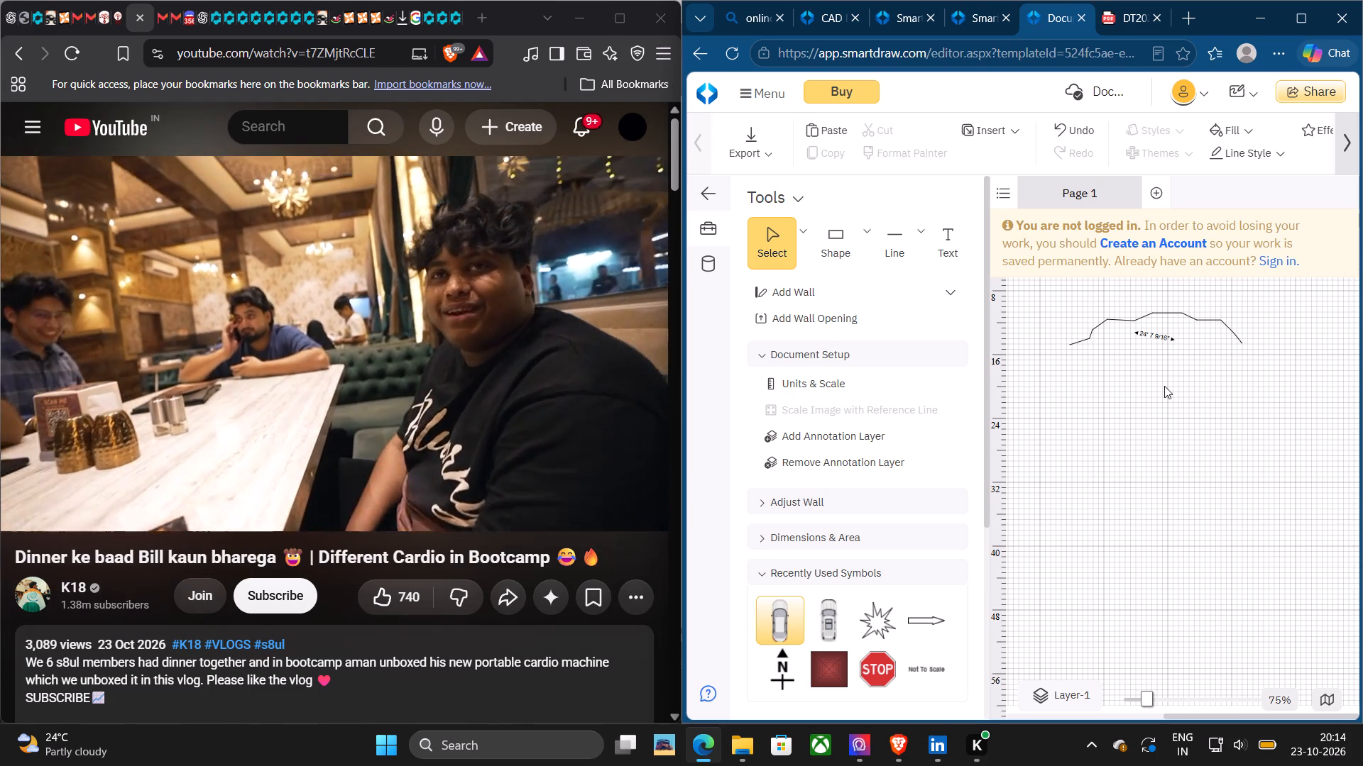
Add a vertical line segment about 2' 6" long downward from each end of the outline, first on the left.
{"action": "left_click", "coordinate": [882, 240]}
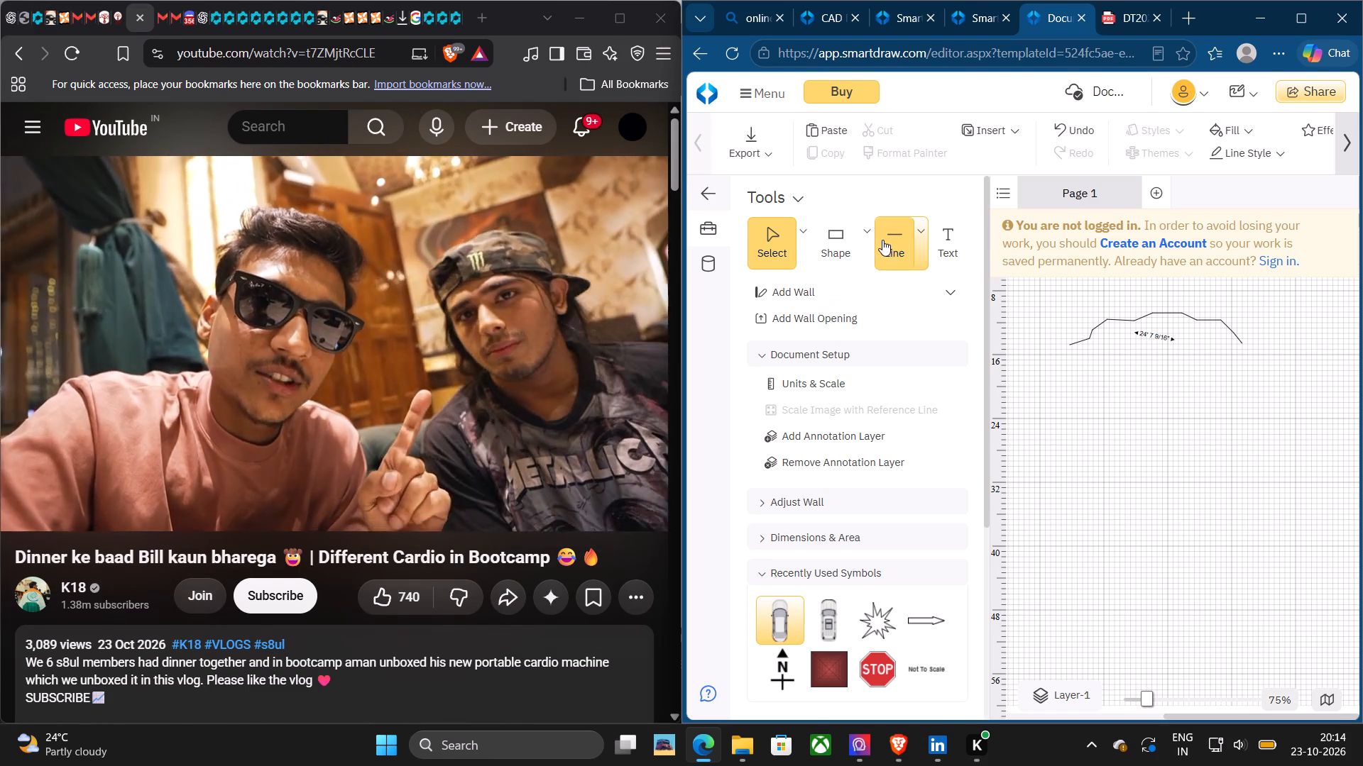
{"action": "left_click", "coordinate": [1070, 343]}
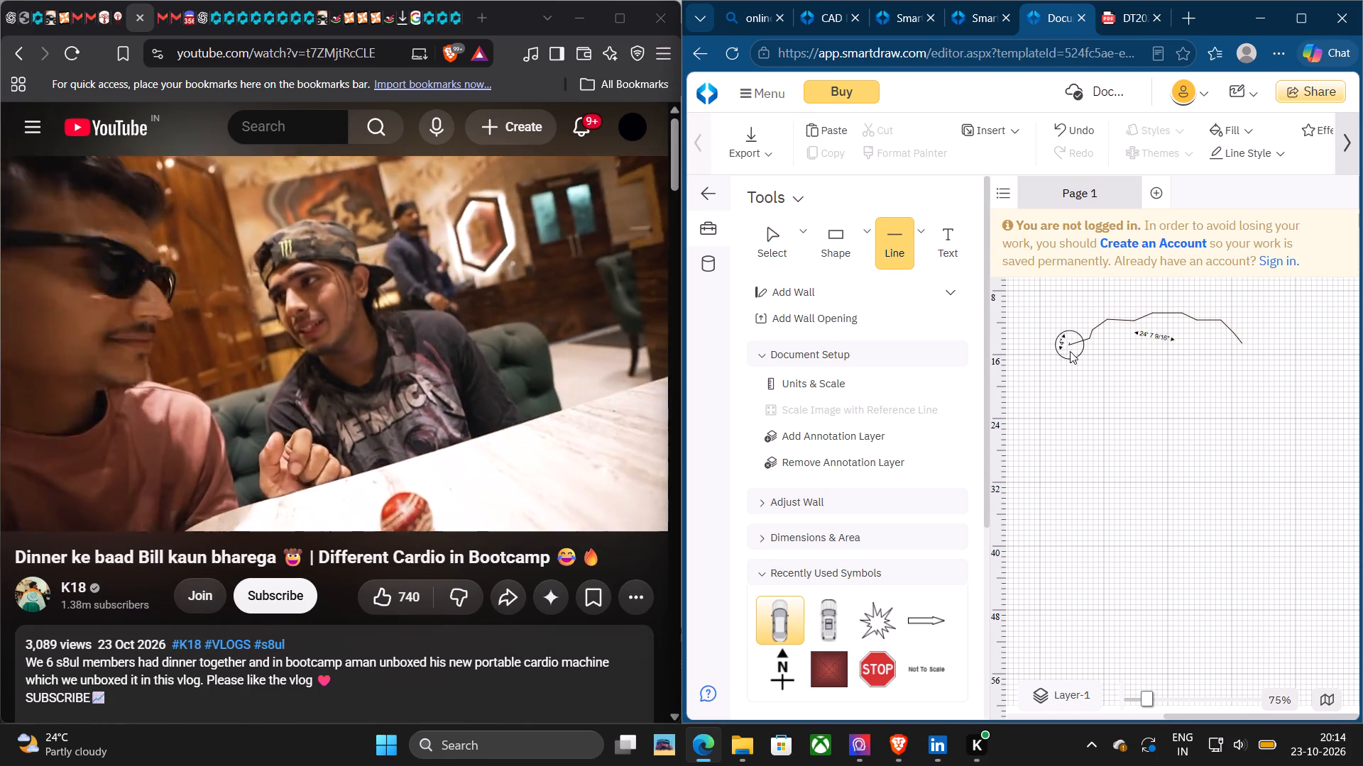
{"action": "left_click", "coordinate": [1070, 362]}
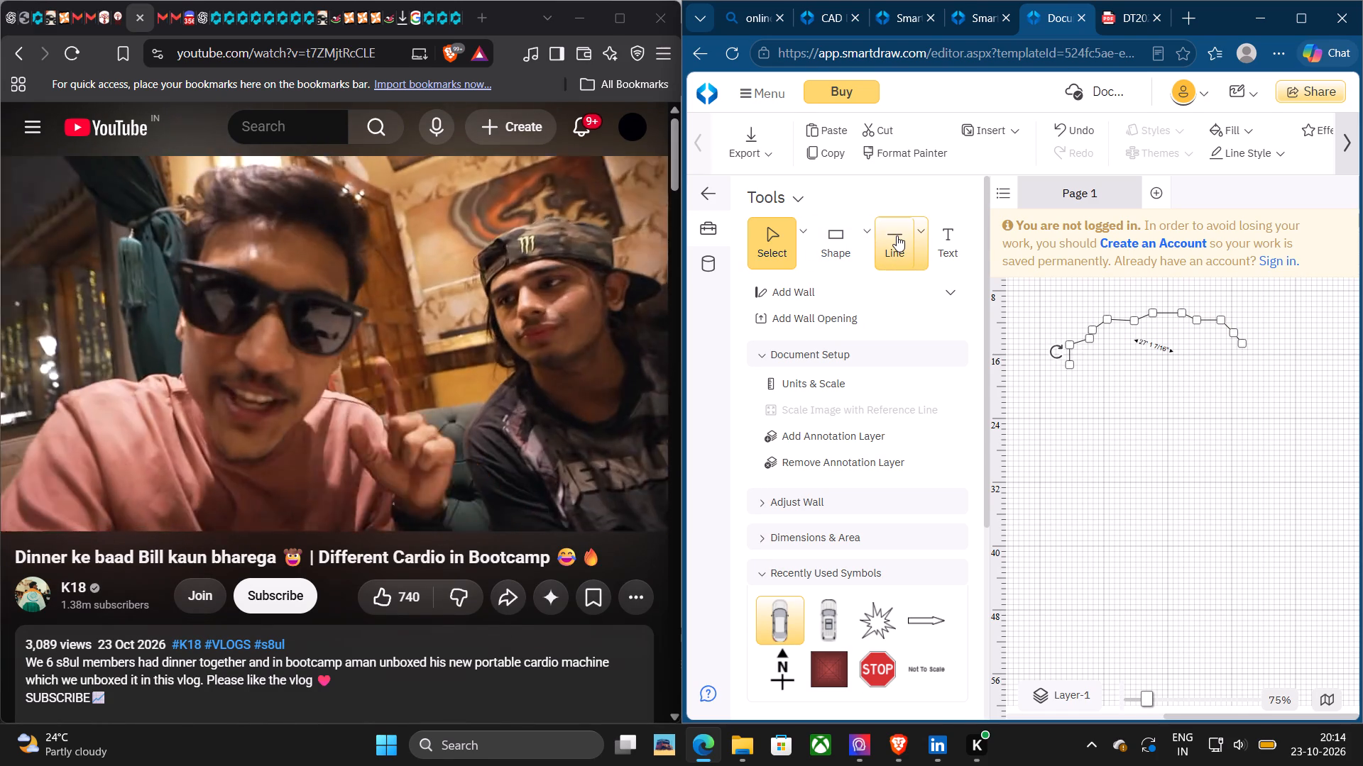
{"action": "left_click", "coordinate": [897, 235]}
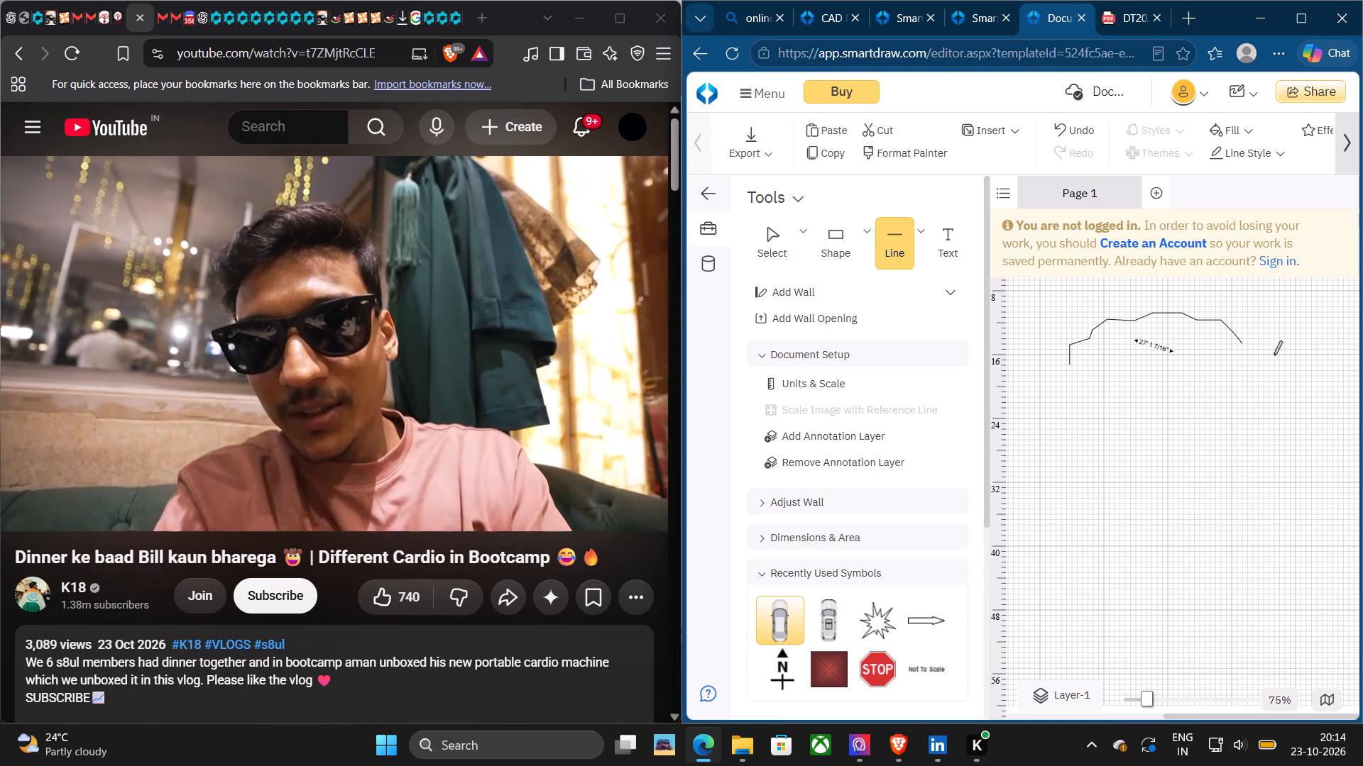
{"action": "left_click_drag", "start_coordinate": [1242, 343], "coordinate": [1242, 357]}
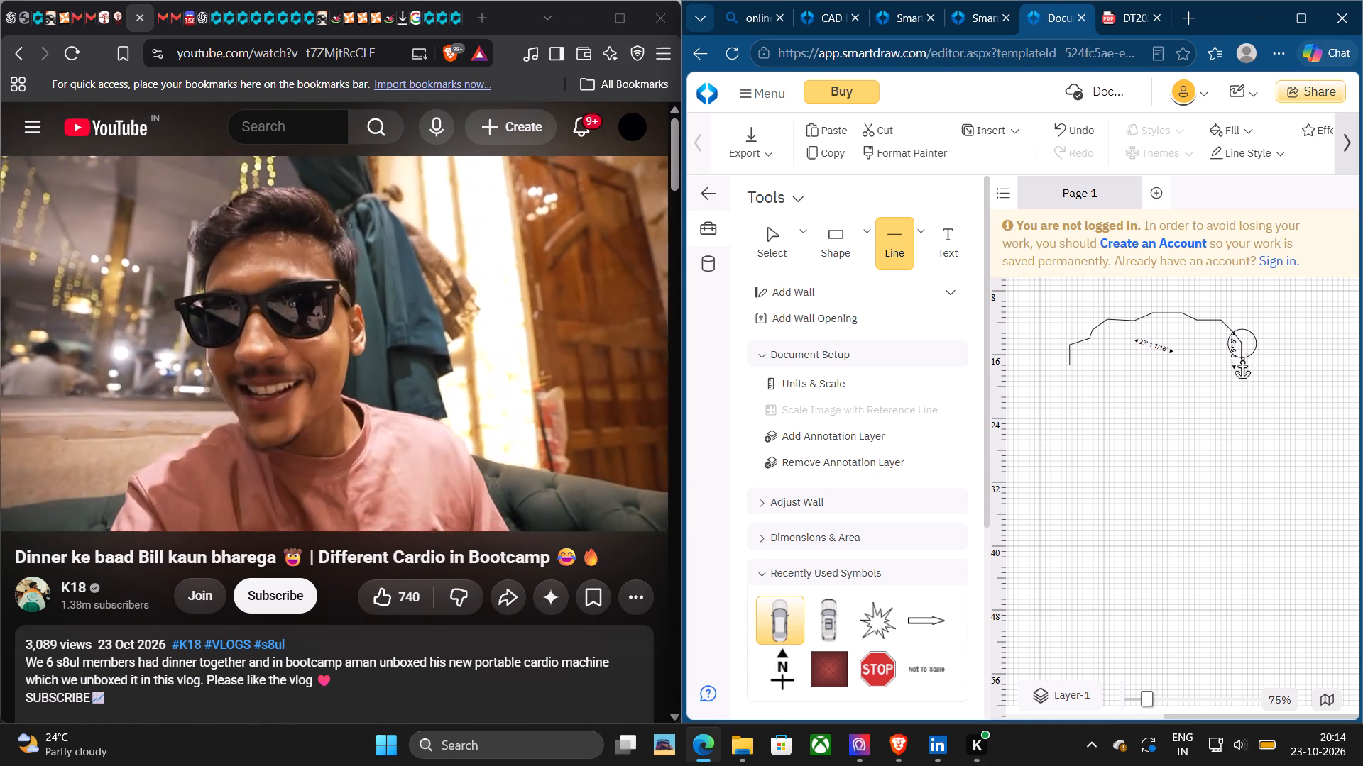
{"action": "left_click_drag", "start_coordinate": [1242, 357], "coordinate": [1242, 363]}
{"action": "left_click", "coordinate": [1242, 363]}
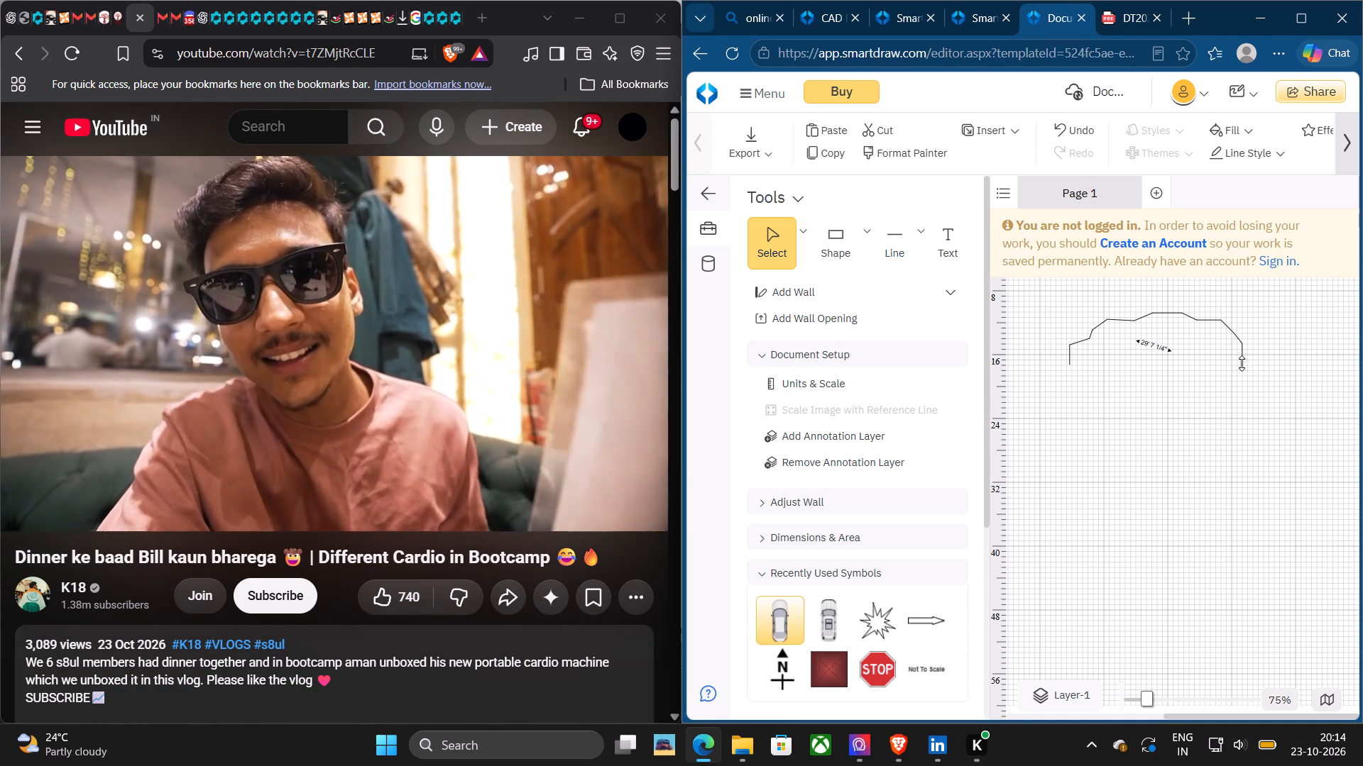
{"action": "left_click", "coordinate": [1217, 409]}
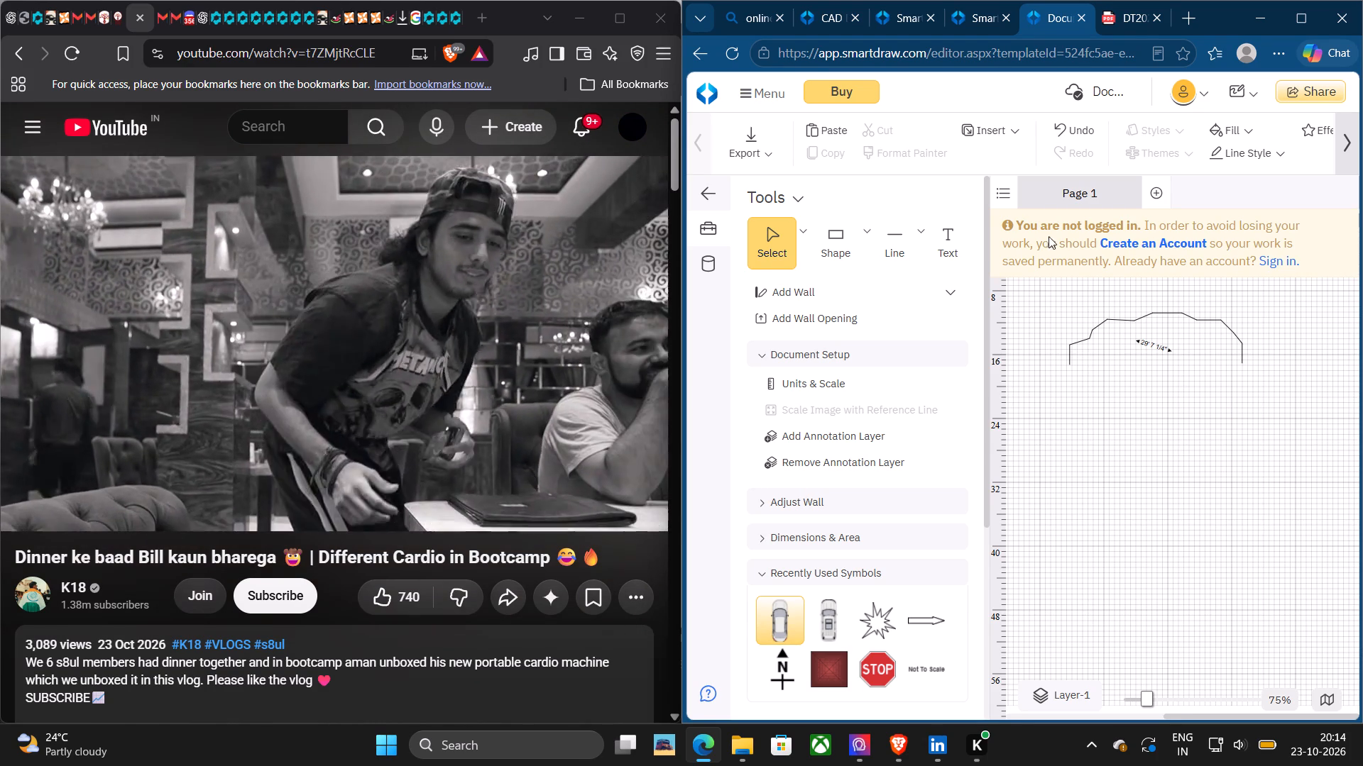
Extend both ends of the outline outward with horizontal line segments about 2' 9" long, first on the right.
{"action": "left_click", "coordinate": [888, 235]}
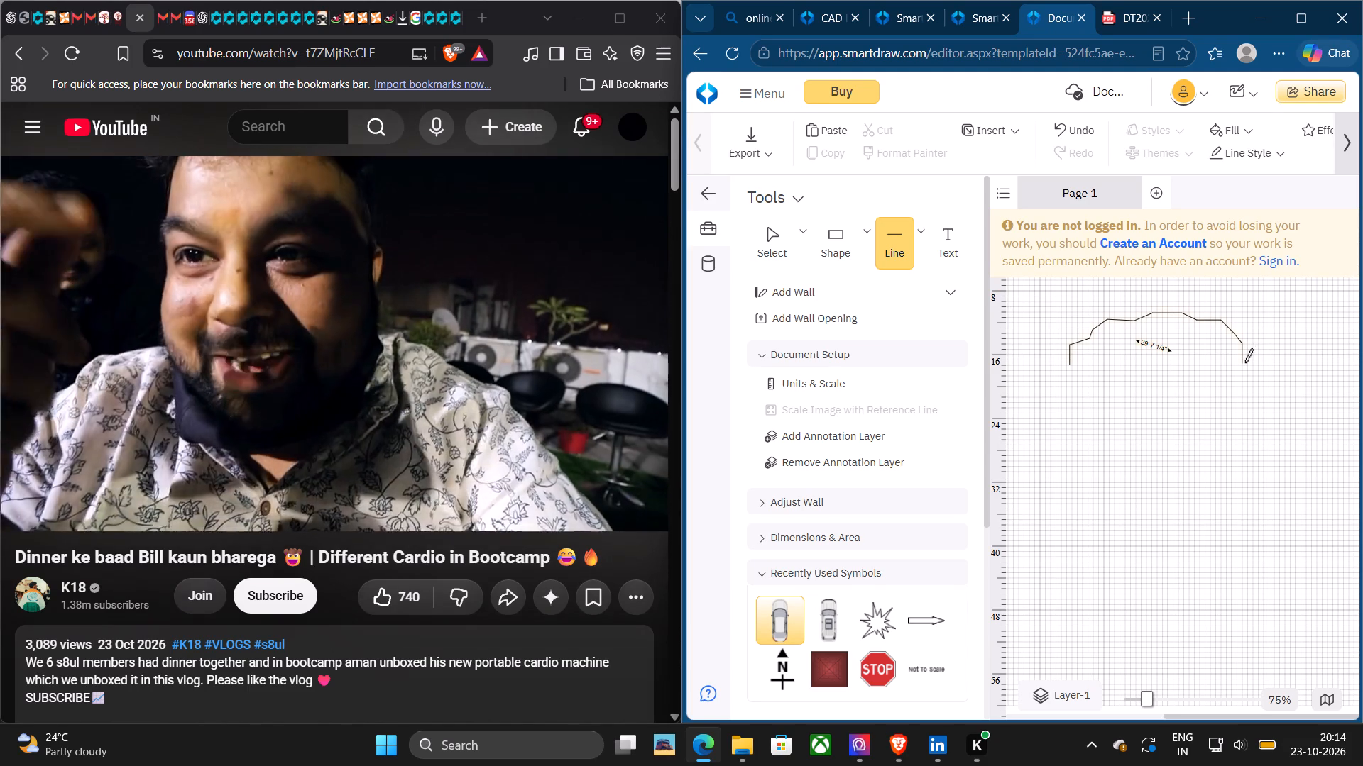
{"action": "left_click", "coordinate": [1242, 363]}
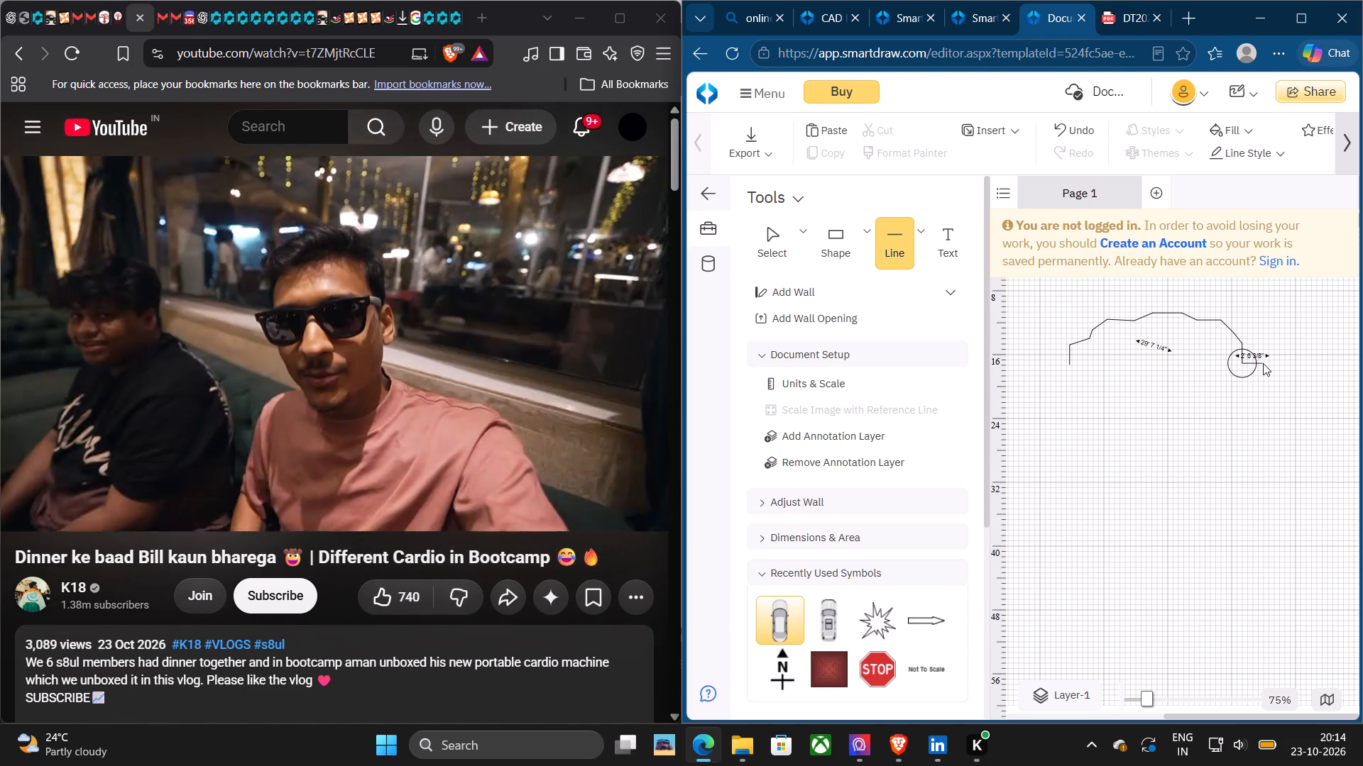
{"action": "left_click", "coordinate": [1264, 363]}
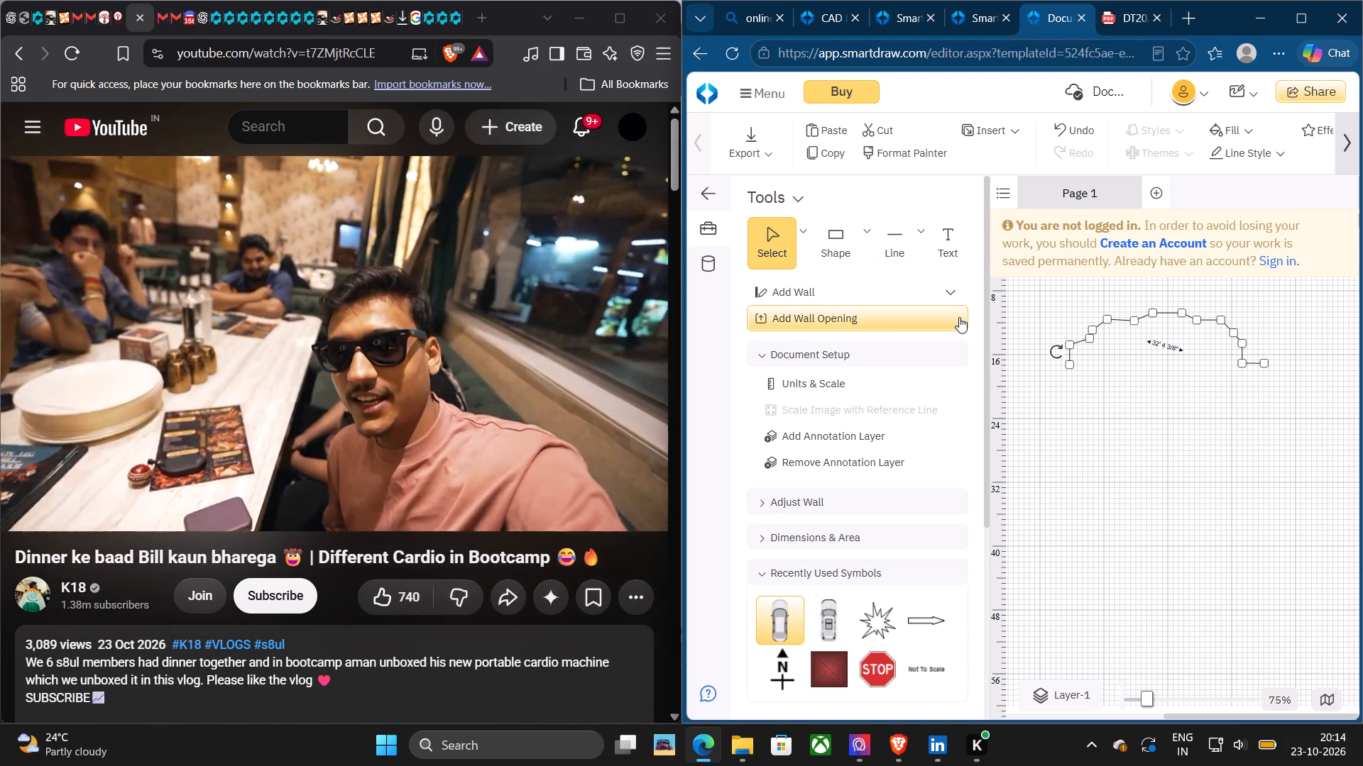
{"action": "left_click", "coordinate": [899, 250]}
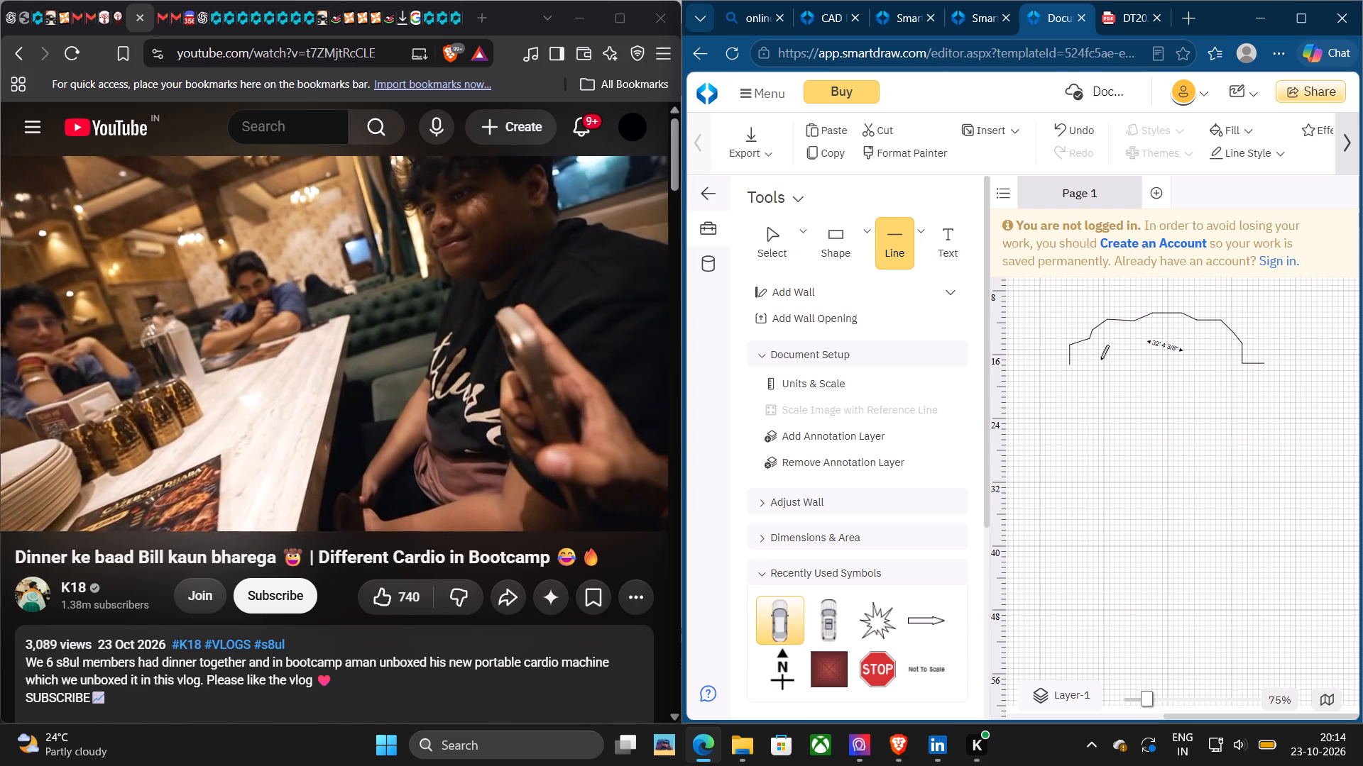
{"action": "left_click", "coordinate": [1070, 364]}
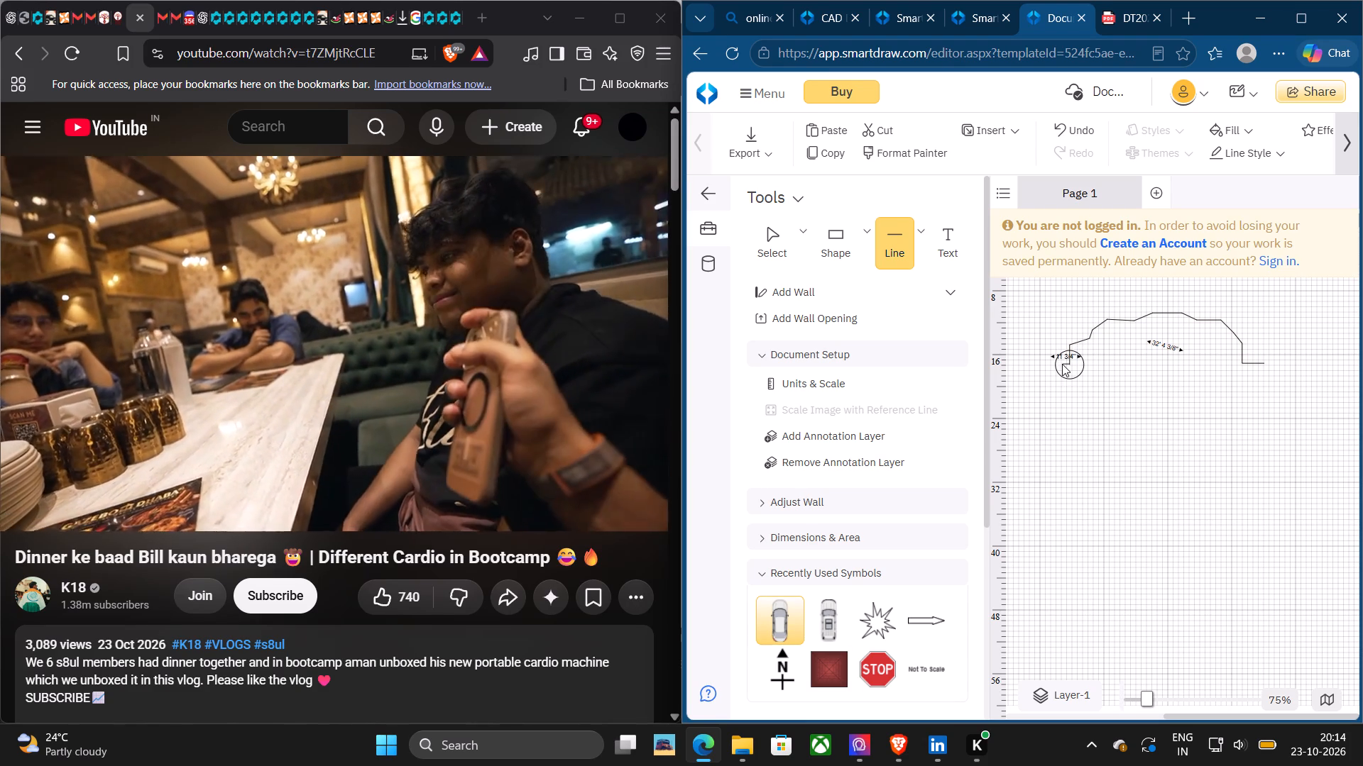
{"action": "left_click", "coordinate": [1048, 365]}
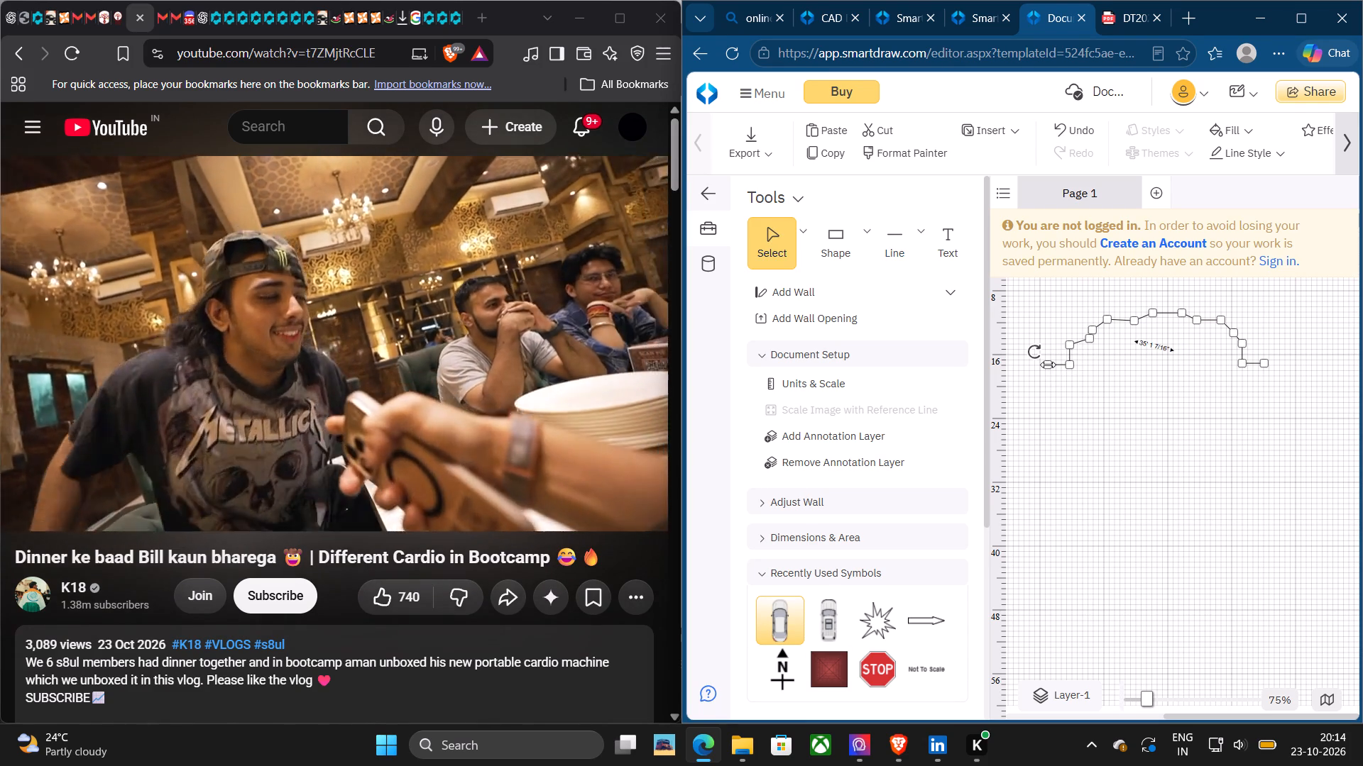
{"action": "left_click", "coordinate": [1127, 427]}
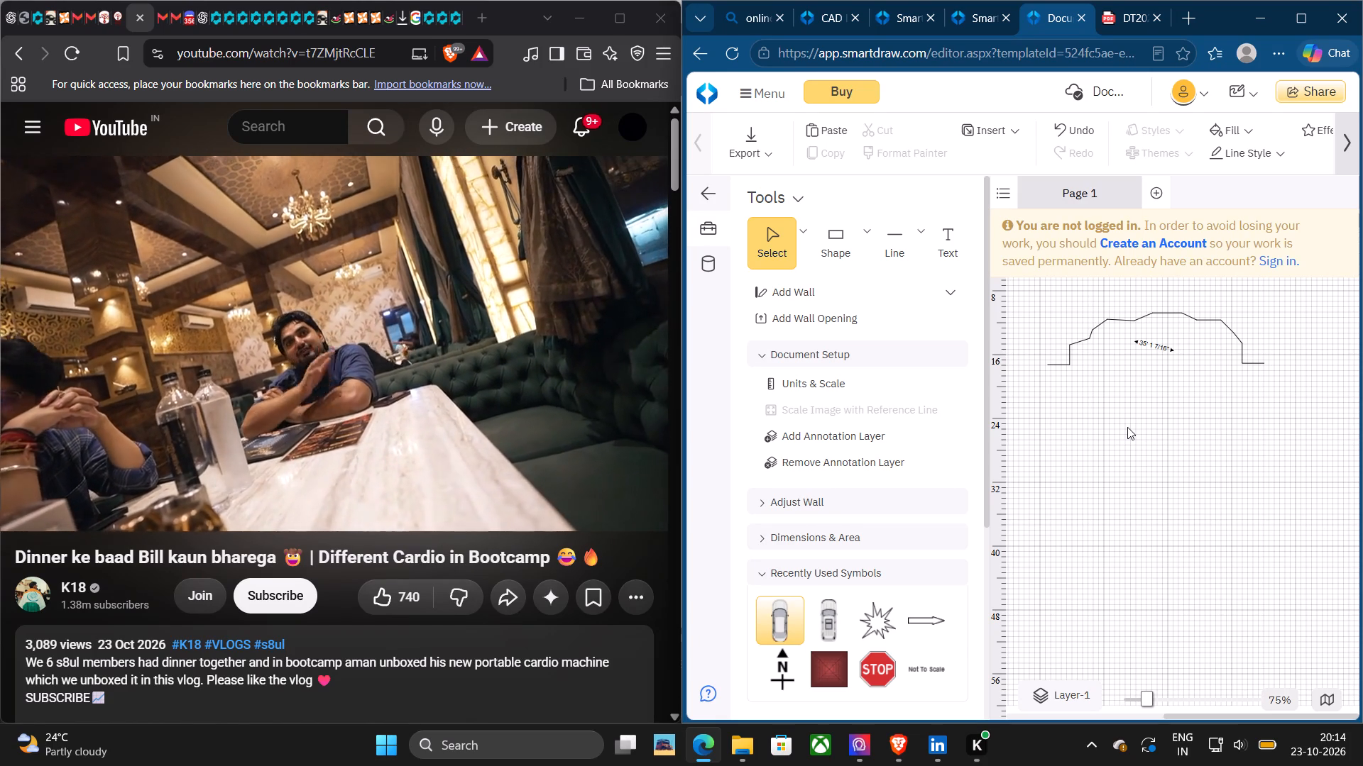
Add a line segment of about 2' 4" sloping outward and down from each end of the outline, first on the left.
{"action": "left_click", "coordinate": [888, 248]}
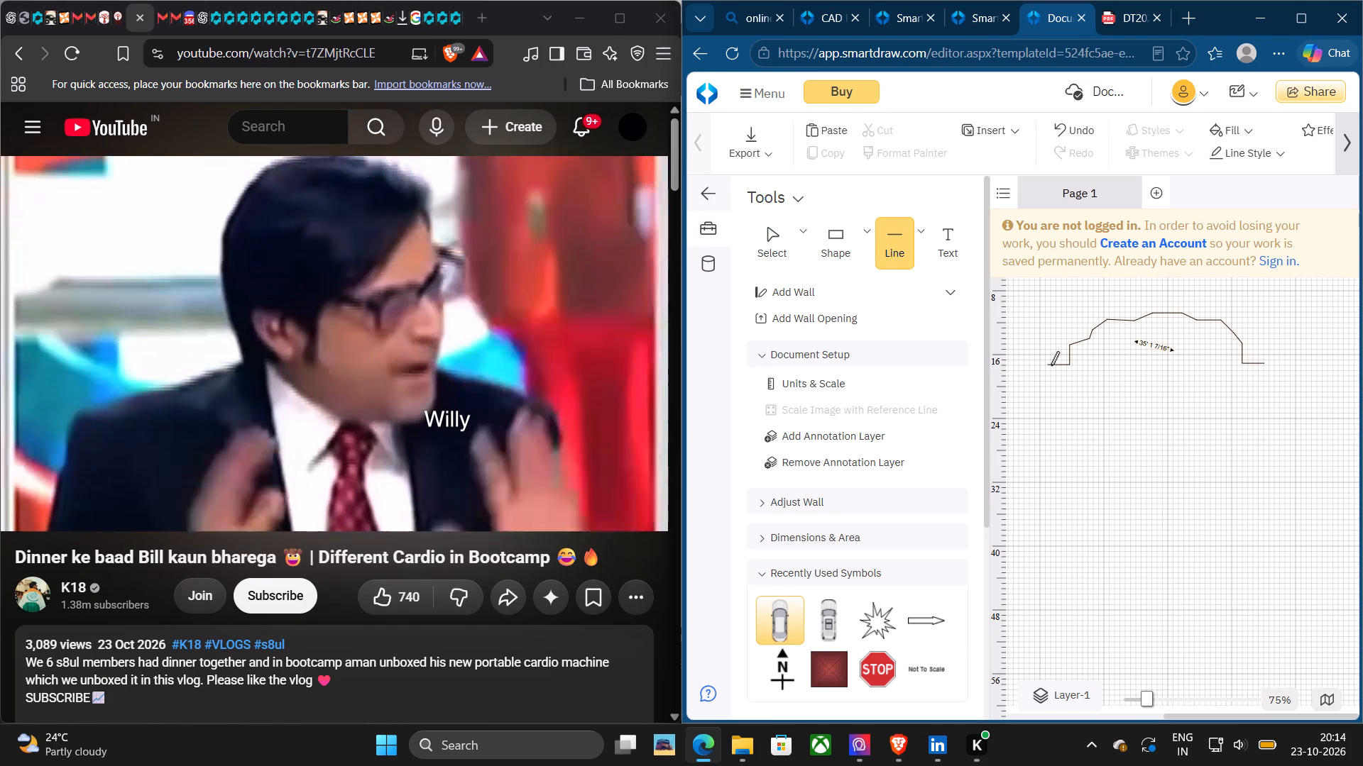
{"action": "left_click_drag", "start_coordinate": [1047, 364], "coordinate": [1042, 382]}
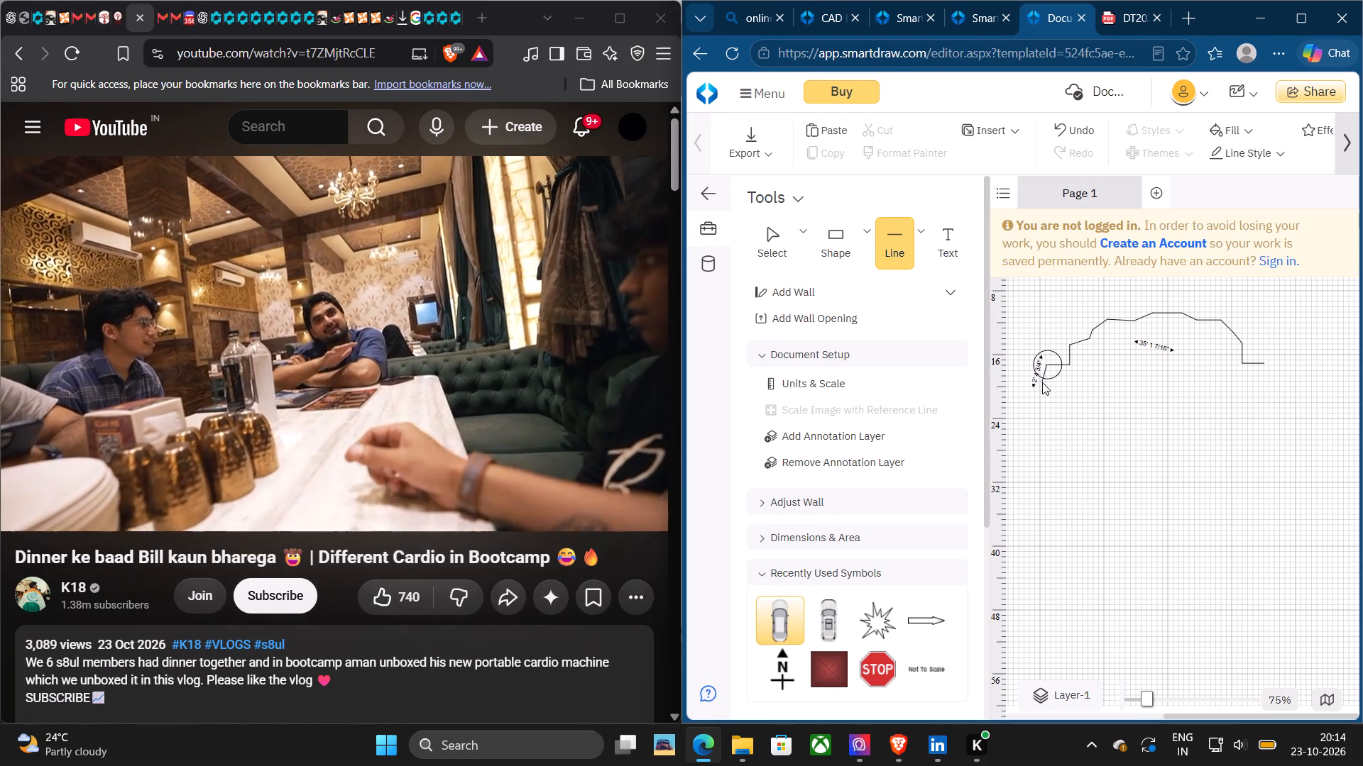
{"action": "left_click_drag", "start_coordinate": [1042, 382], "coordinate": [1036, 379]}
{"action": "left_click", "coordinate": [1036, 379]}
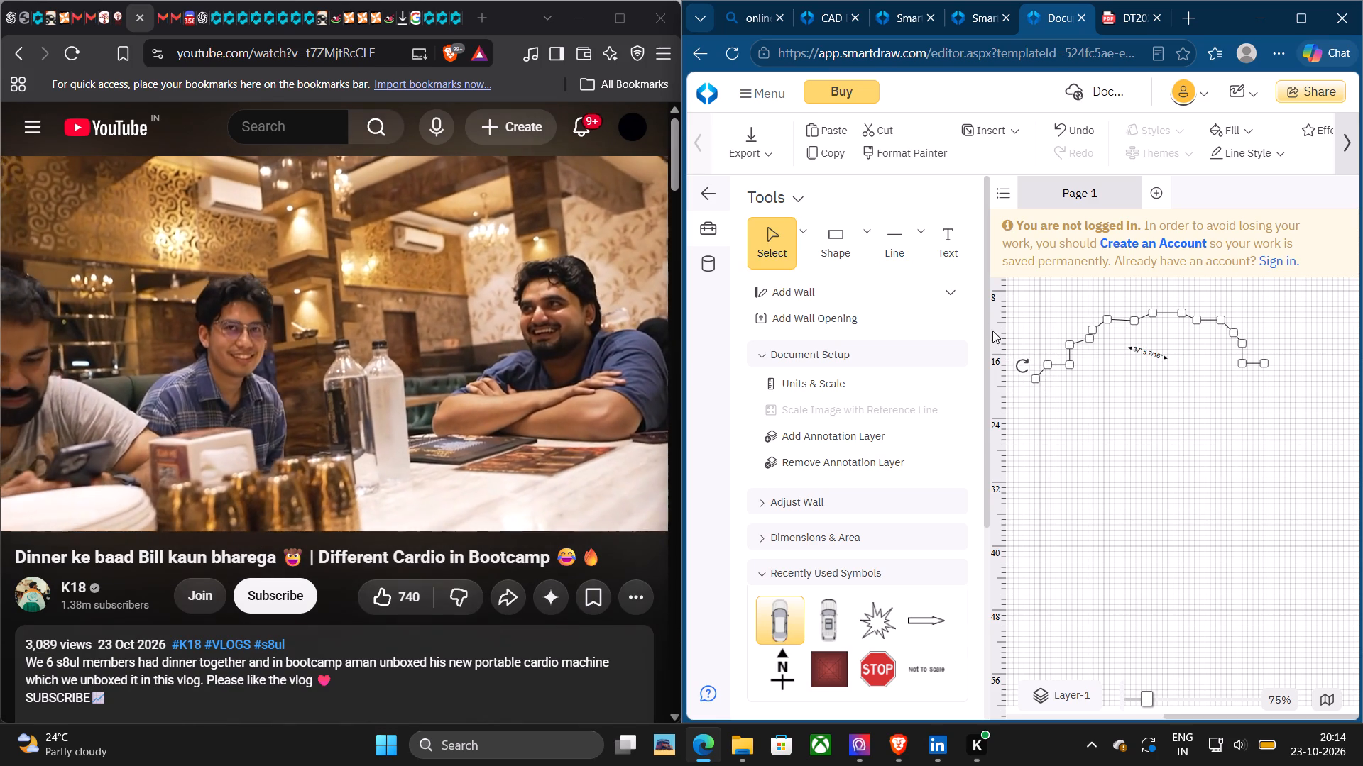
{"action": "left_click", "coordinate": [892, 248]}
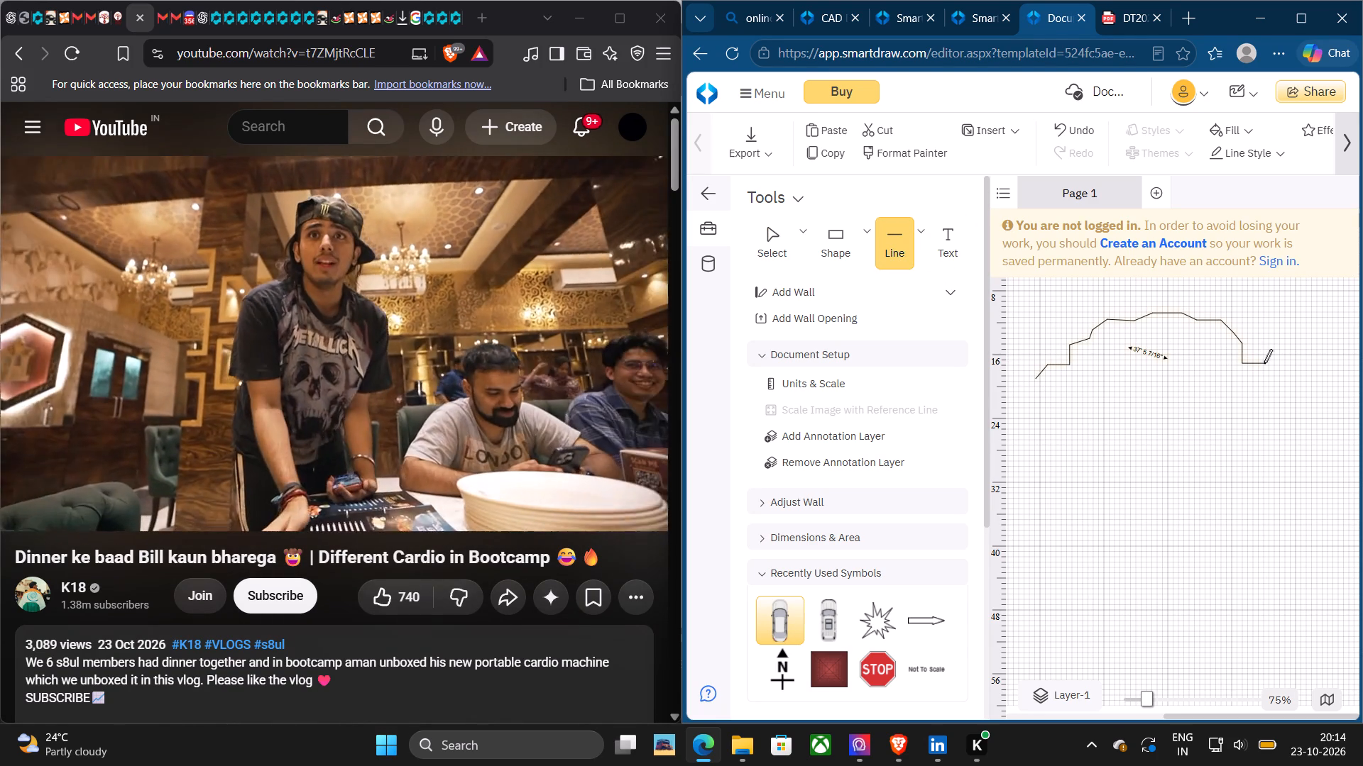
{"action": "left_click_drag", "start_coordinate": [1264, 363], "coordinate": [1279, 377]}
{"action": "left_click", "coordinate": [1279, 377]}
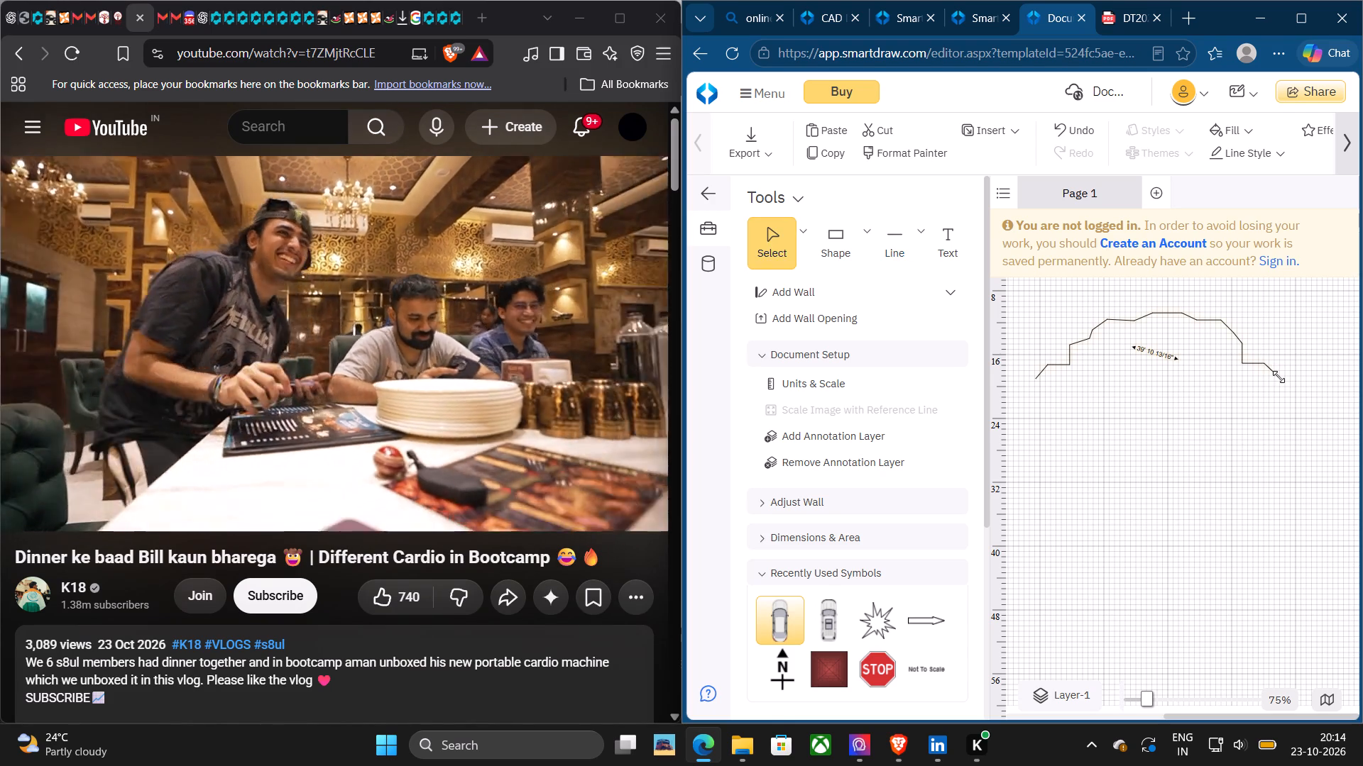
{"action": "left_click", "coordinate": [1227, 416]}
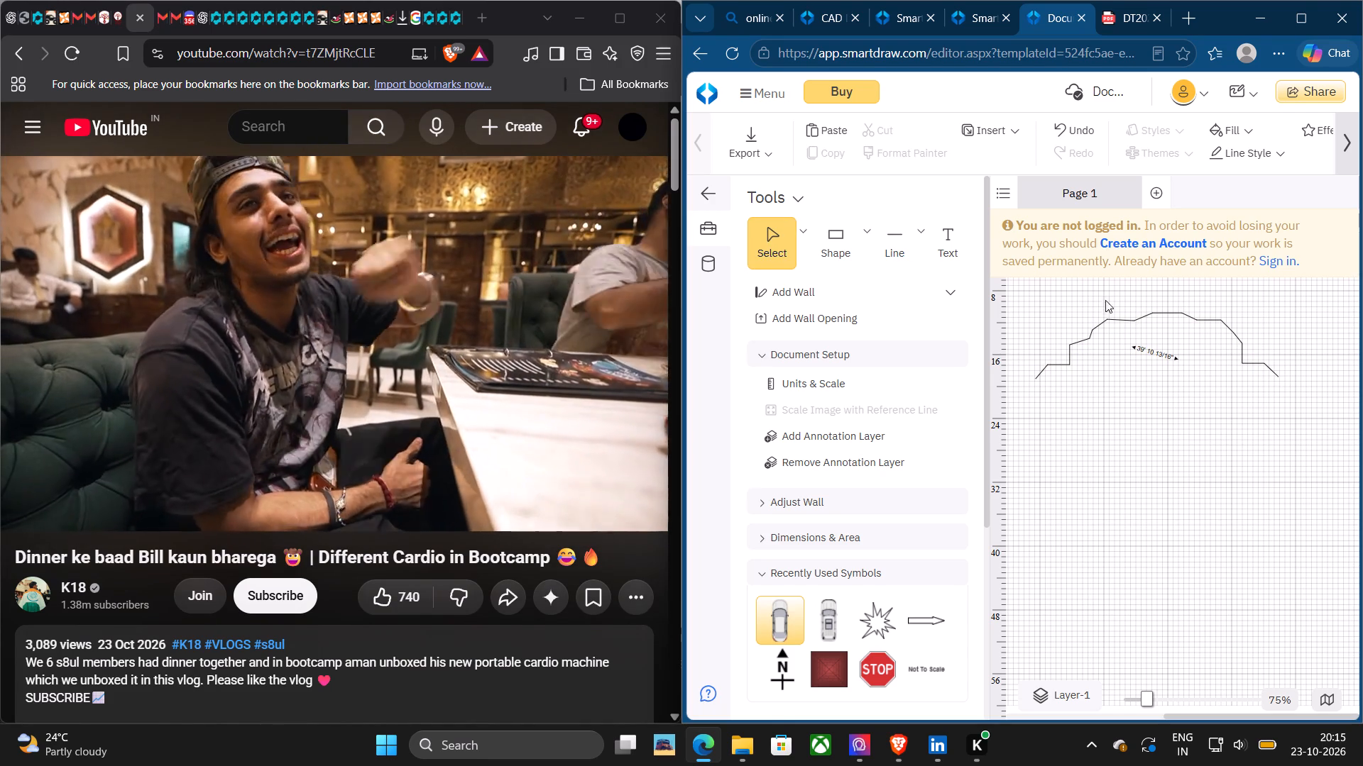
Continue both ends of the outline downward with nearly vertical line segments about 2' 9" long, first on the left.
{"action": "left_click", "coordinate": [902, 251]}
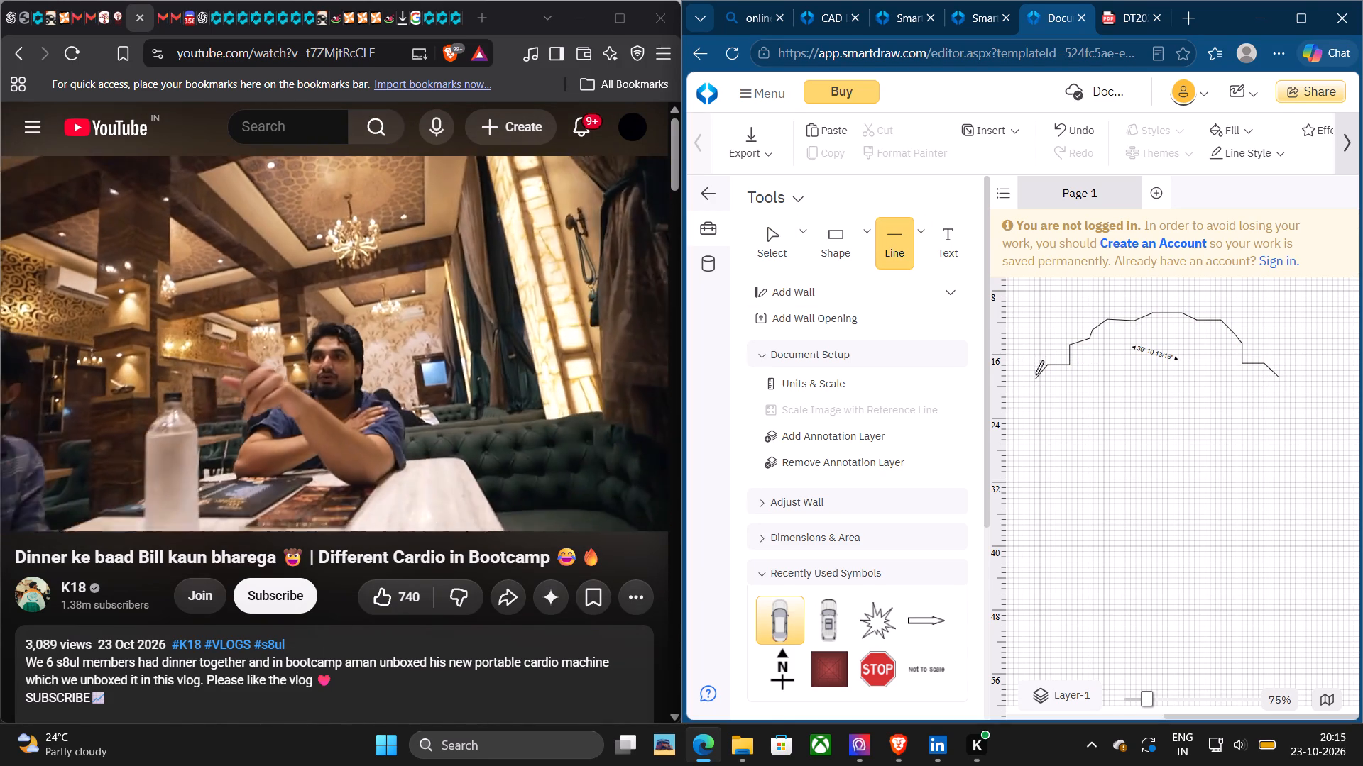
{"action": "left_click_drag", "start_coordinate": [1035, 379], "coordinate": [1038, 400]}
{"action": "left_click", "coordinate": [1038, 400]}
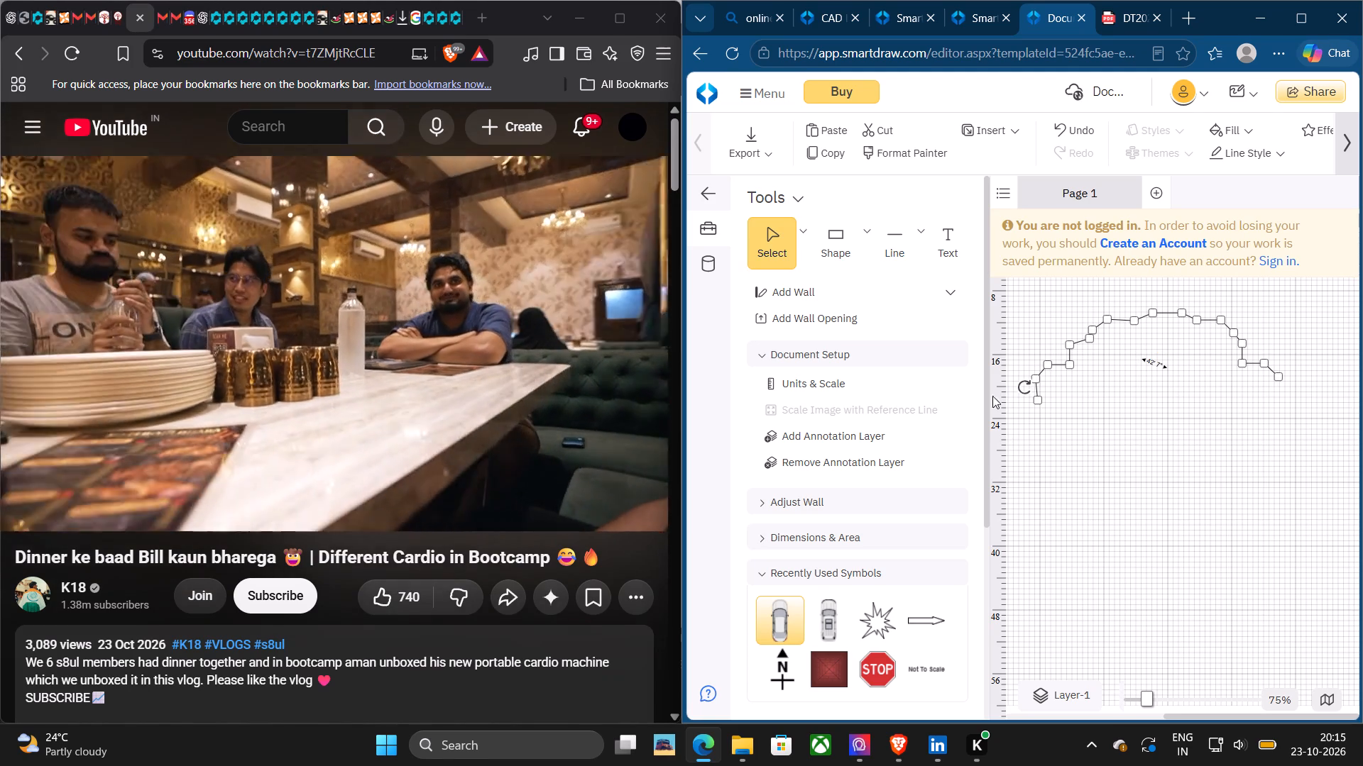
{"action": "left_click", "coordinate": [910, 254]}
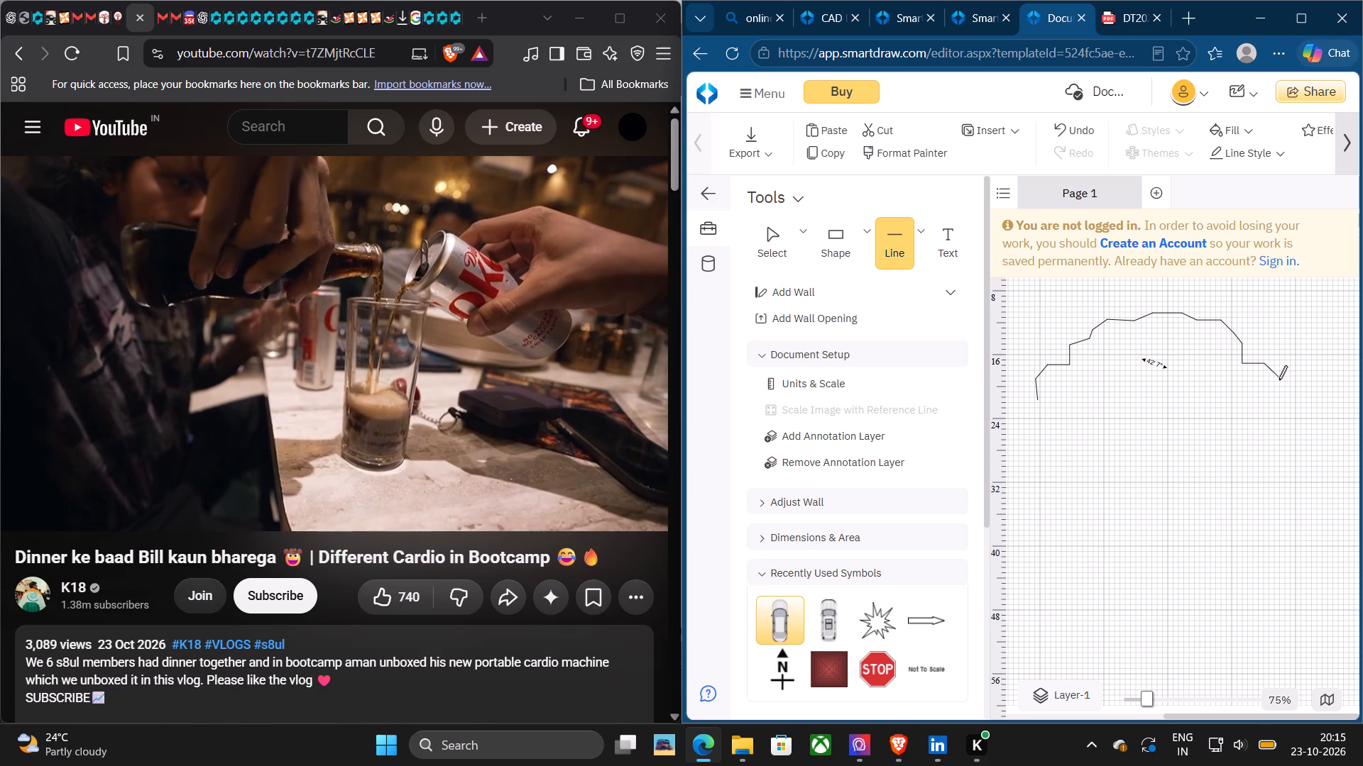
{"action": "left_click", "coordinate": [1276, 377]}
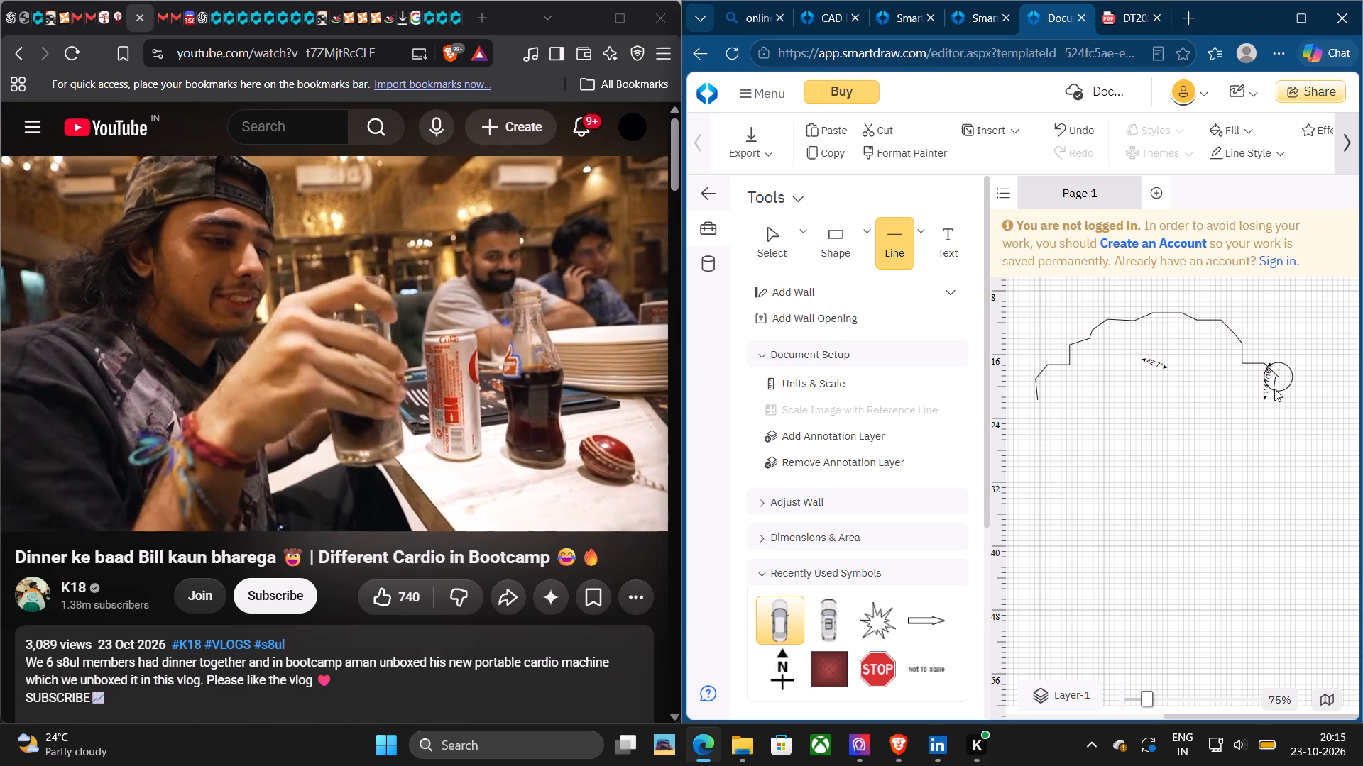
{"action": "left_click", "coordinate": [1274, 399]}
{"action": "left_click", "coordinate": [1209, 453]}
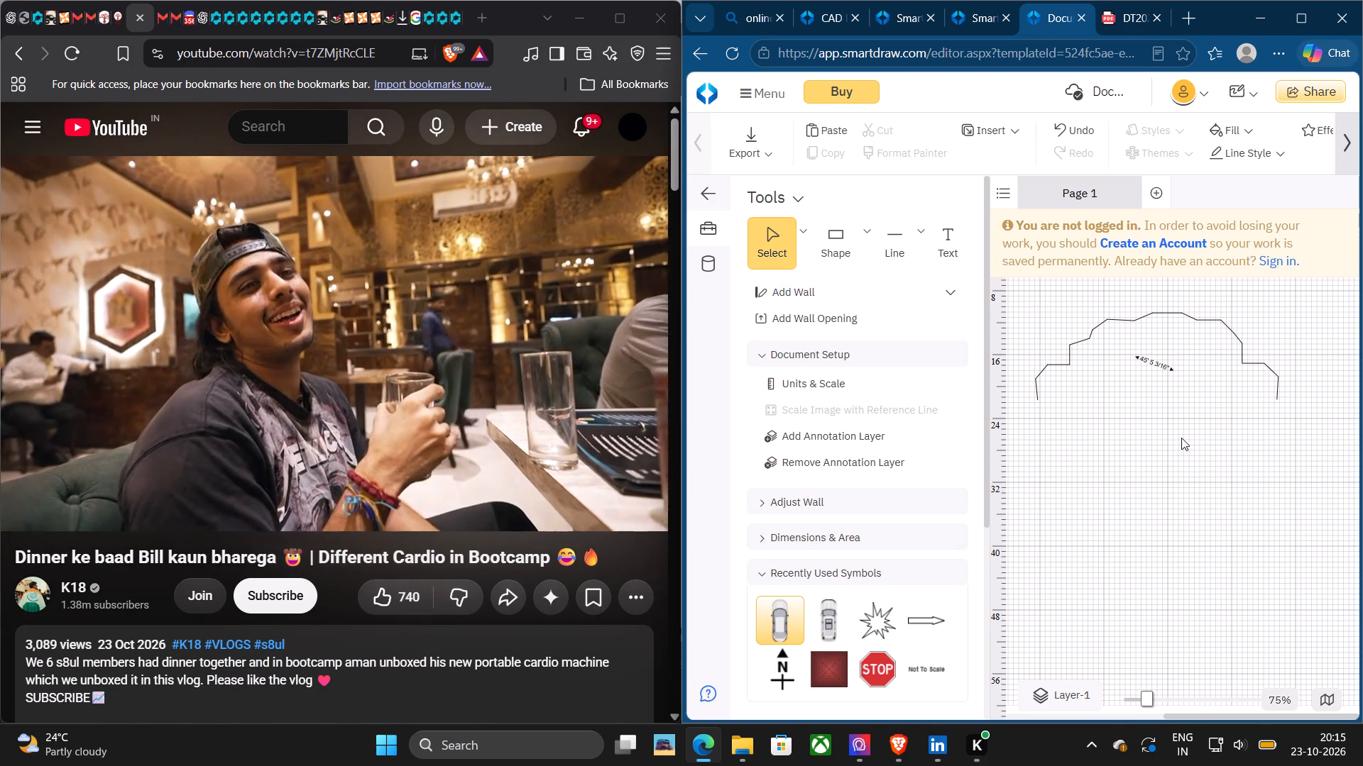
Add line segments sloping inward and down from both ends, about 2' 2" on the left and 2' 5" on the right.
{"action": "left_click", "coordinate": [882, 248]}
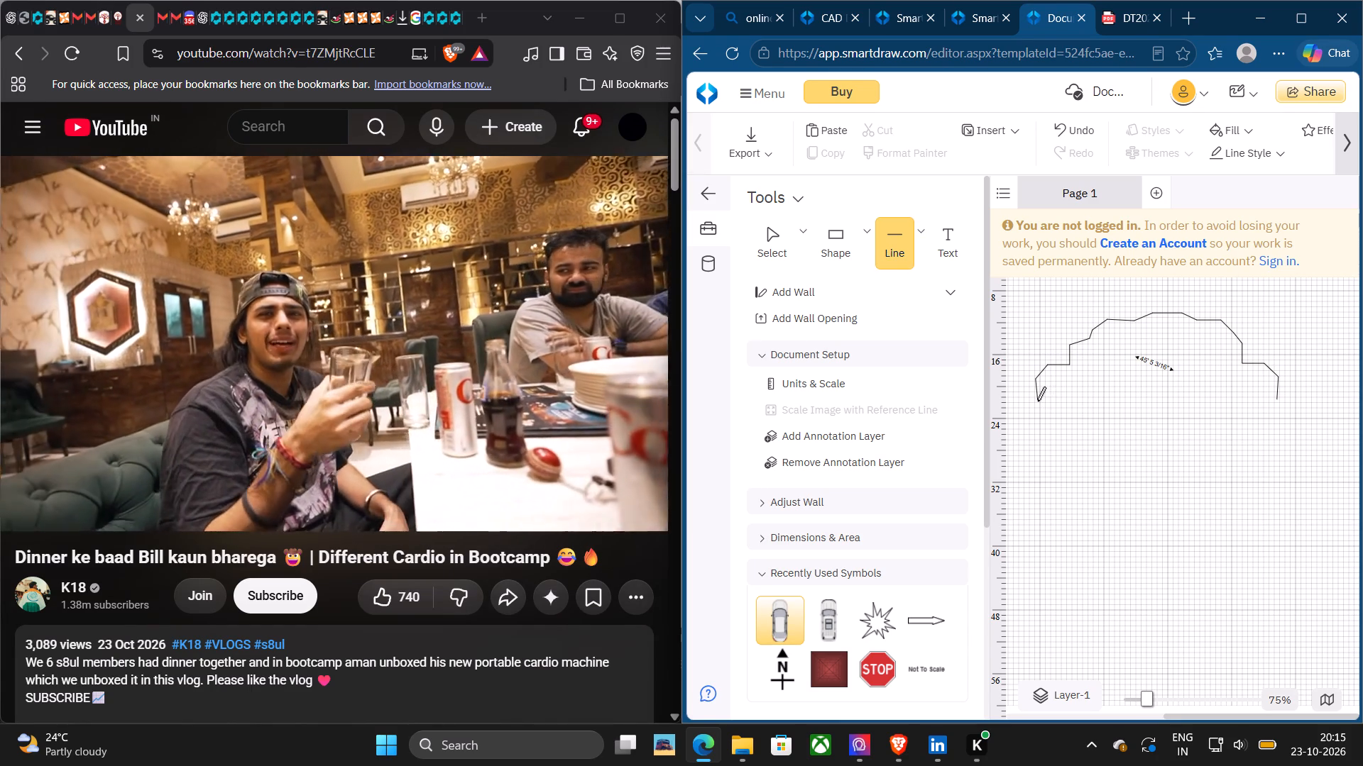
{"action": "left_click", "coordinate": [1037, 399]}
{"action": "left_click", "coordinate": [1052, 408]}
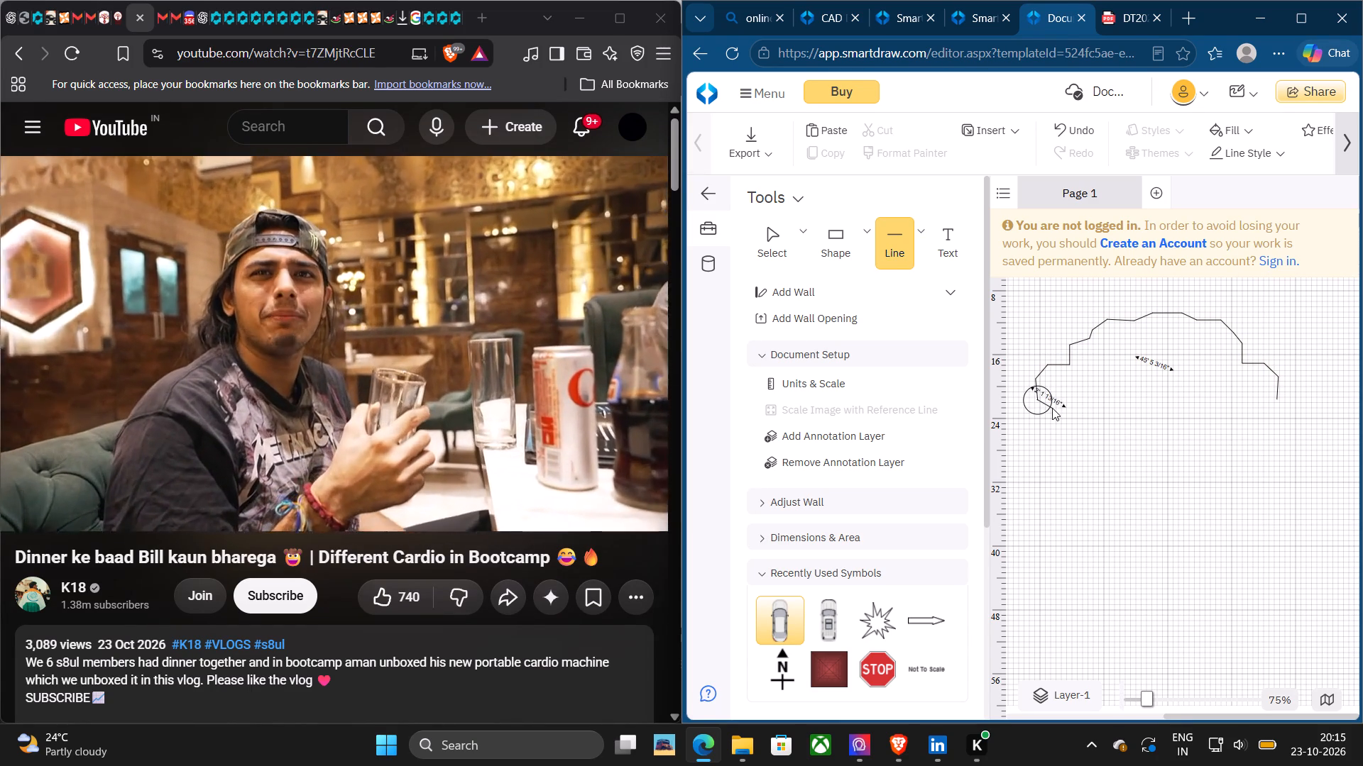
{"action": "left_click", "coordinate": [914, 263]}
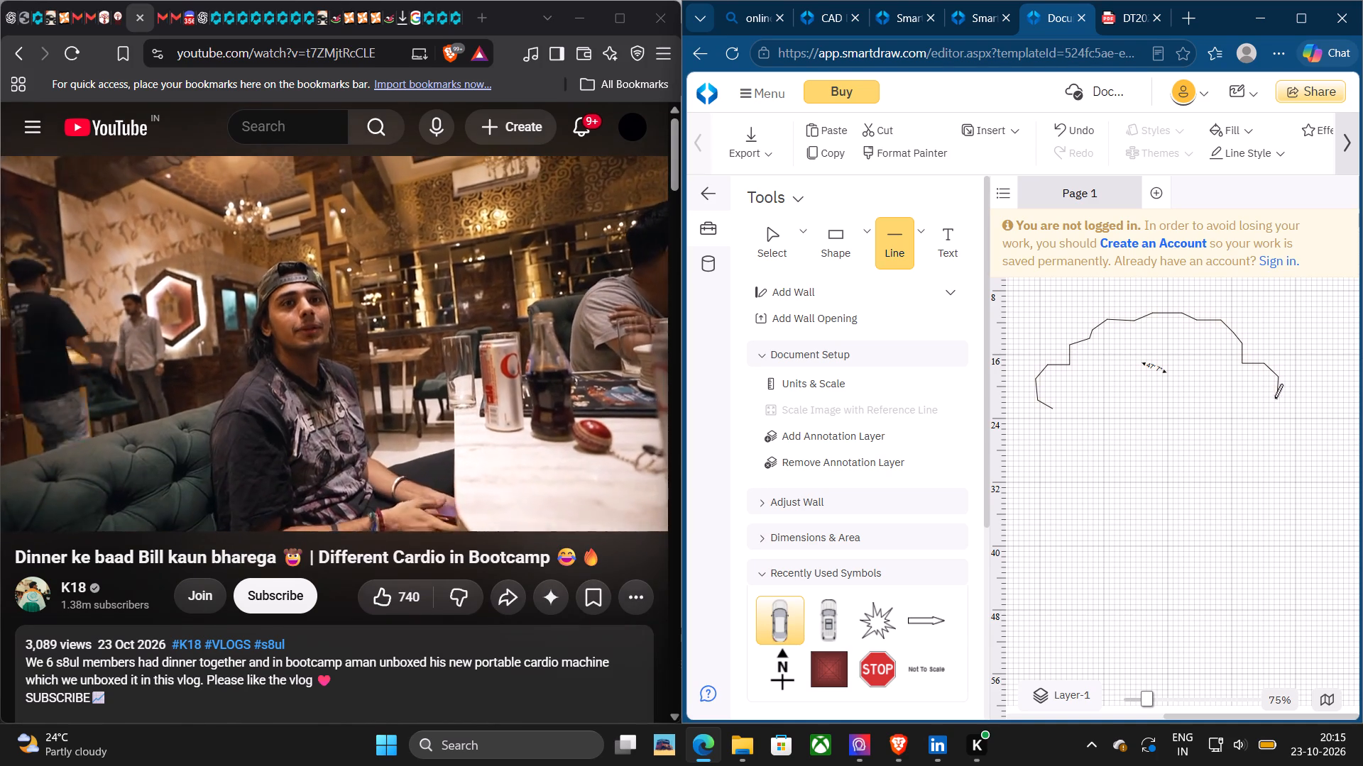
{"action": "left_click_drag", "start_coordinate": [1276, 399], "coordinate": [1261, 409]}
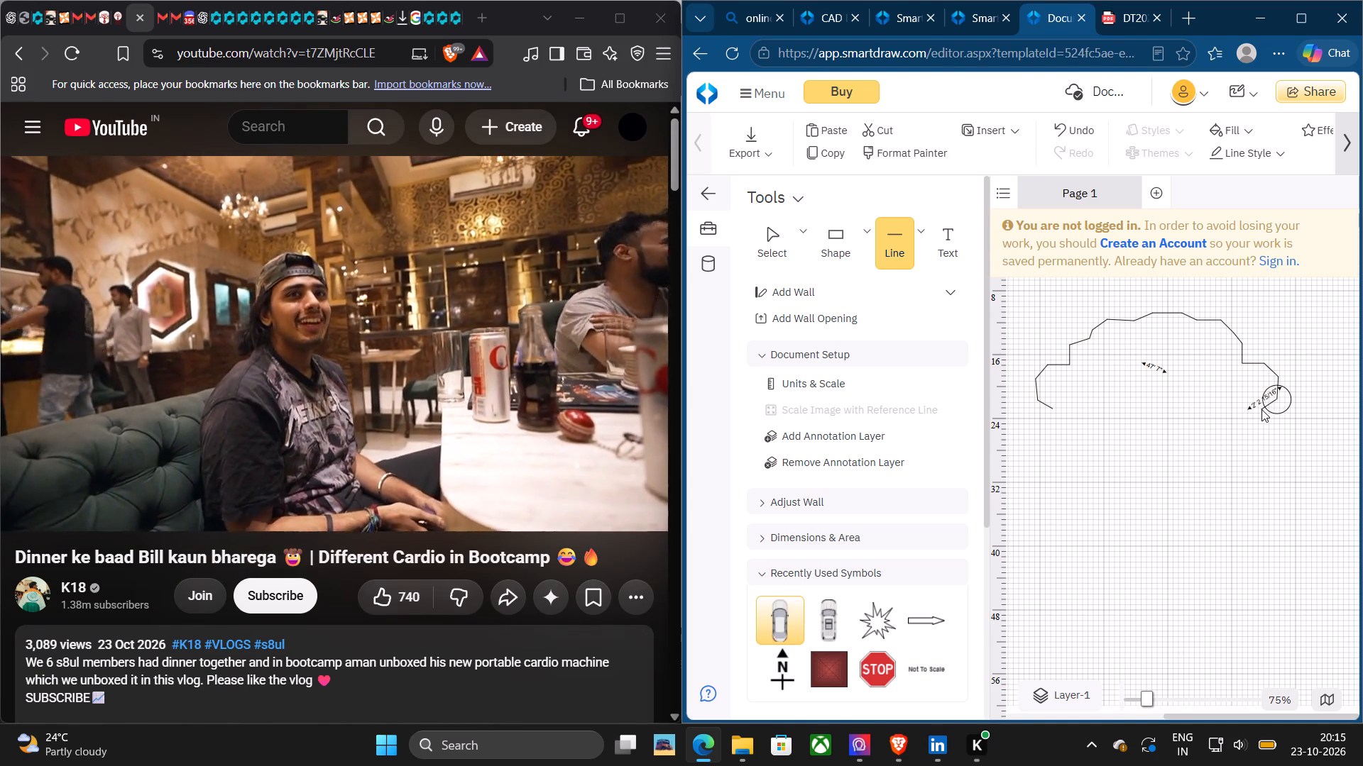
{"action": "left_click_drag", "start_coordinate": [1261, 409], "coordinate": [1260, 409]}
{"action": "left_click", "coordinate": [1260, 409]}
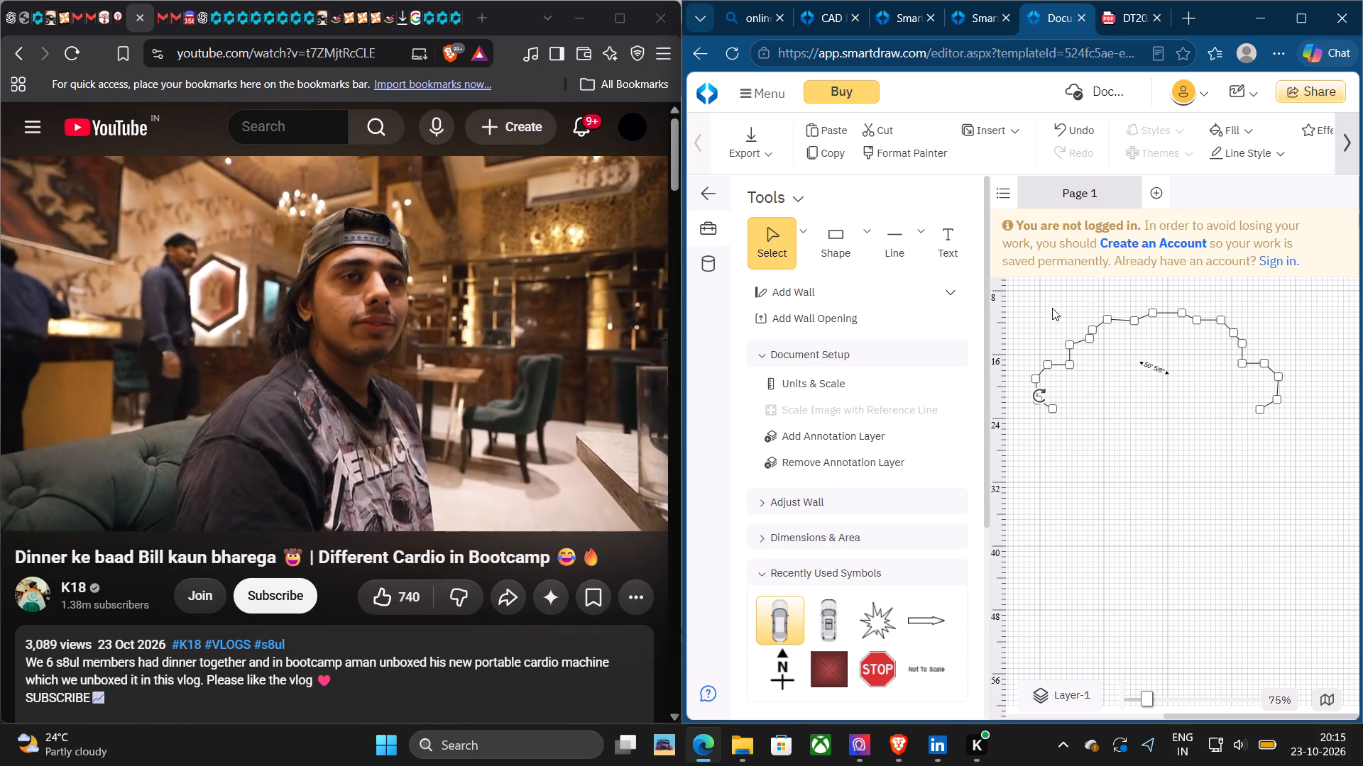
Extend both lower ends of the outline inward with nearly horizontal line segments about 3' long, first on the left.
{"action": "left_click", "coordinate": [888, 251]}
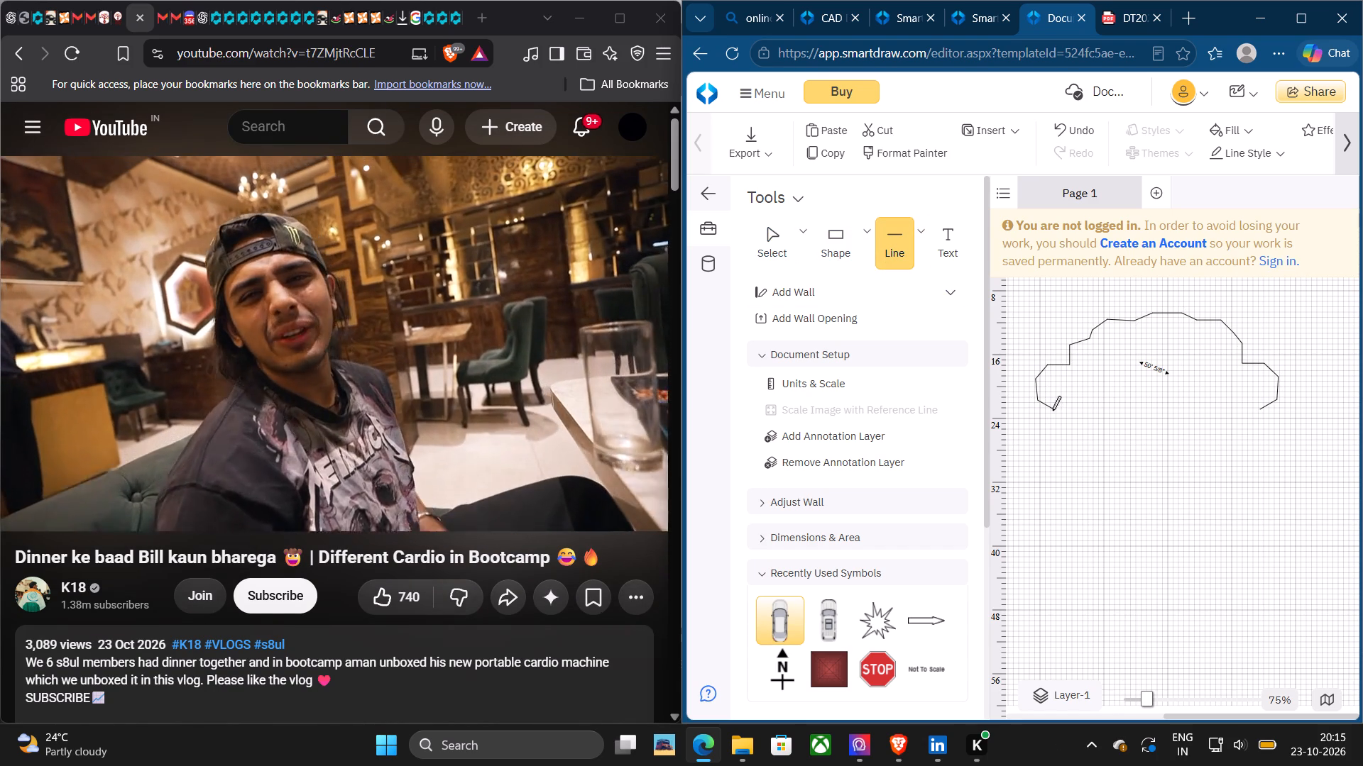
{"action": "left_click", "coordinate": [1052, 410]}
{"action": "left_click", "coordinate": [1075, 411]}
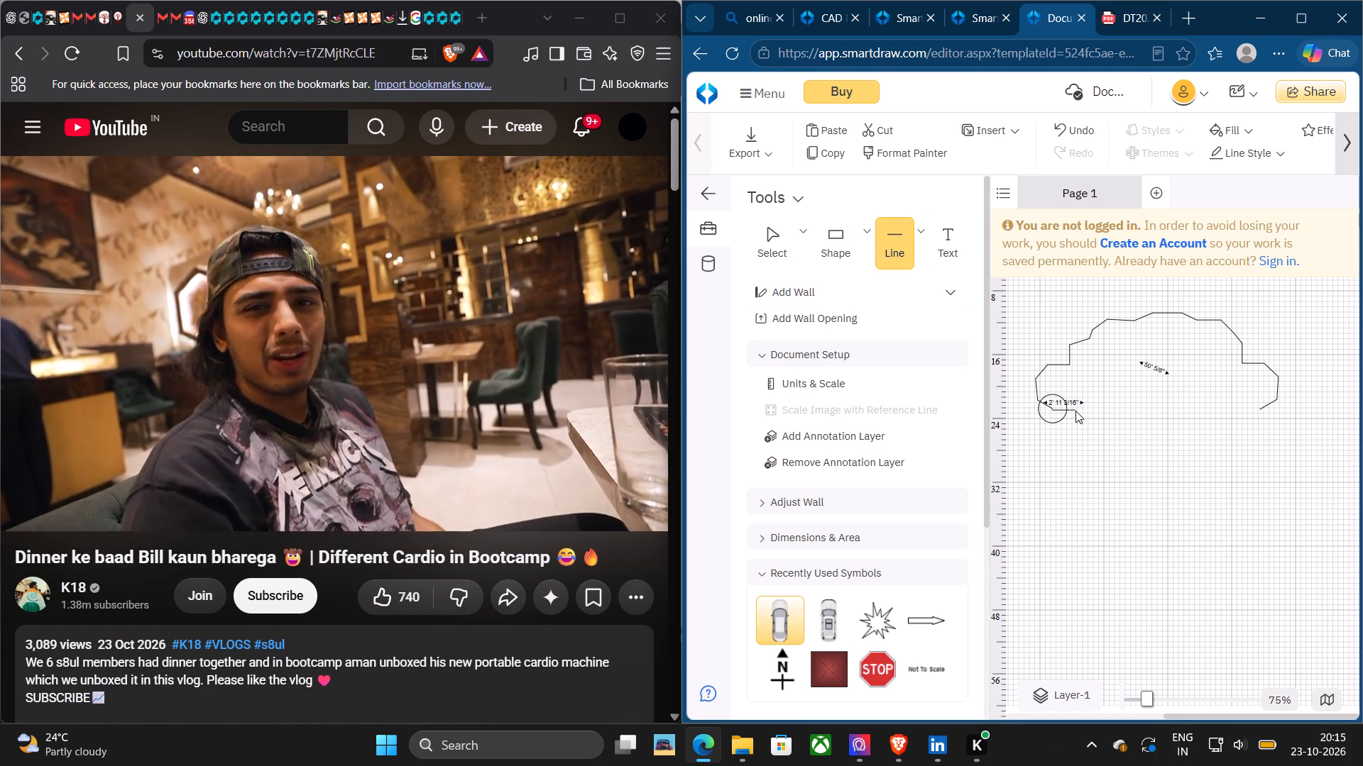
{"action": "left_click", "coordinate": [892, 241]}
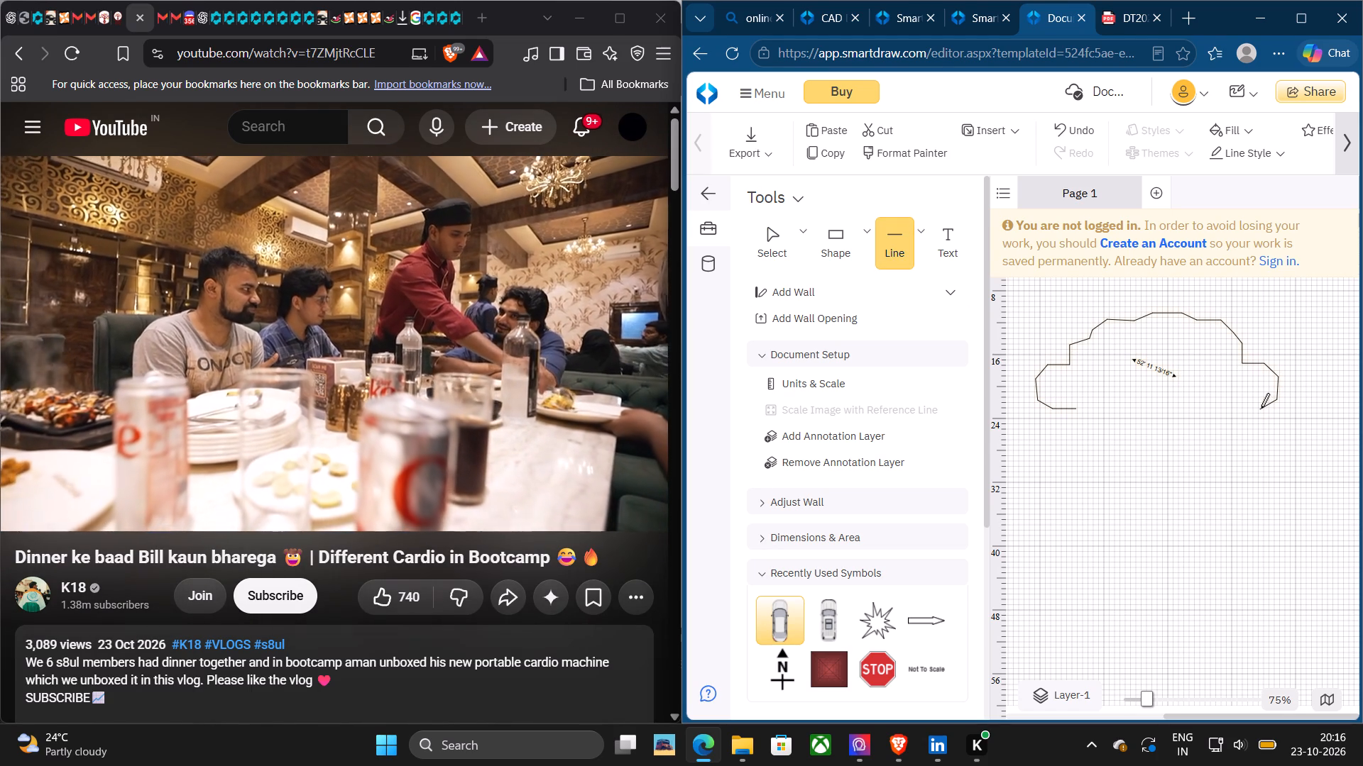
{"action": "left_click_drag", "start_coordinate": [1259, 409], "coordinate": [1246, 410]}
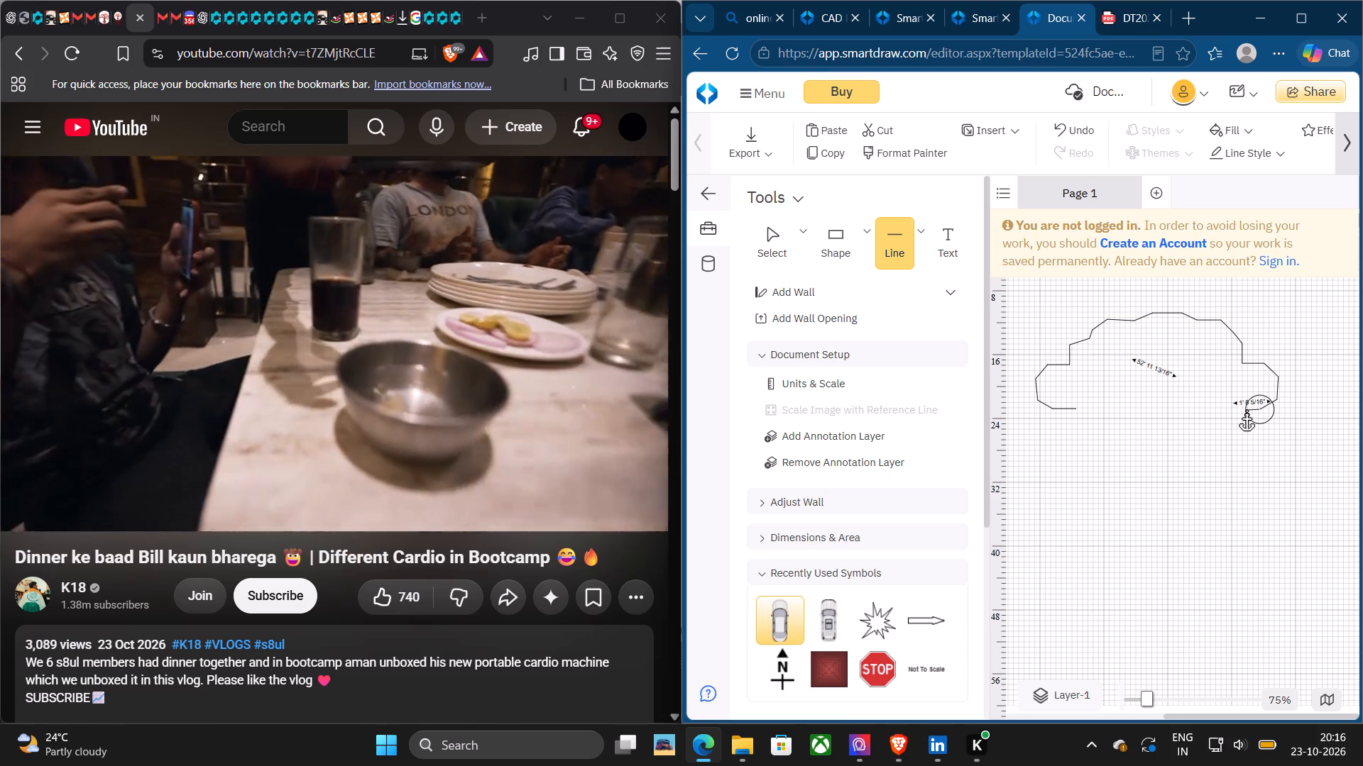
{"action": "left_click_drag", "start_coordinate": [1246, 410], "coordinate": [1226, 413]}
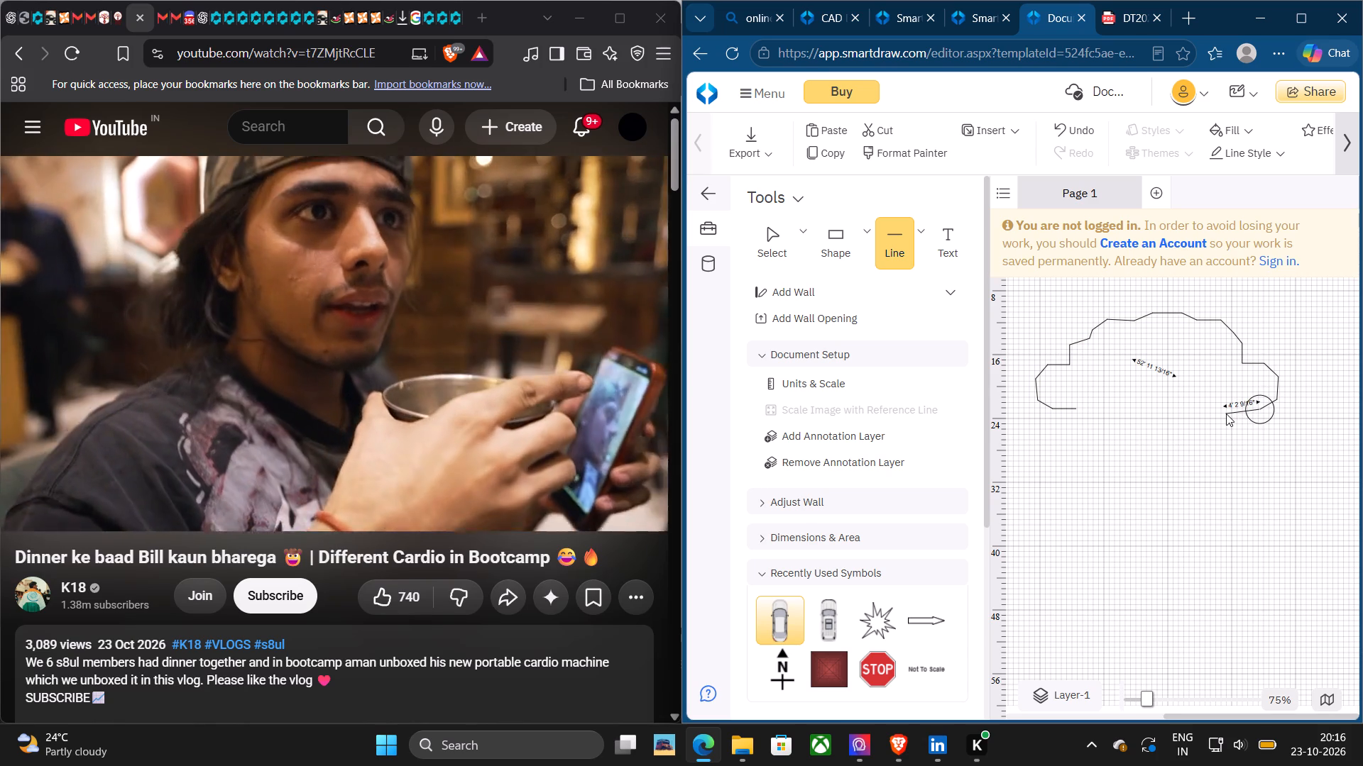
{"action": "left_click_drag", "start_coordinate": [1226, 413], "coordinate": [1235, 411]}
{"action": "left_click", "coordinate": [1235, 411]}
{"action": "left_click", "coordinate": [1198, 488]}
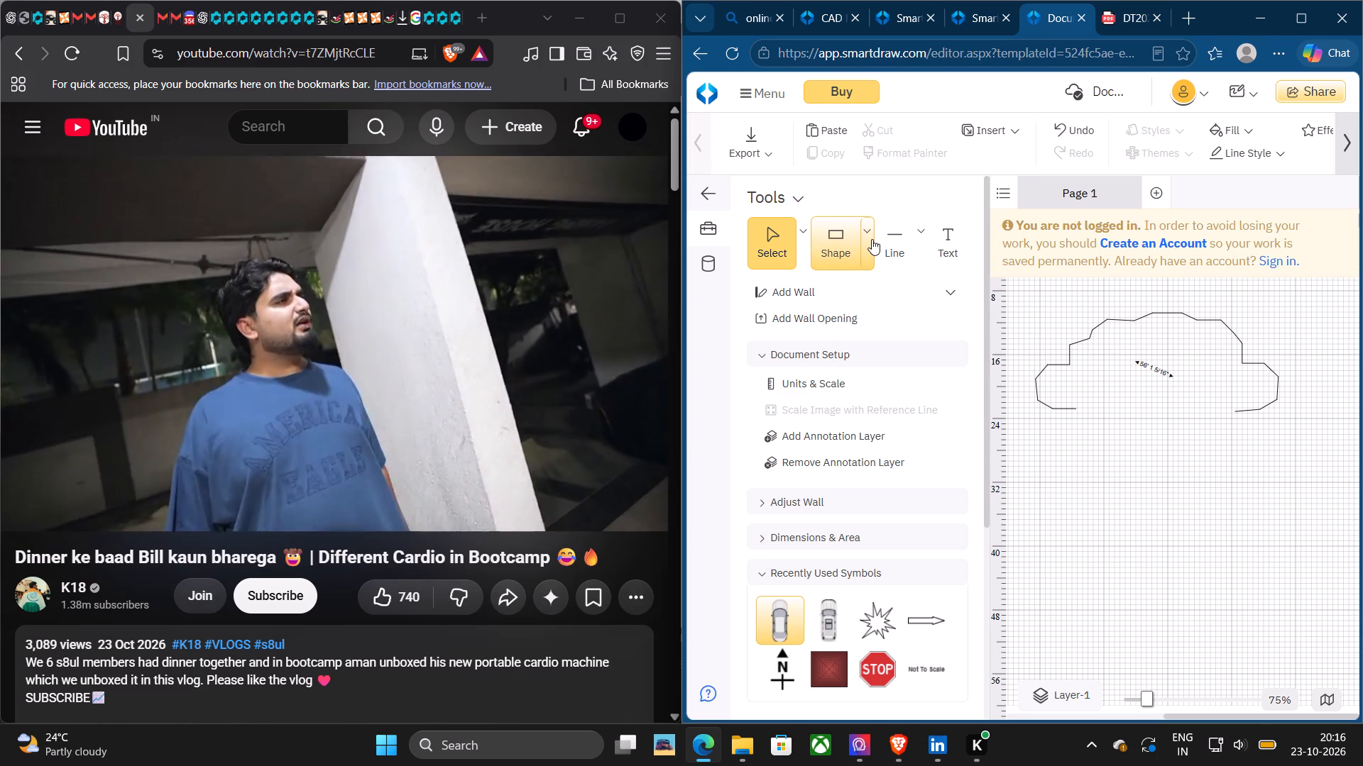
Add a line segment sloping back outward and down from each inner end of the outline, first on the left.
{"action": "left_click", "coordinate": [889, 240]}
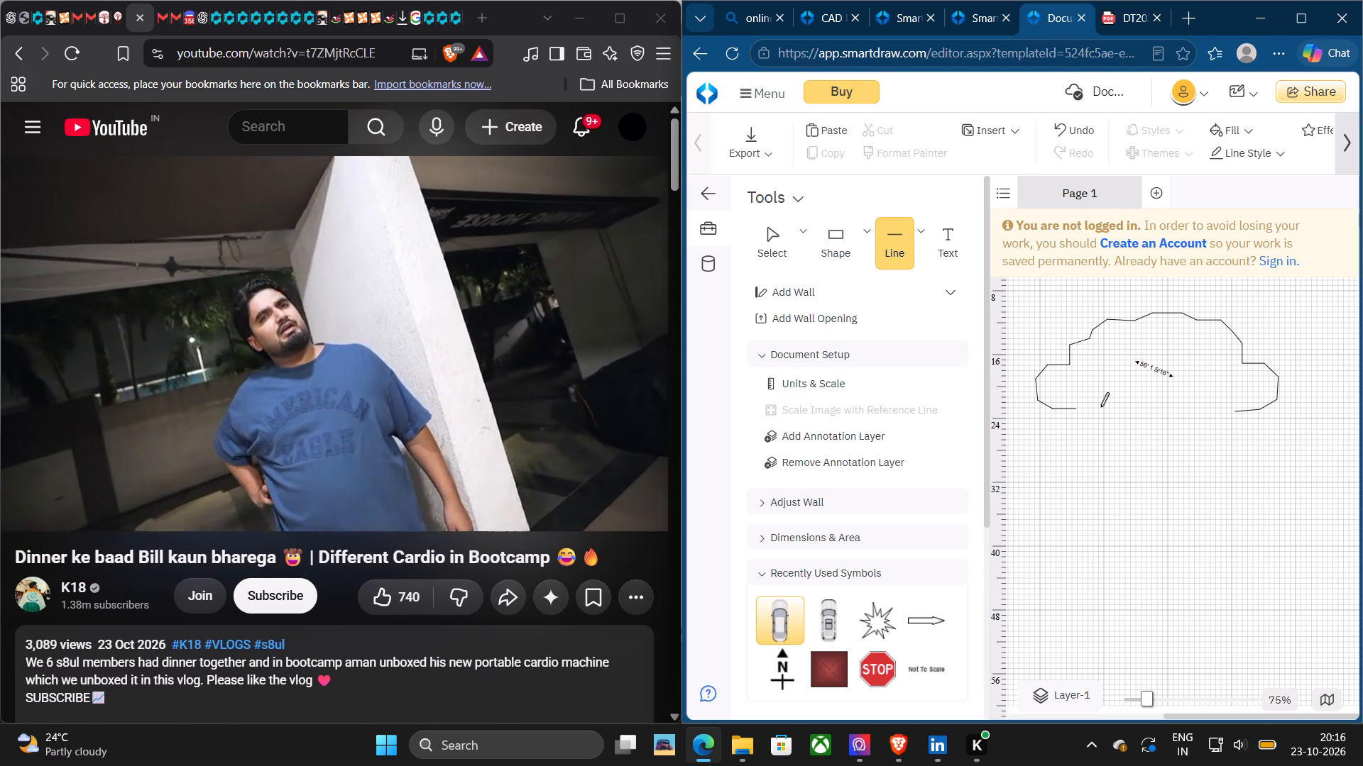
{"action": "left_click_drag", "start_coordinate": [1074, 410], "coordinate": [1052, 432]}
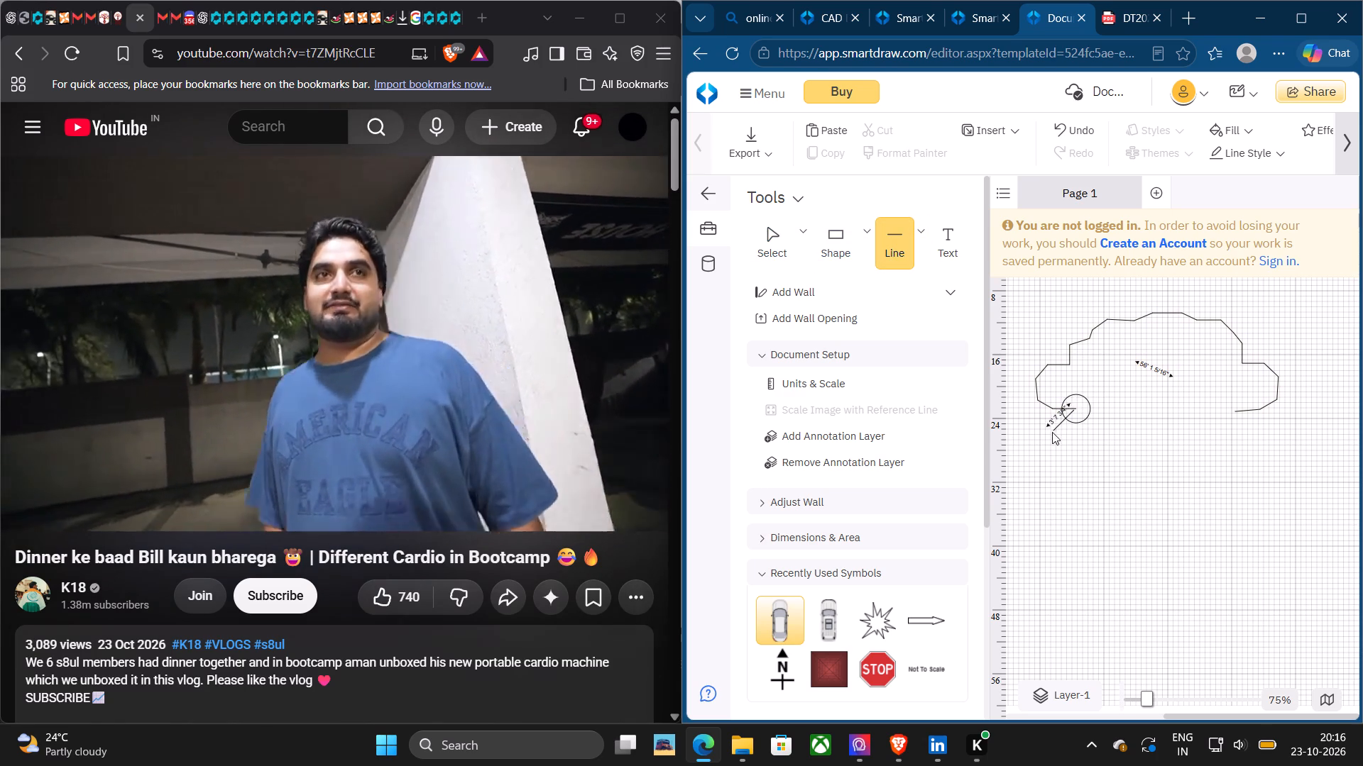
{"action": "left_click_drag", "start_coordinate": [1052, 432], "coordinate": [1053, 426]}
{"action": "left_click", "coordinate": [1053, 426]}
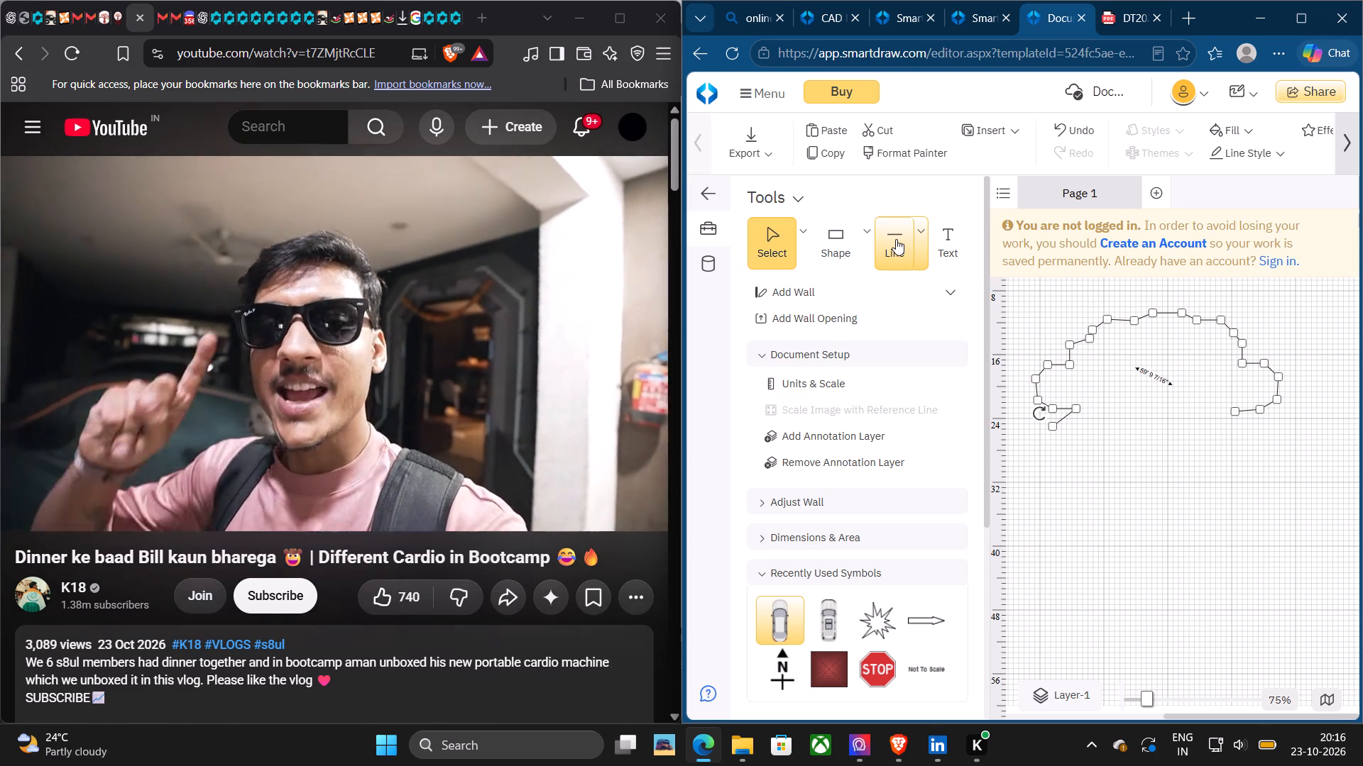
{"action": "left_click", "coordinate": [902, 239]}
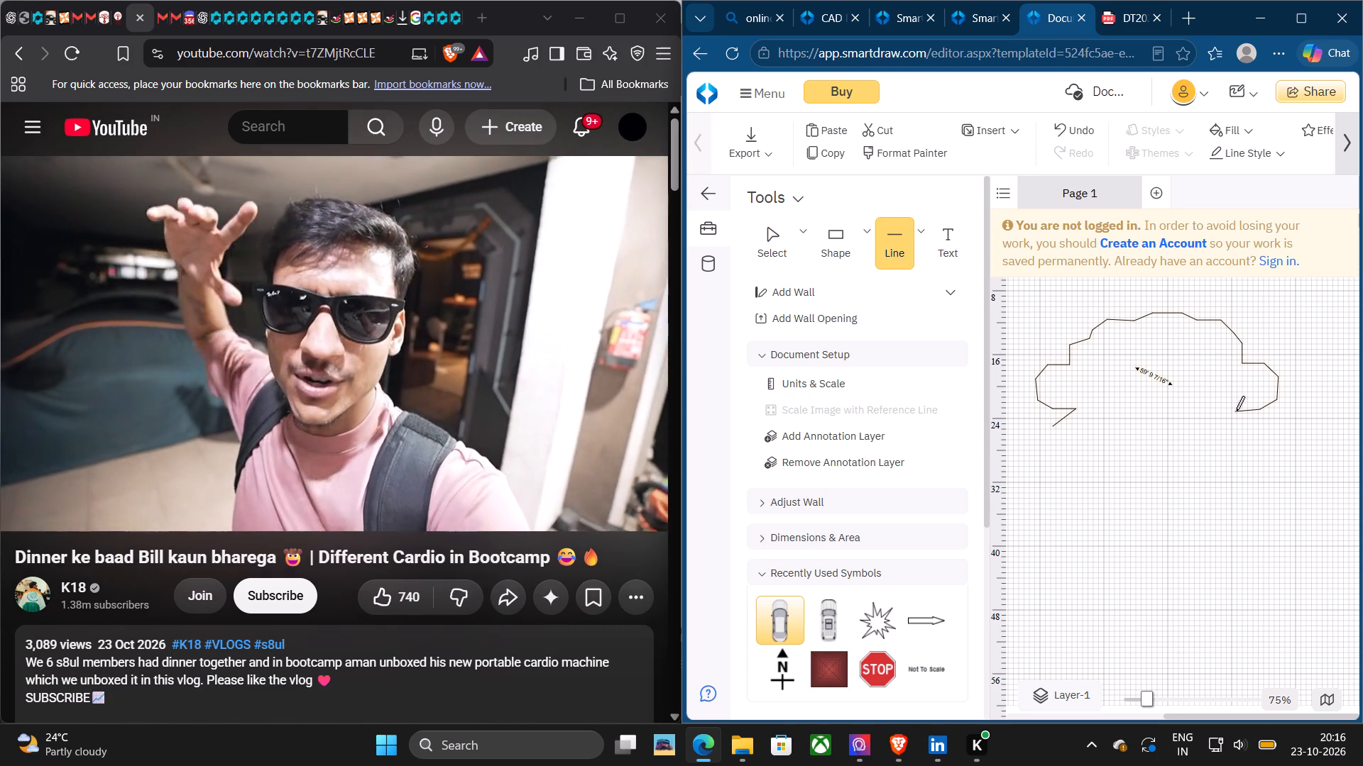
{"action": "left_click", "coordinate": [1236, 411]}
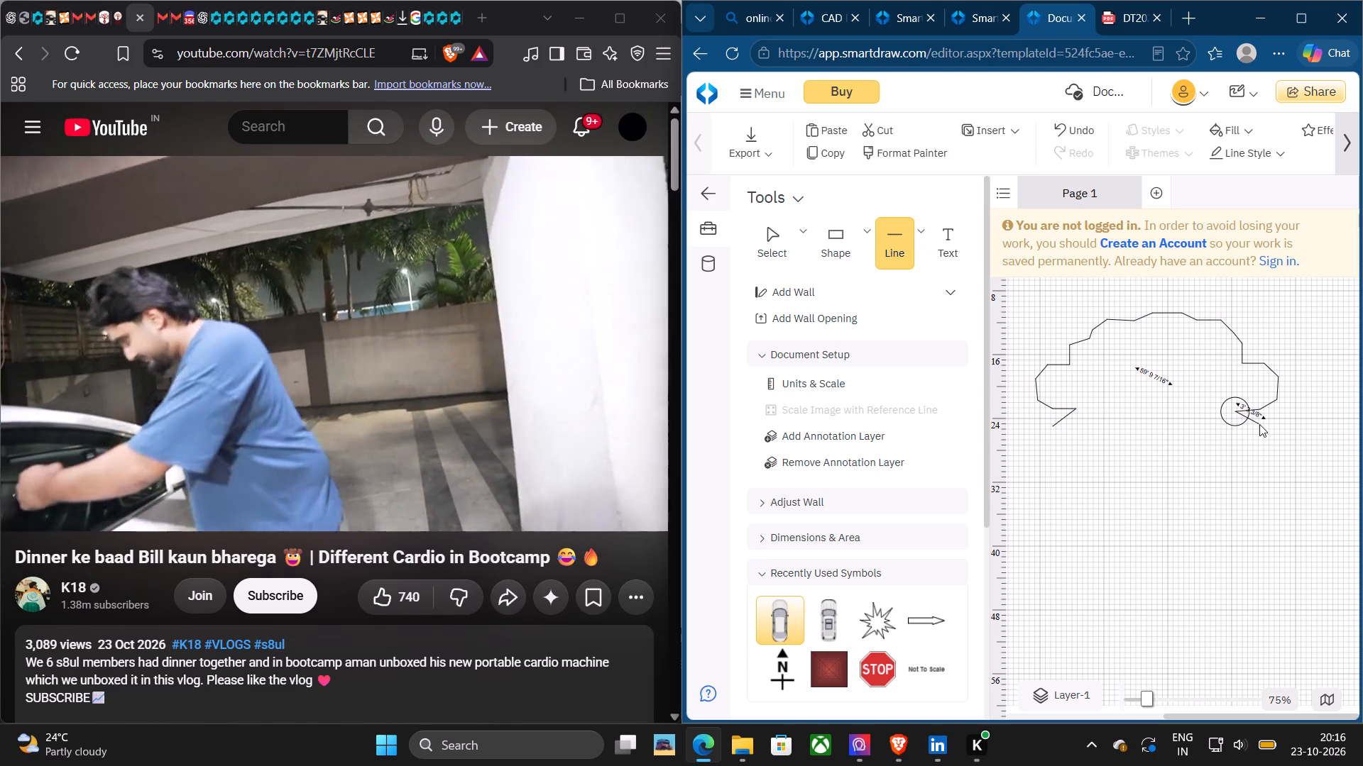
{"action": "left_click", "coordinate": [1270, 424]}
{"action": "left_click", "coordinate": [1254, 471]}
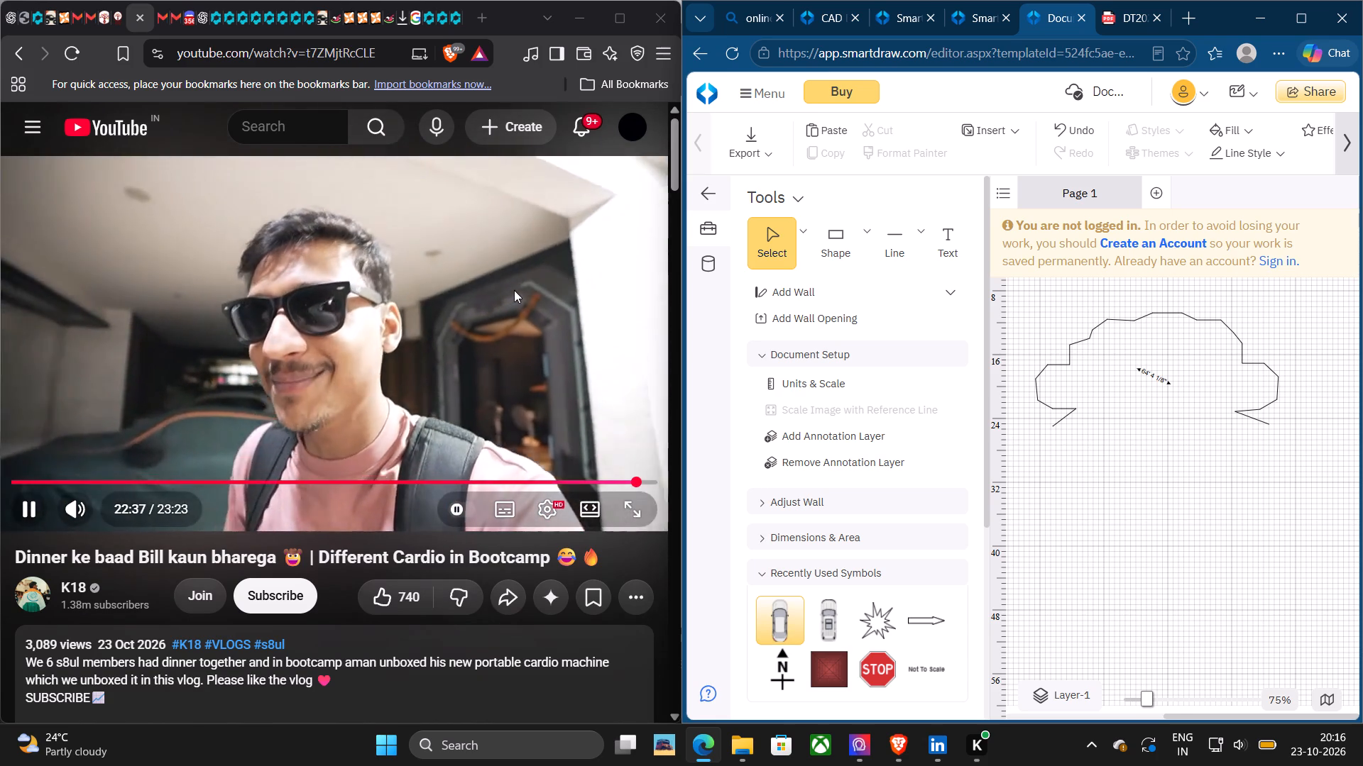
Switch to the YouTube video in Brave and answer its quiz "Bill kisne bhara hoga ?" with Willy.
{"action": "scroll", "coordinate": [451, 583], "scroll_direction": "down", "scroll_amount": 5}
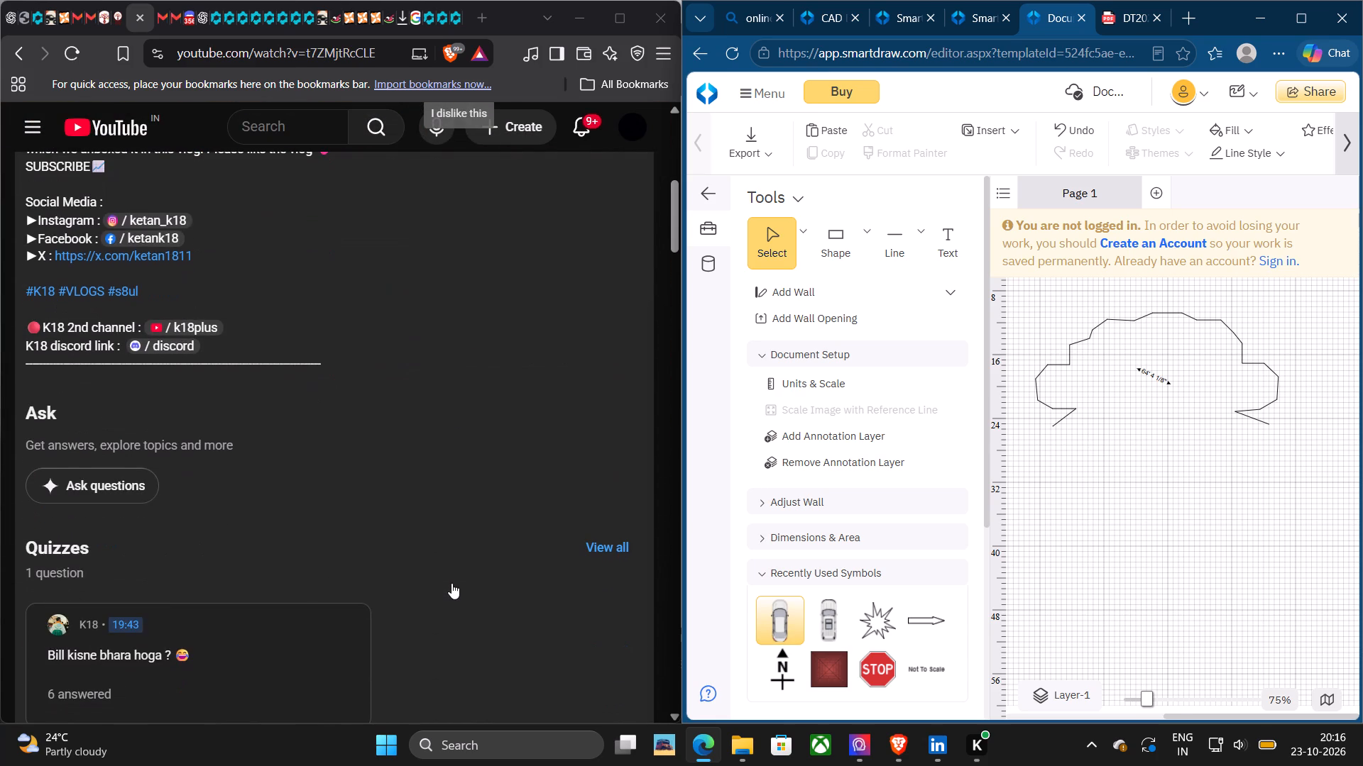
{"action": "scroll", "coordinate": [451, 583], "scroll_direction": "down", "scroll_amount": 1}
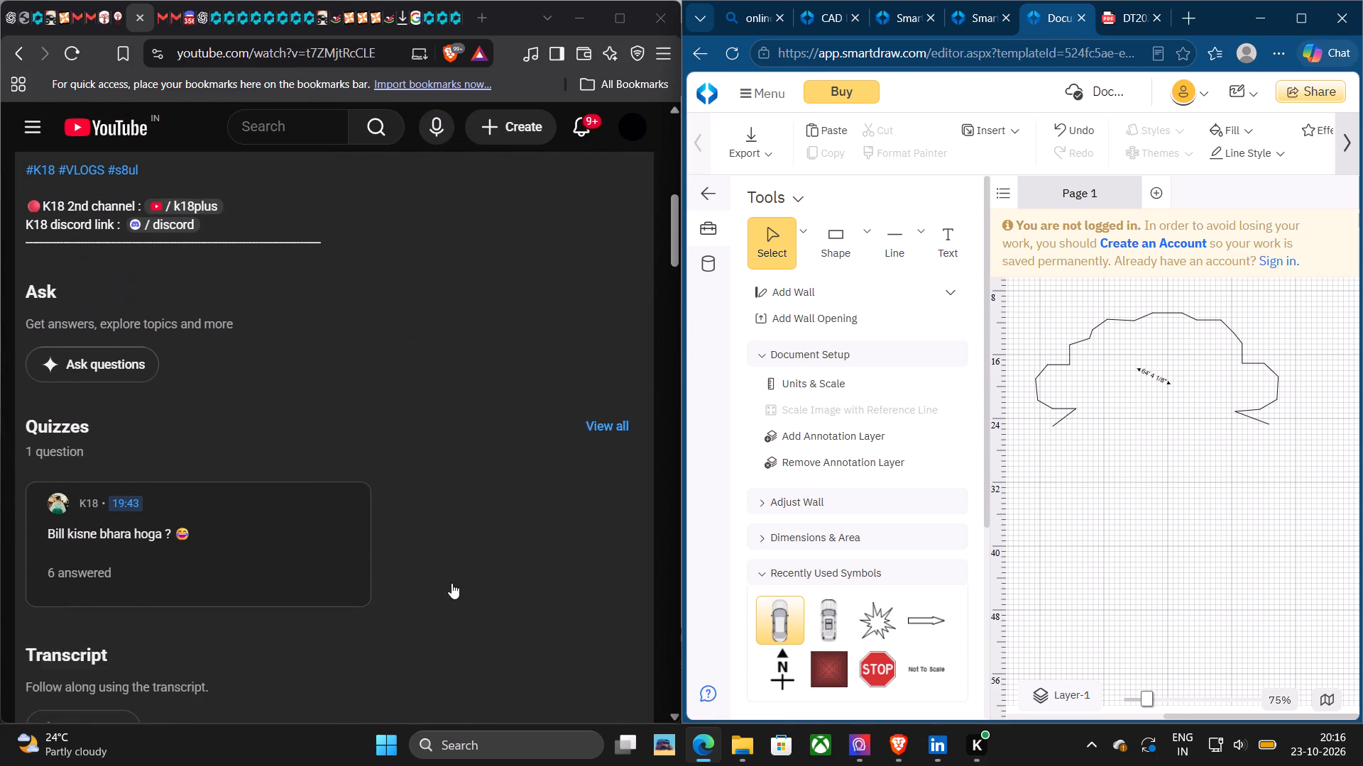
{"action": "scroll", "coordinate": [451, 583], "scroll_direction": "down", "scroll_amount": 2}
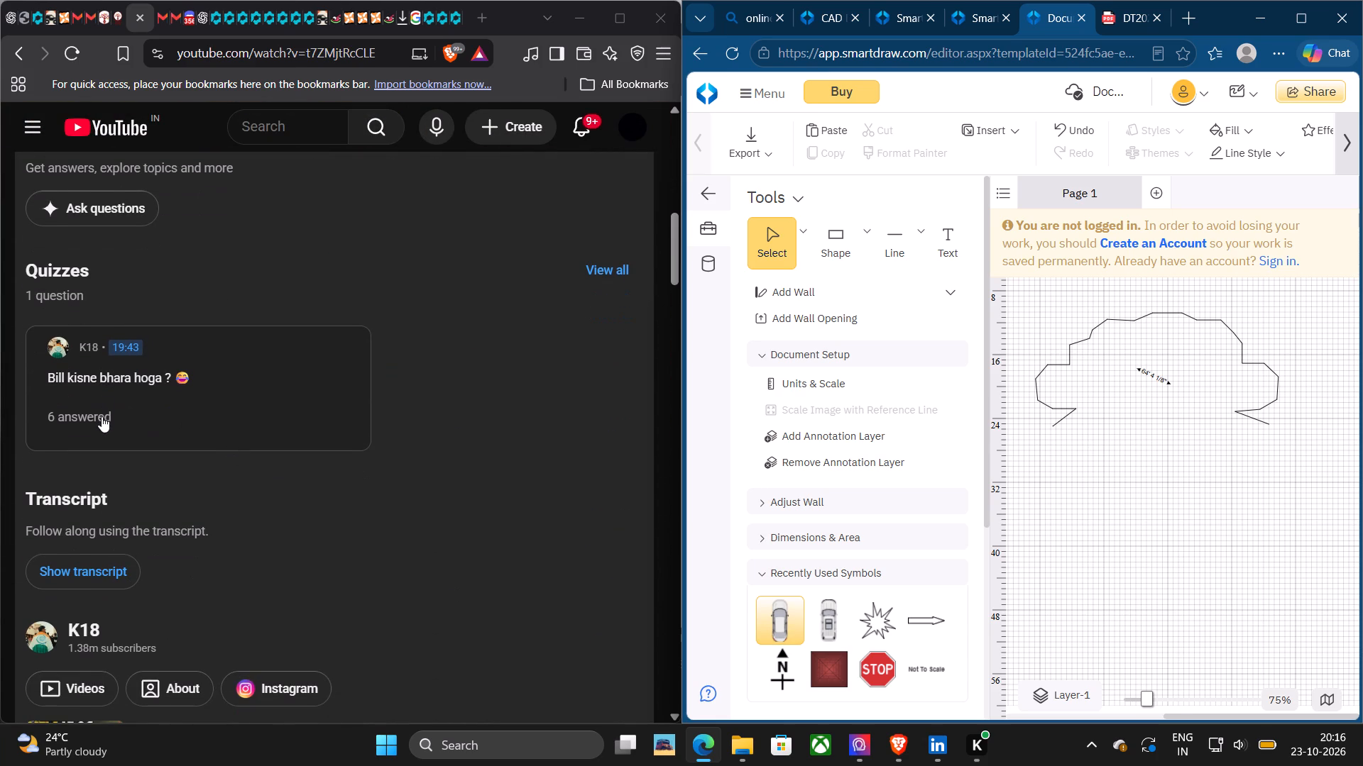
{"action": "left_click", "coordinate": [102, 417]}
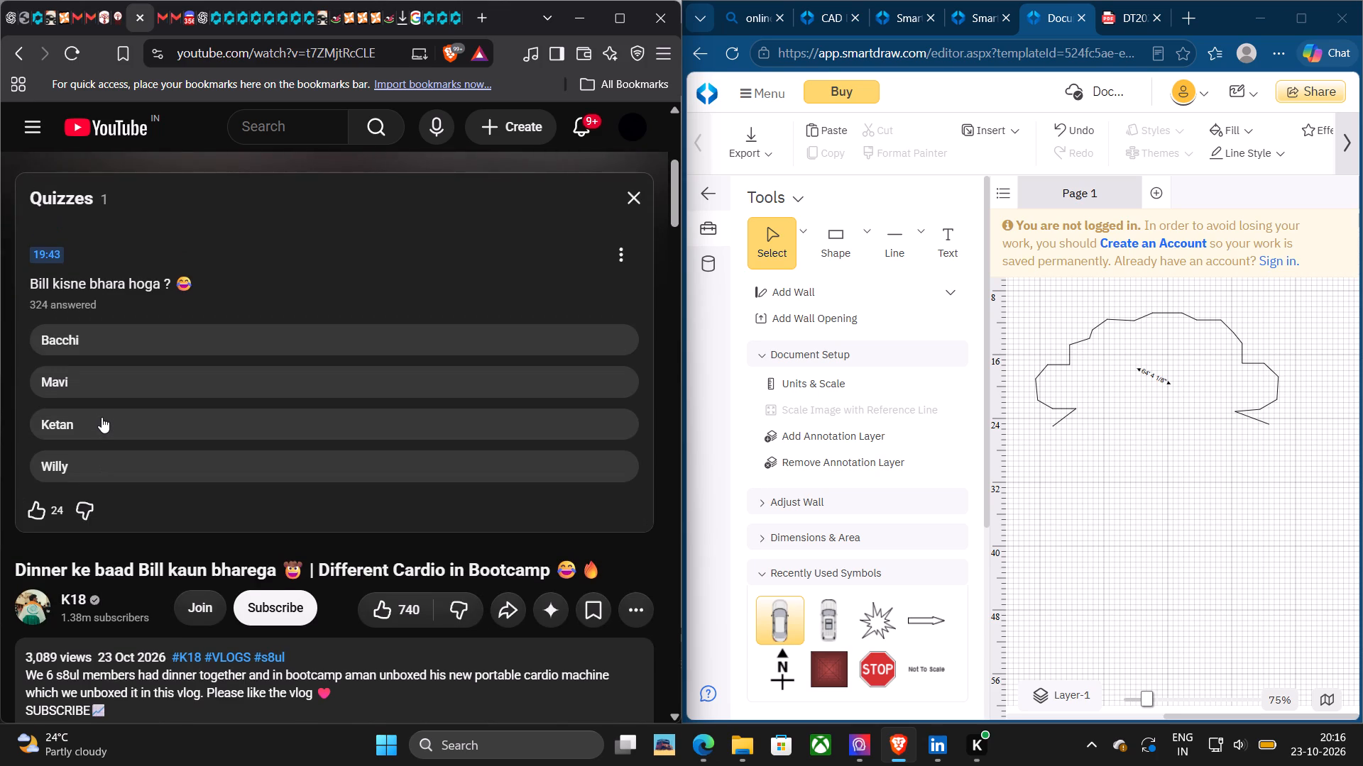
{"action": "left_click", "coordinate": [176, 455]}
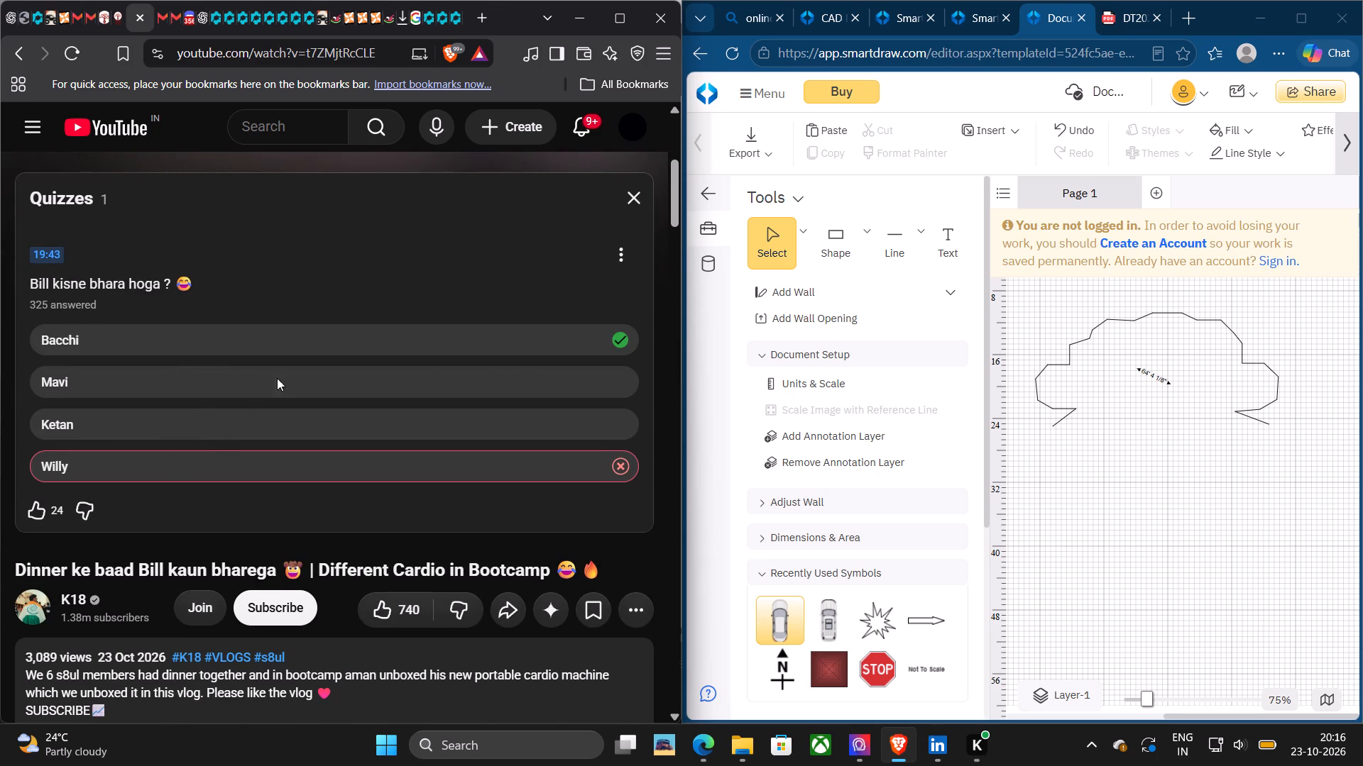
{"action": "left_click", "coordinate": [344, 348]}
Browse the recommended videos listed below the current YouTube video.
{"action": "scroll", "coordinate": [337, 533], "scroll_direction": "down", "scroll_amount": 6}
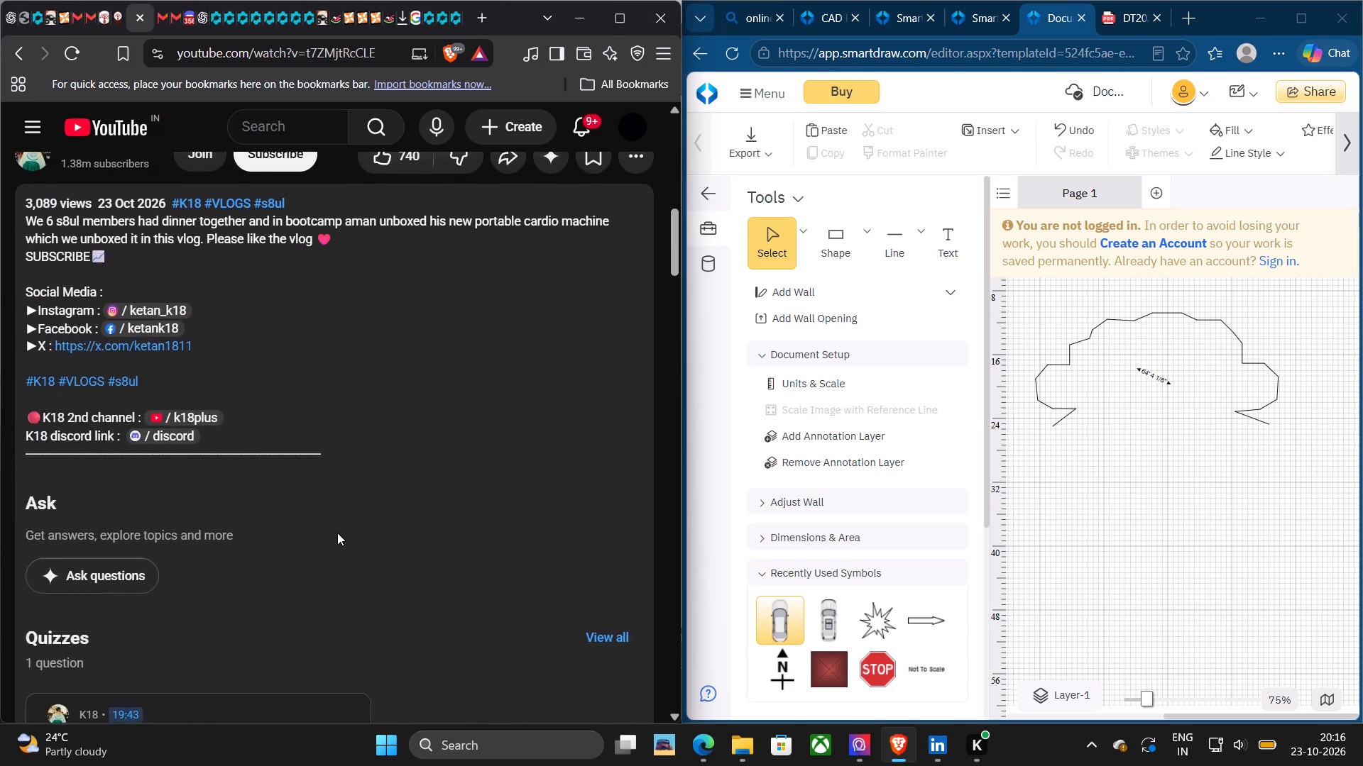
{"action": "scroll", "coordinate": [337, 533], "scroll_direction": "down", "scroll_amount": 5}
{"action": "scroll", "coordinate": [337, 533], "scroll_direction": "right", "scroll_amount": 1}
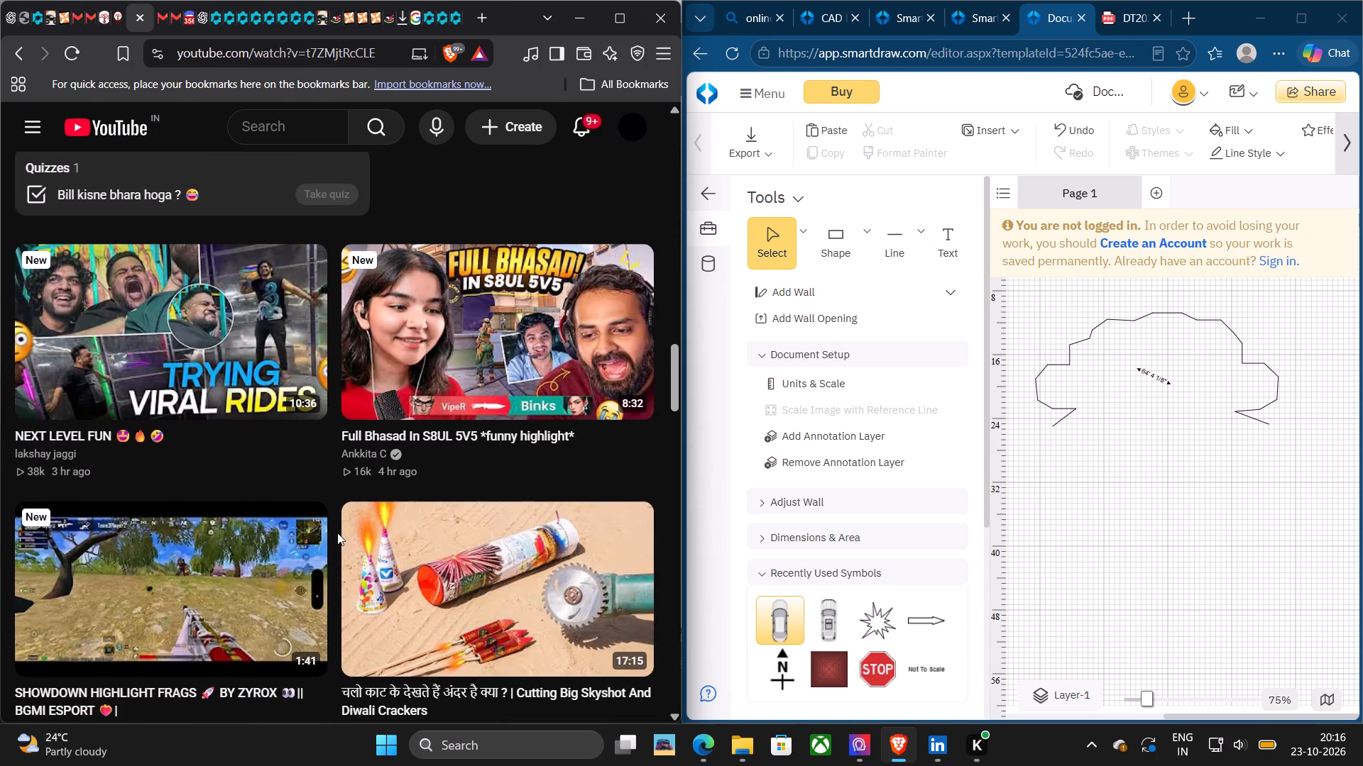
{"action": "scroll", "coordinate": [337, 533], "scroll_direction": "right", "scroll_amount": 1}
{"action": "scroll", "coordinate": [337, 533], "scroll_direction": "down", "scroll_amount": 1}
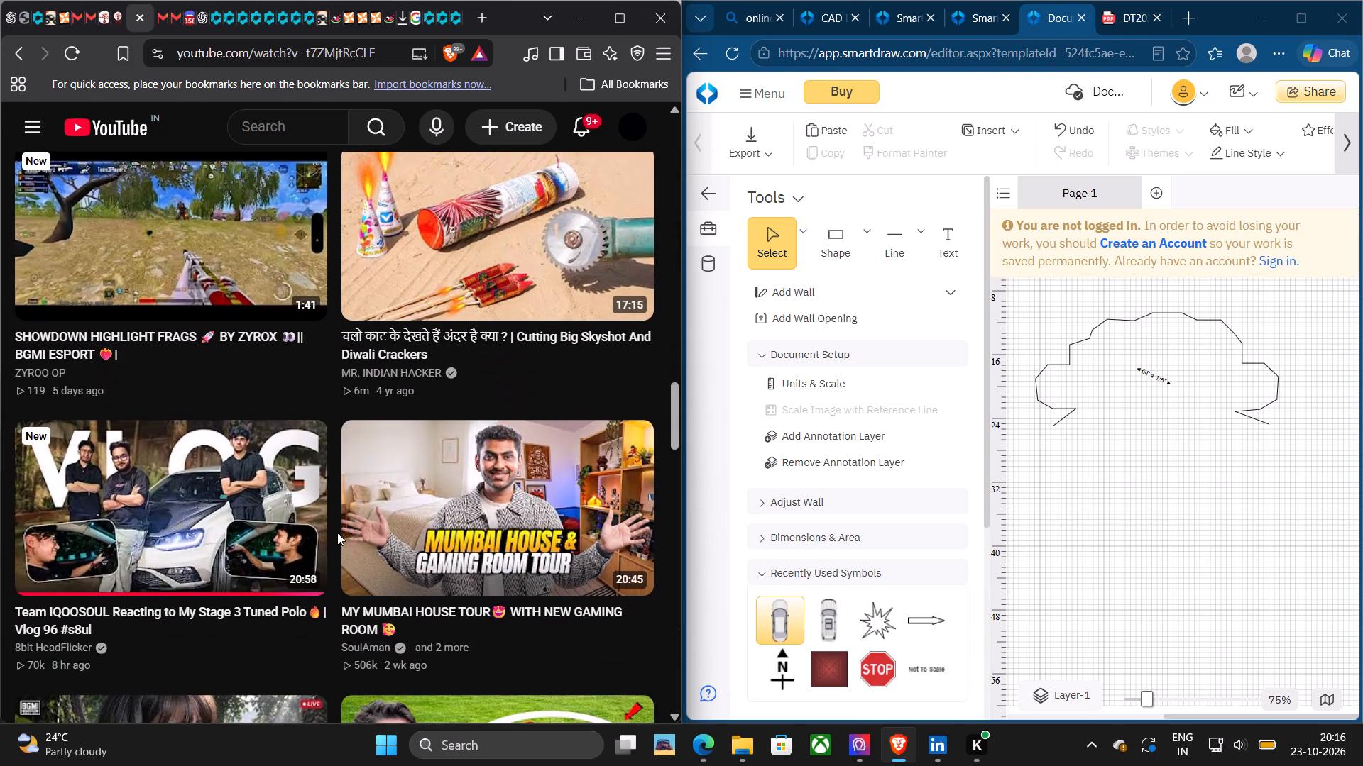
{"action": "scroll", "coordinate": [337, 533], "scroll_direction": "down", "scroll_amount": 2}
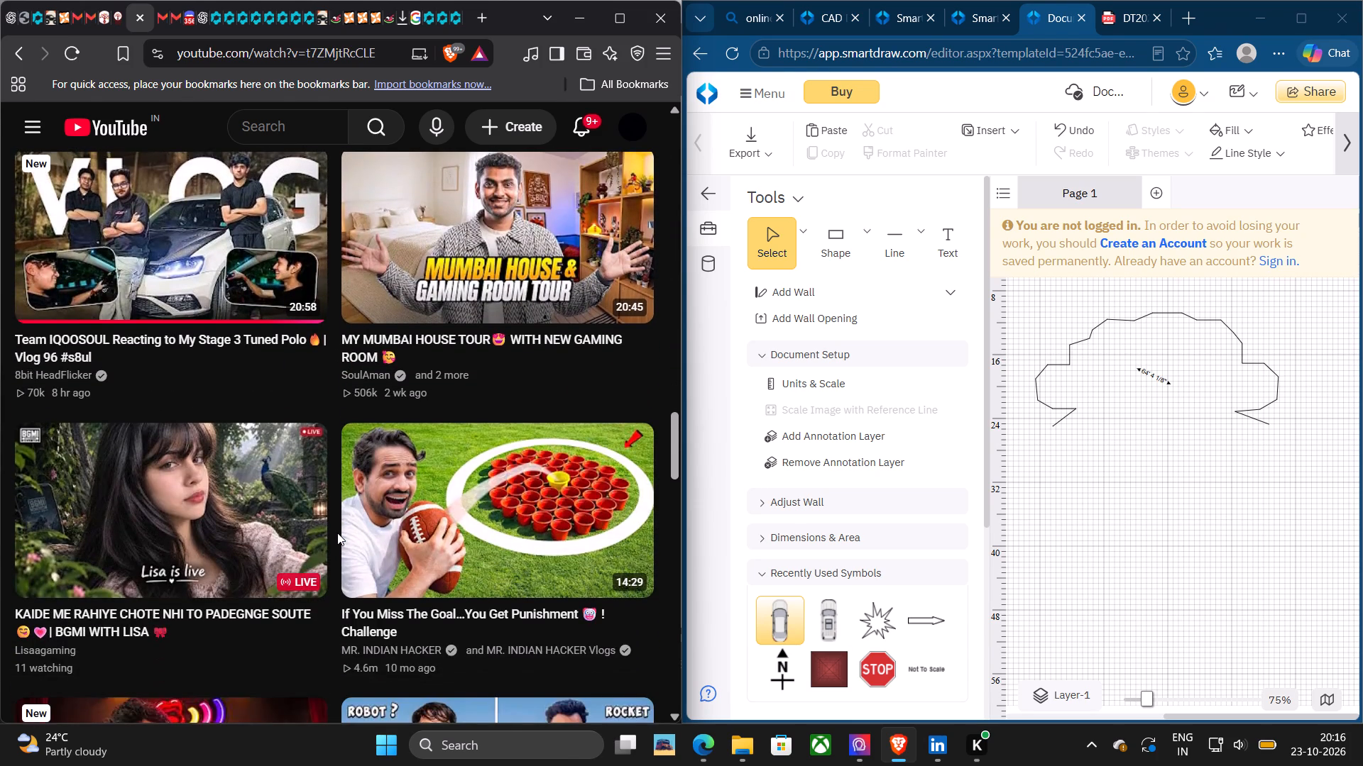
{"action": "scroll", "coordinate": [337, 533], "scroll_direction": "down", "scroll_amount": 5}
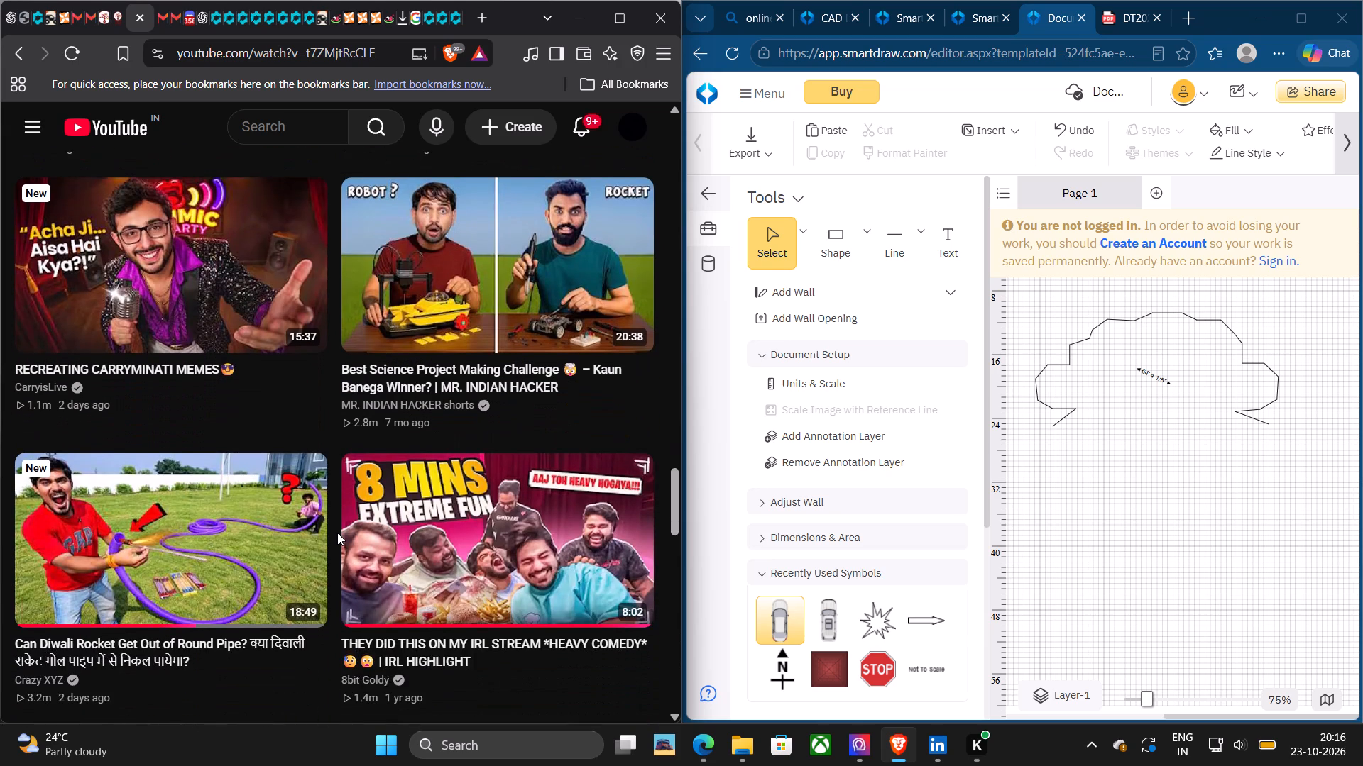
{"action": "scroll", "coordinate": [337, 533], "scroll_direction": "down", "scroll_amount": 3}
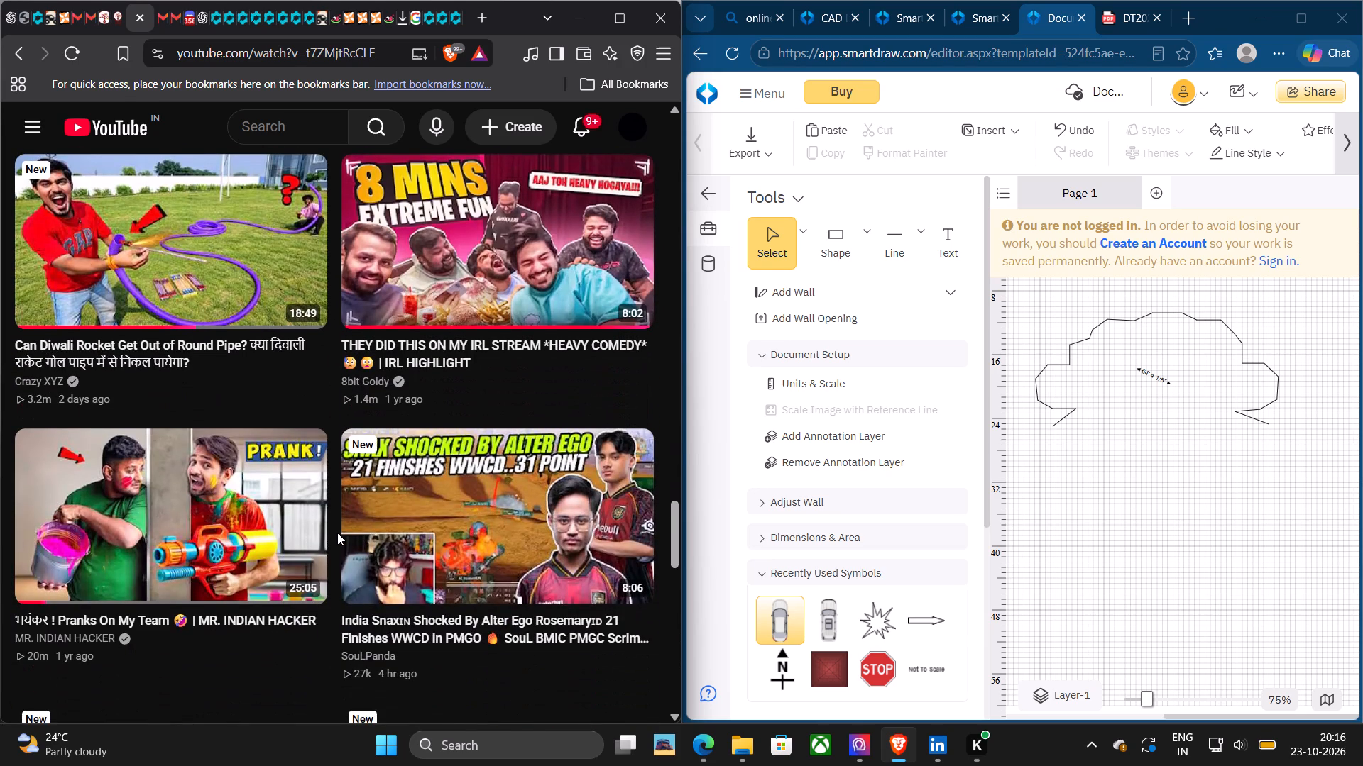
{"action": "scroll", "coordinate": [337, 533], "scroll_direction": "down", "scroll_amount": 1}
{"action": "scroll", "coordinate": [337, 533], "scroll_direction": "up", "scroll_amount": 16}
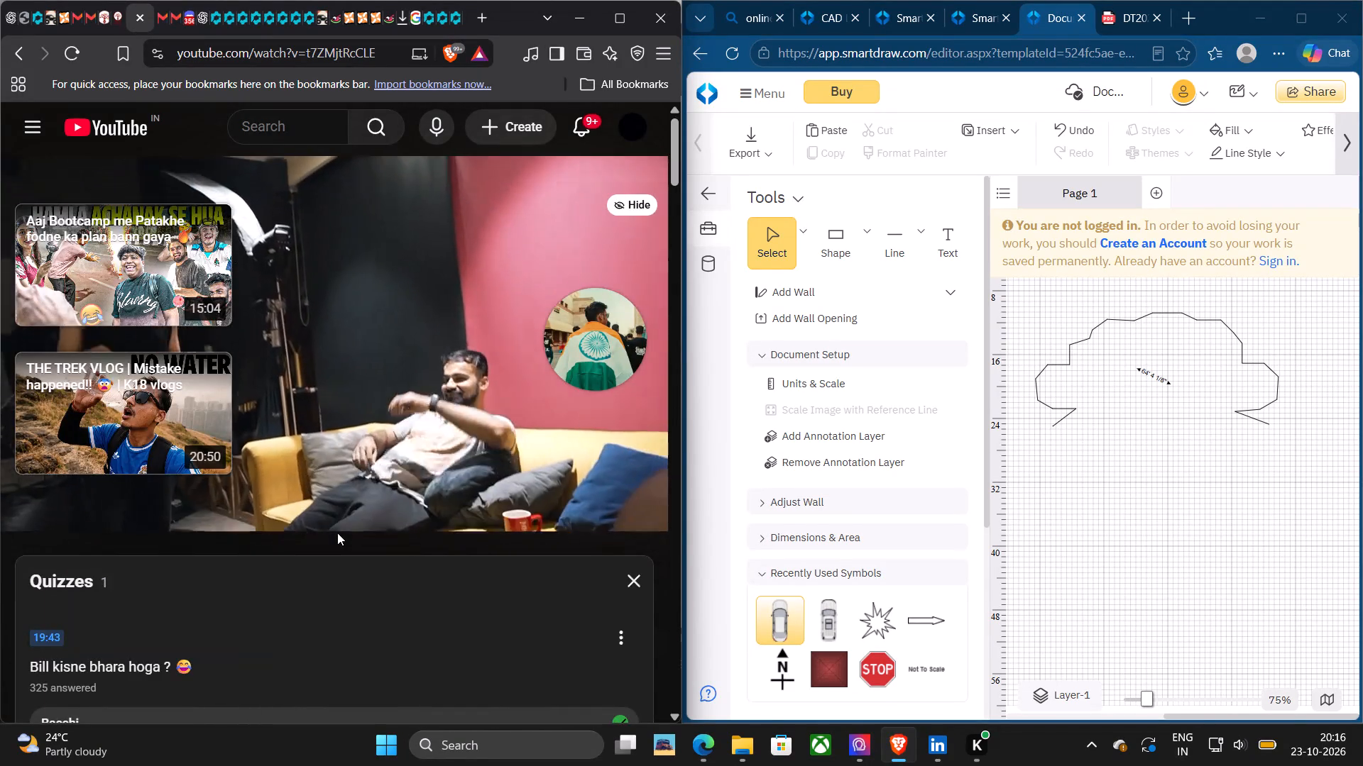
Hide the suggested videos overlaid on the YouTube player.
{"action": "left_click", "coordinate": [638, 200]}
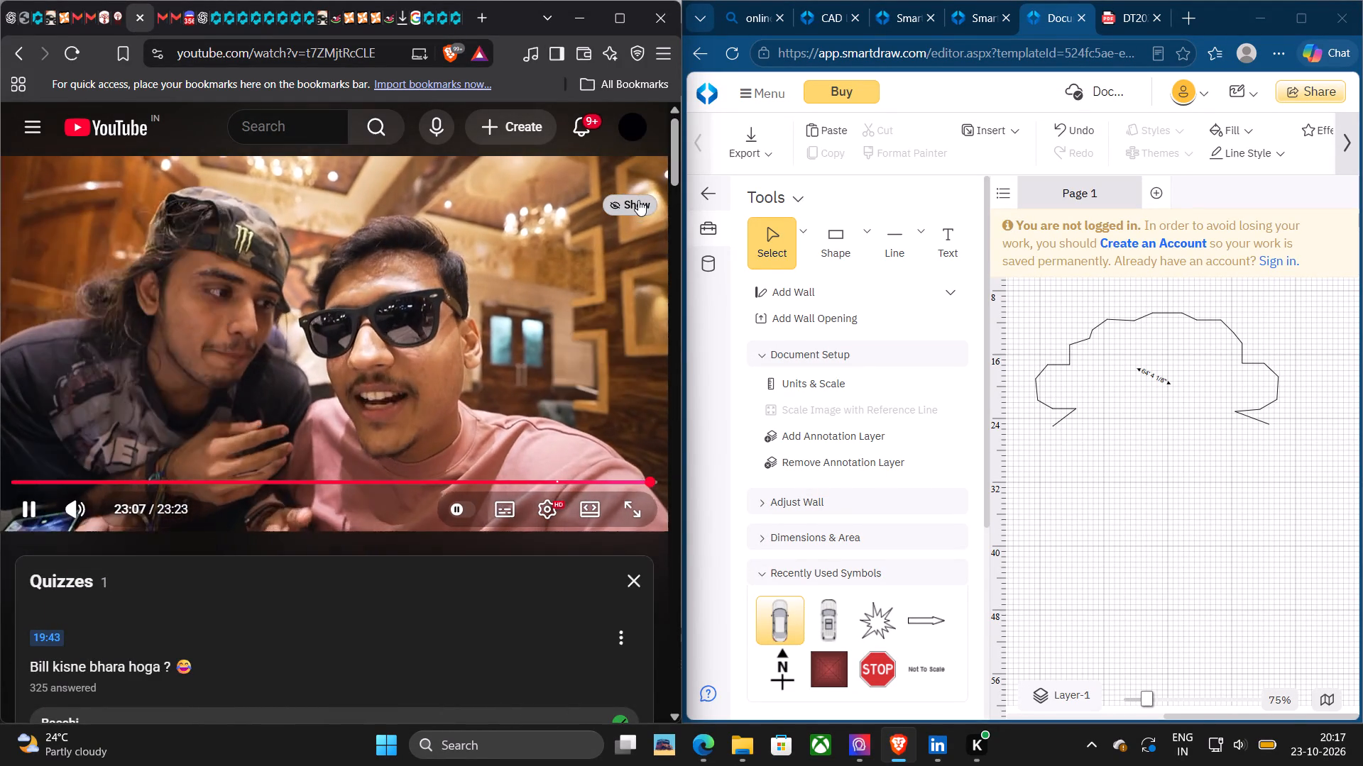
Back in SmartDraw, continue both outline ends downward with nearly vertical line segments, about 2' 8" on the left and 2' 5" on the right.
{"action": "left_click", "coordinate": [893, 231]}
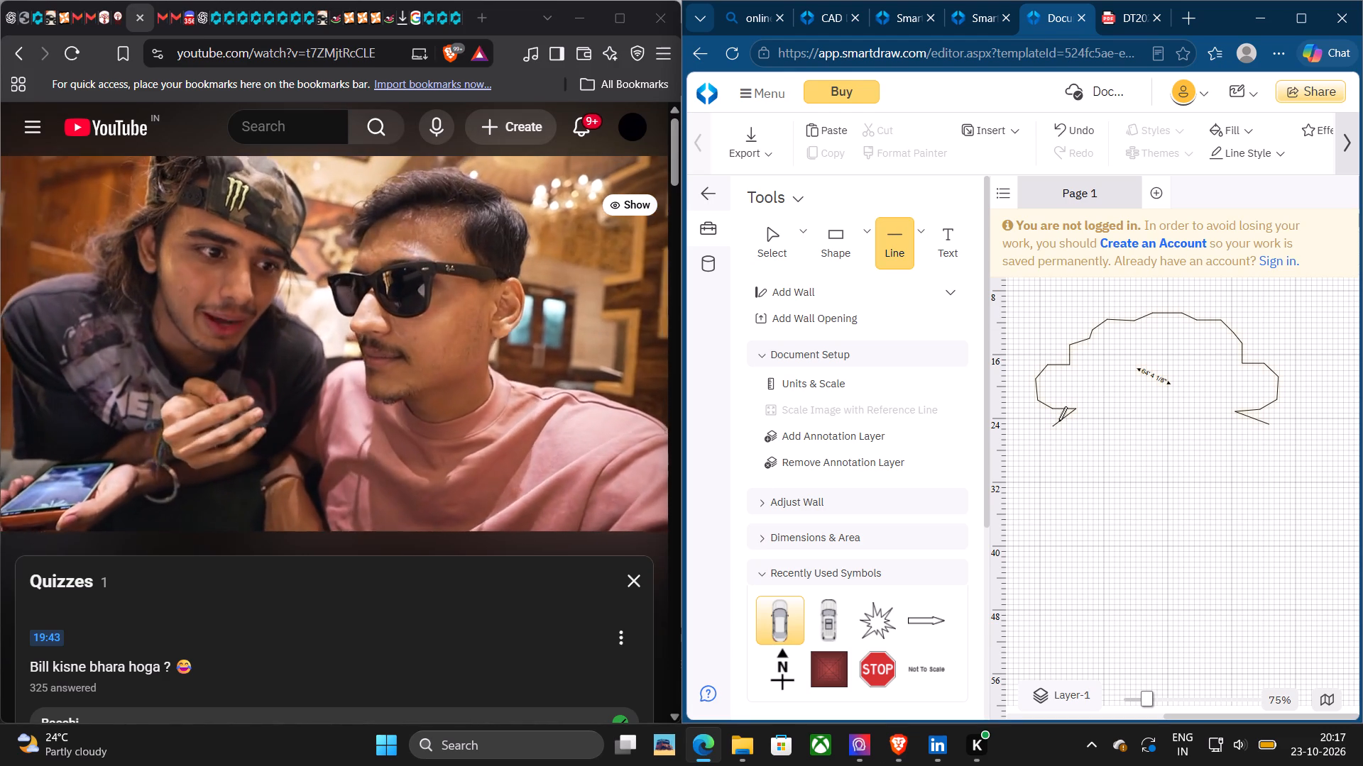
{"action": "left_click_drag", "start_coordinate": [1051, 426], "coordinate": [1051, 448]}
{"action": "left_click", "coordinate": [1051, 448]}
{"action": "left_click", "coordinate": [899, 236]}
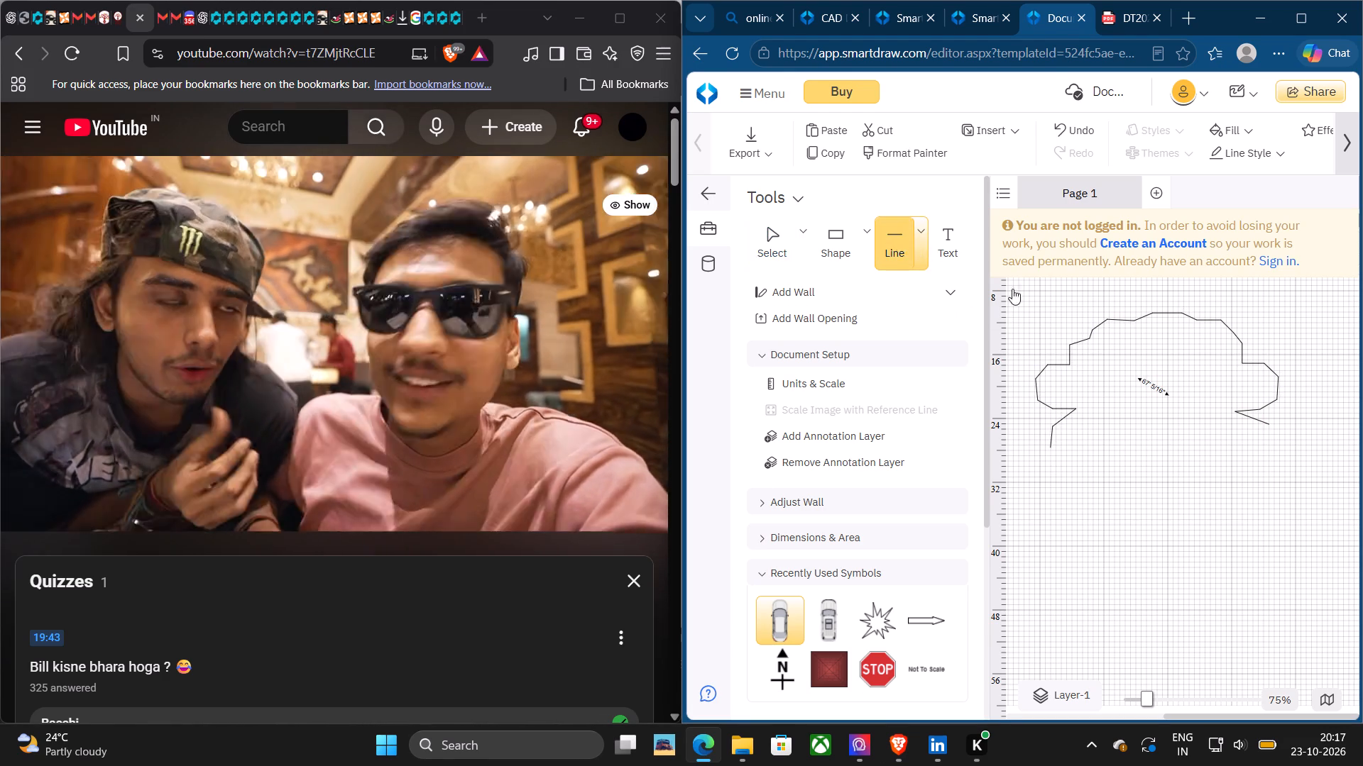
{"action": "left_click_drag", "start_coordinate": [1269, 424], "coordinate": [1269, 440]}
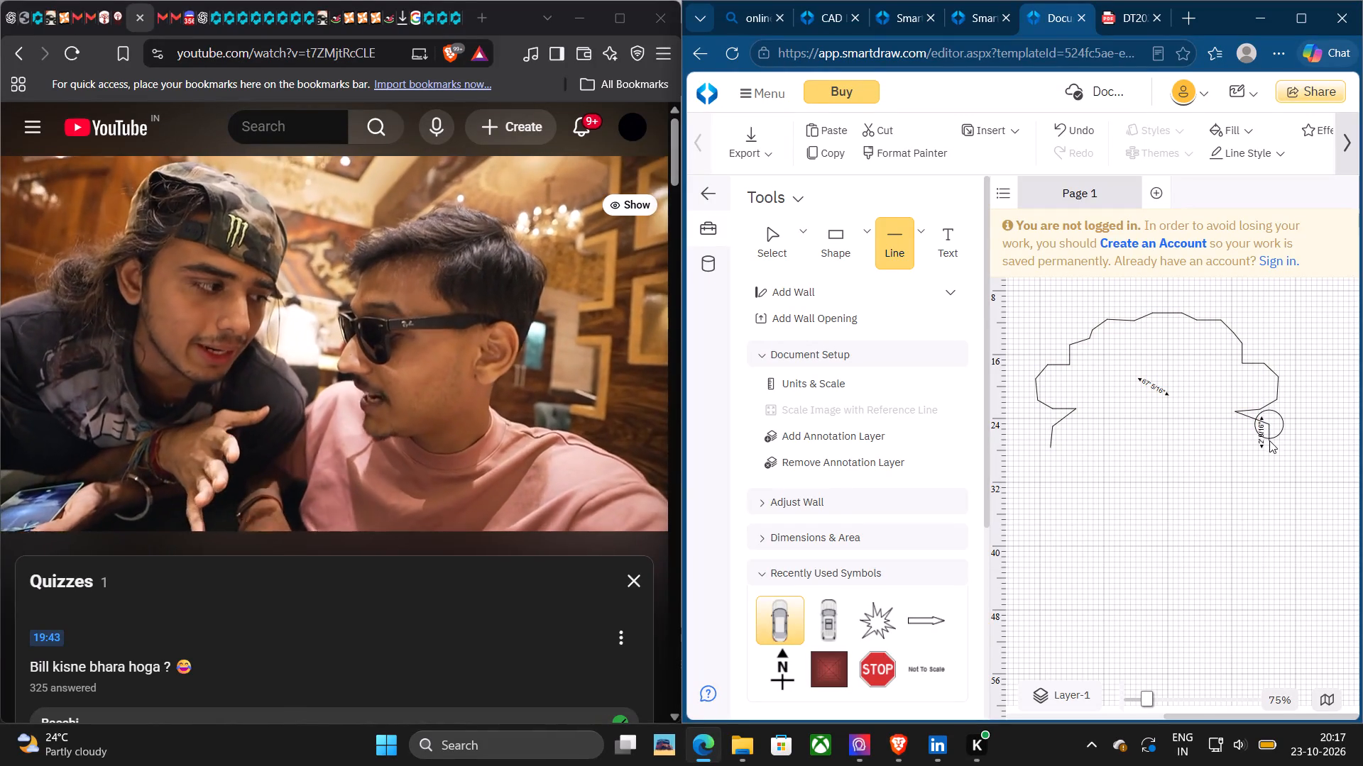
{"action": "left_click_drag", "start_coordinate": [1269, 440], "coordinate": [1286, 443]}
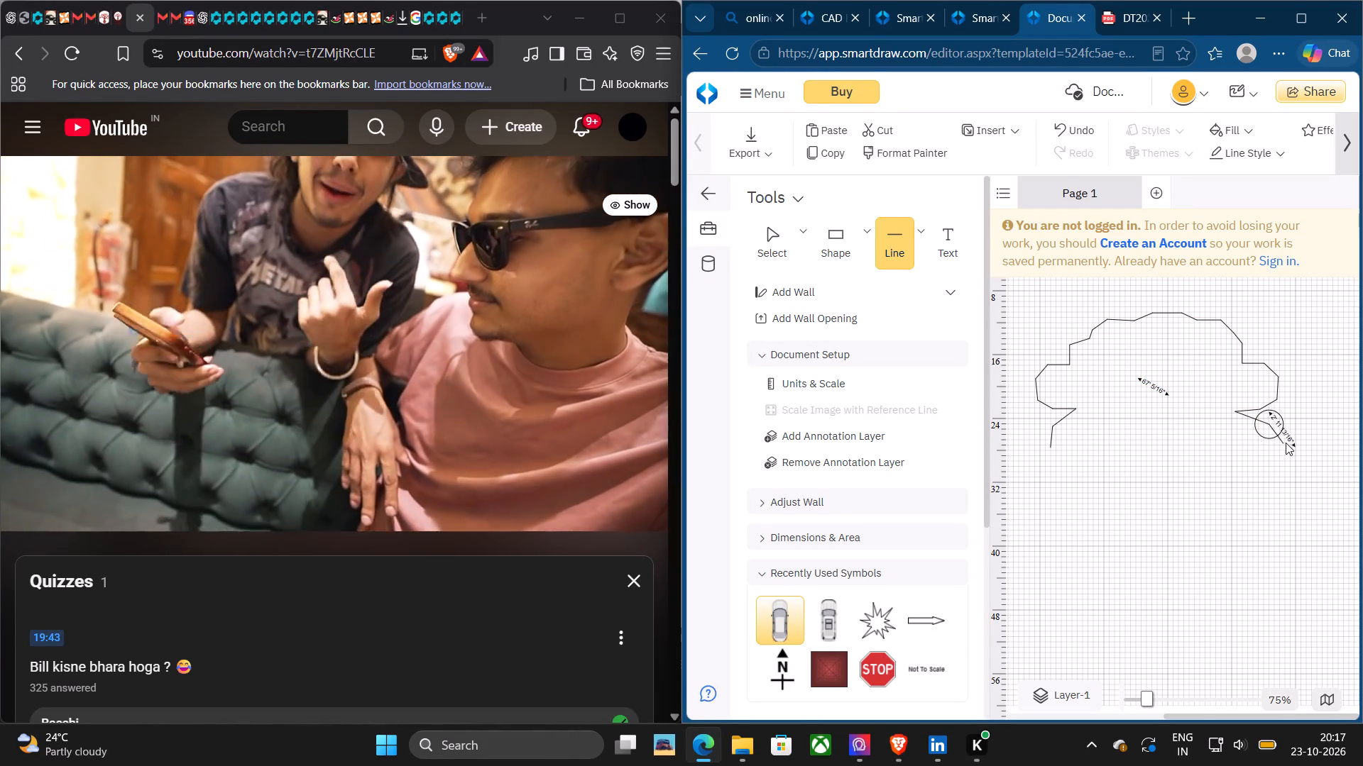
{"action": "left_click_drag", "start_coordinate": [1286, 443], "coordinate": [1274, 443]}
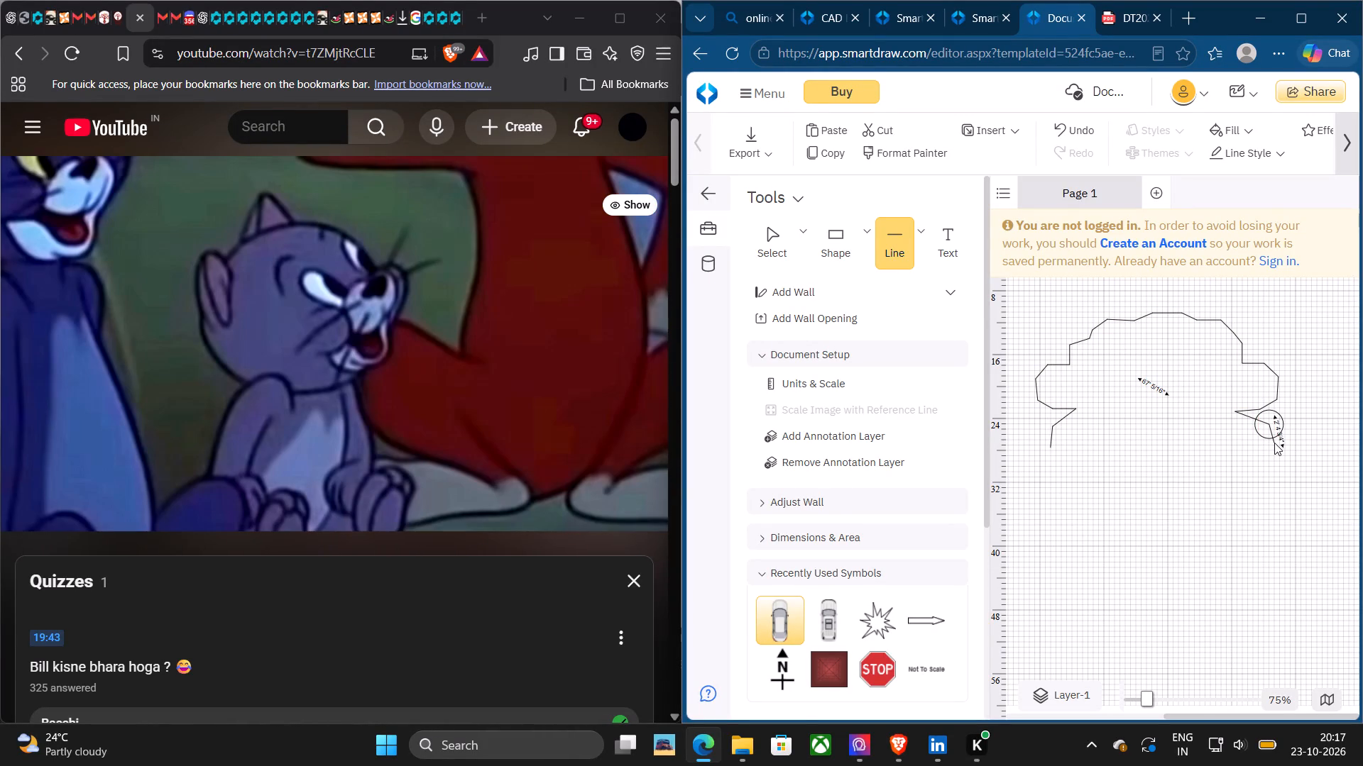
{"action": "left_click_drag", "start_coordinate": [1274, 443], "coordinate": [1274, 443]}
{"action": "left_click", "coordinate": [1274, 443]}
{"action": "left_click", "coordinate": [1248, 480]}
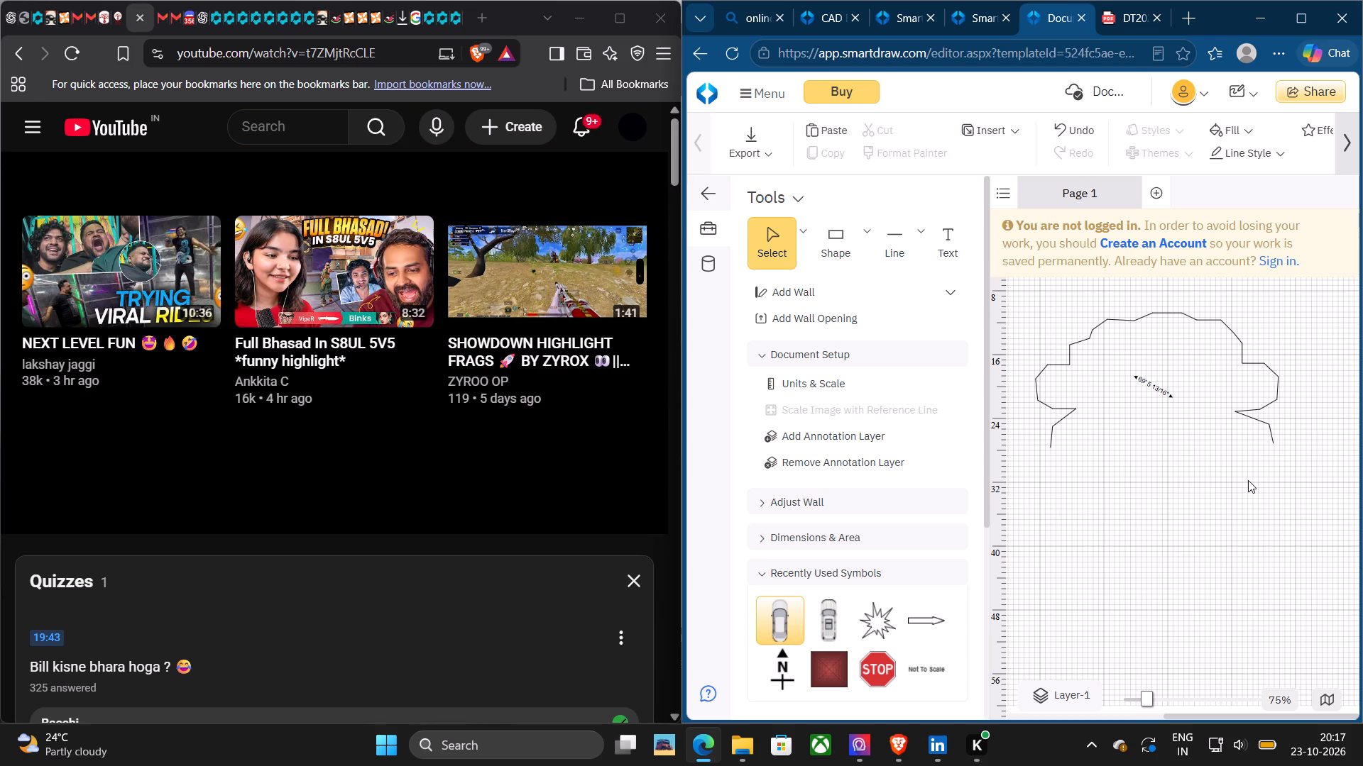
In Brave, return to the YouTube home feed and open the video "Dada Bane Senior Citizen" by RJ Praveen.
{"action": "left_click", "coordinate": [82, 135]}
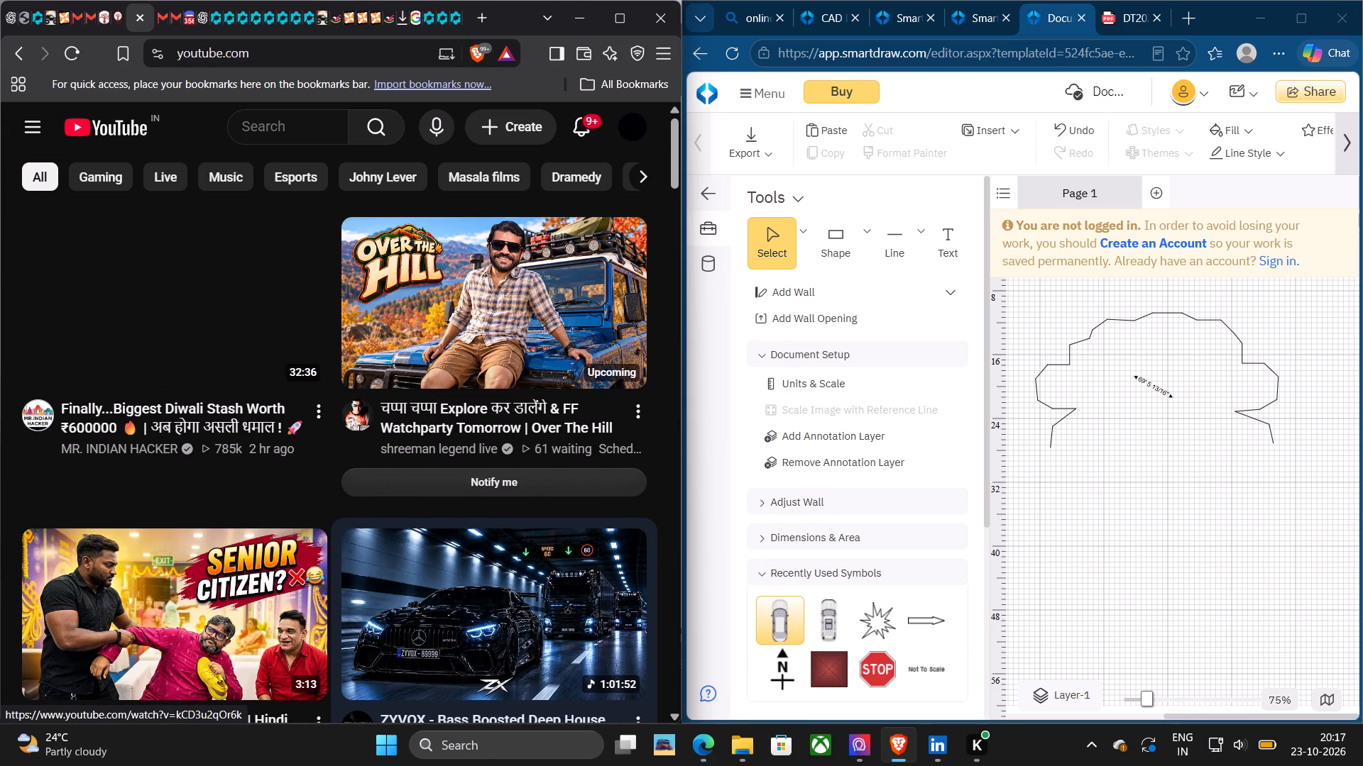
{"action": "scroll", "coordinate": [468, 688], "scroll_direction": "down", "scroll_amount": 1}
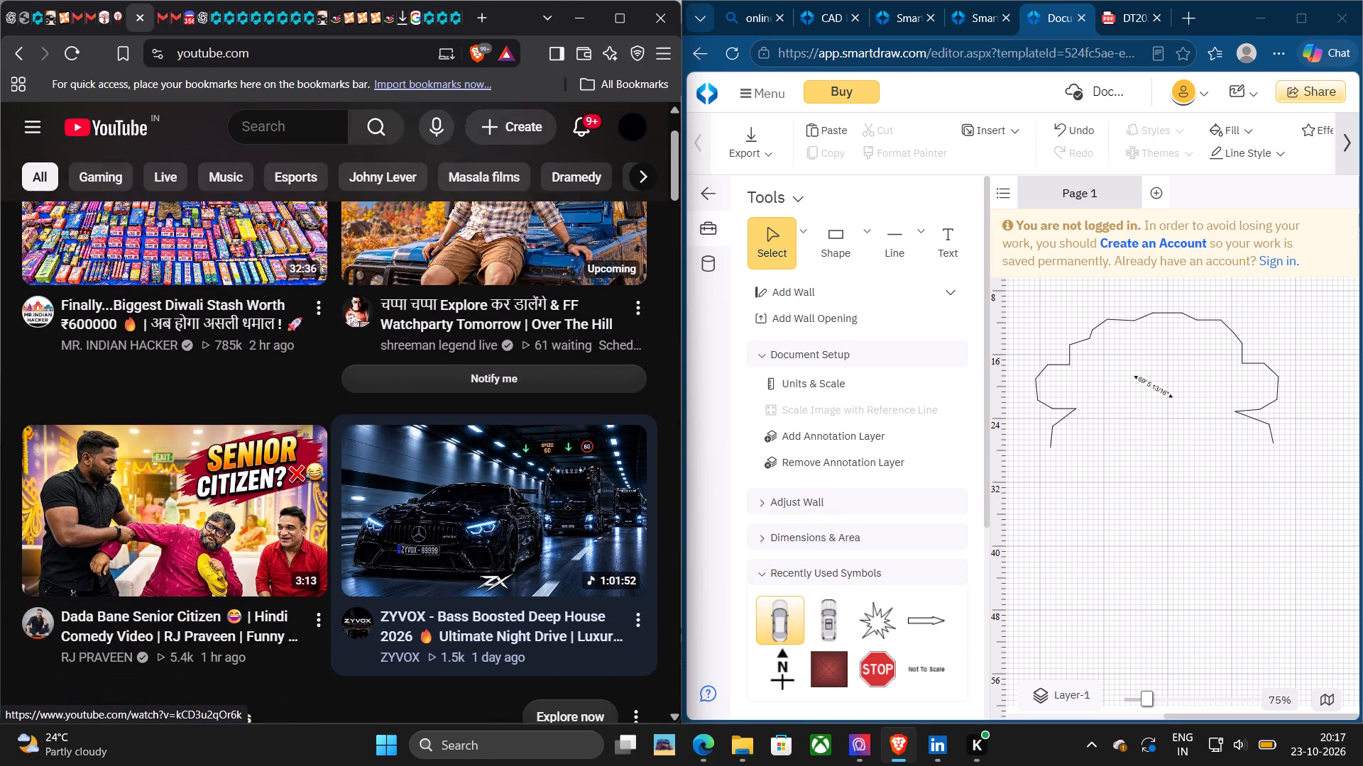
{"action": "scroll", "coordinate": [468, 688], "scroll_direction": "down", "scroll_amount": 2}
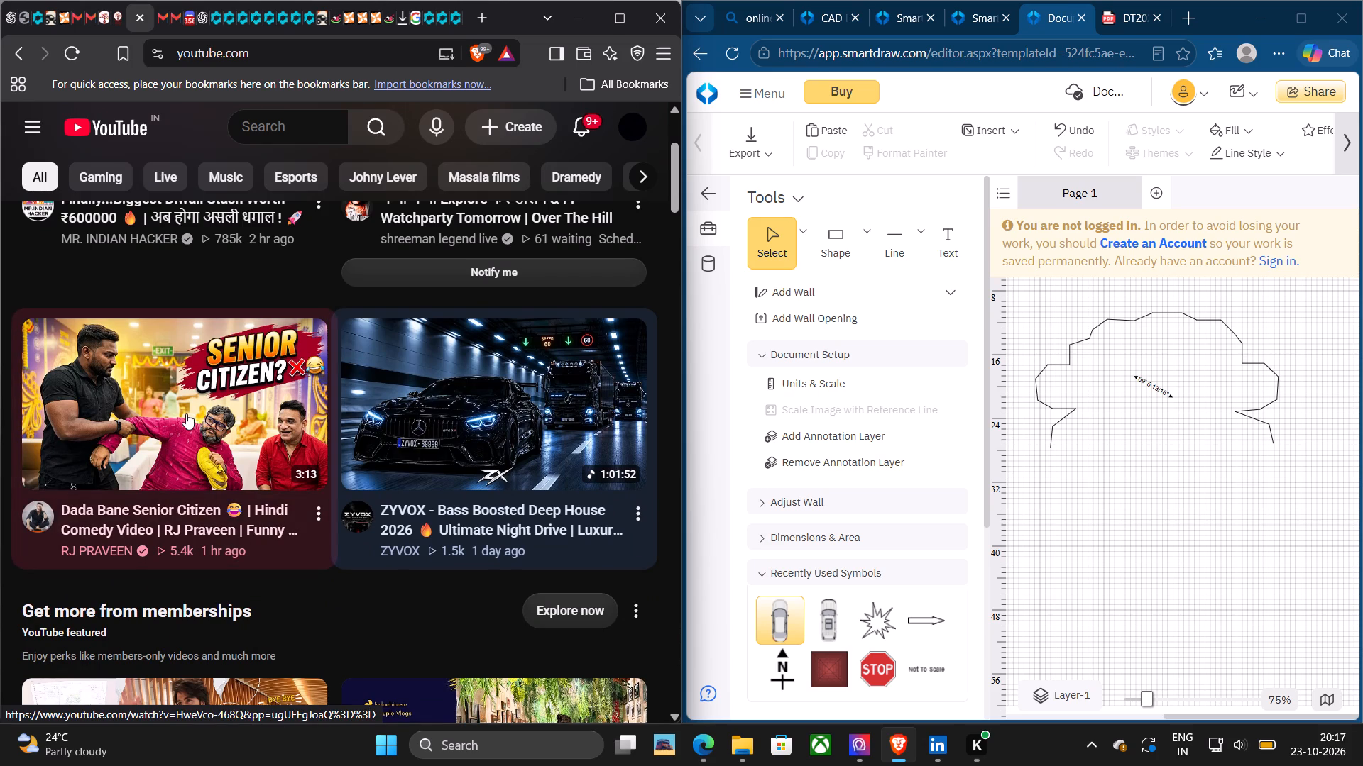
{"action": "left_click", "coordinate": [186, 413]}
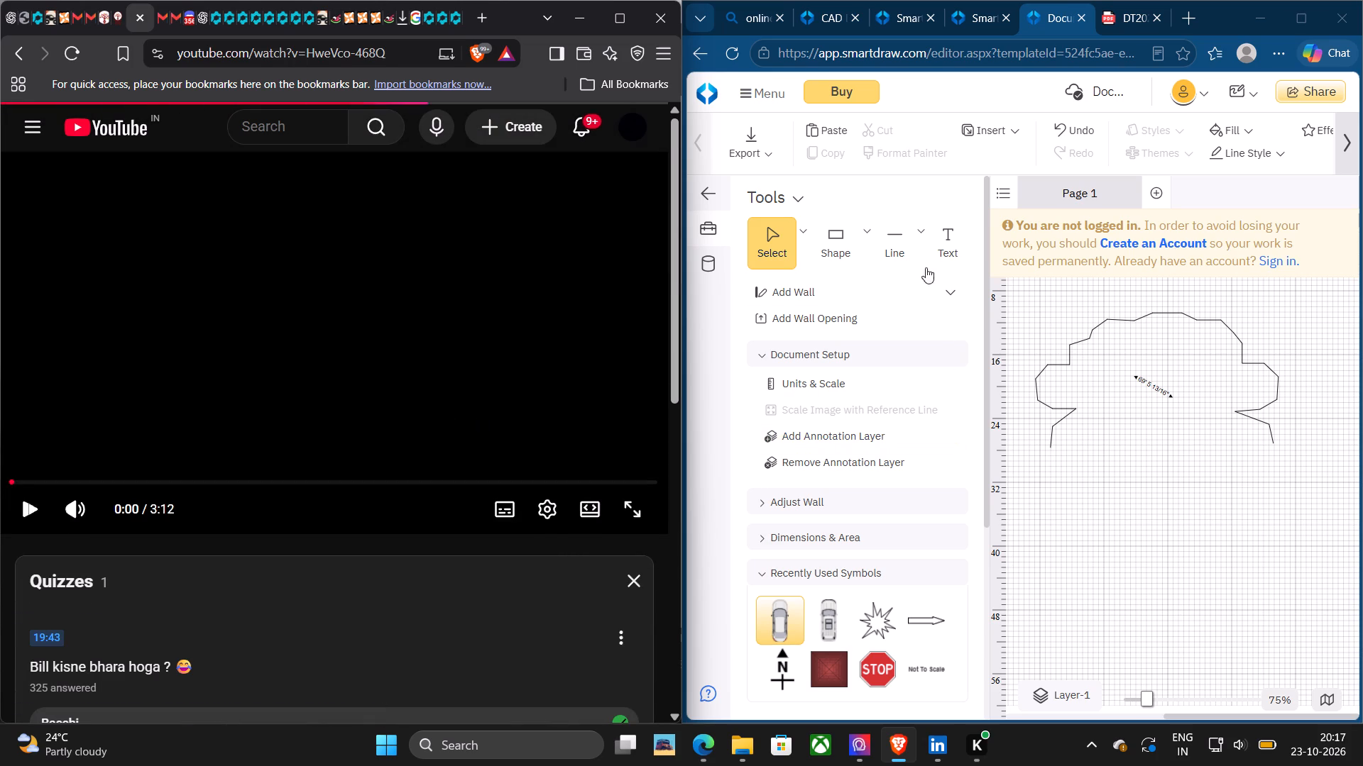
Back in SmartDraw, extend both outline ends diagonally down and inward with line segments, about 3' on the left and 3' 6" on the right.
{"action": "left_click", "coordinate": [886, 228]}
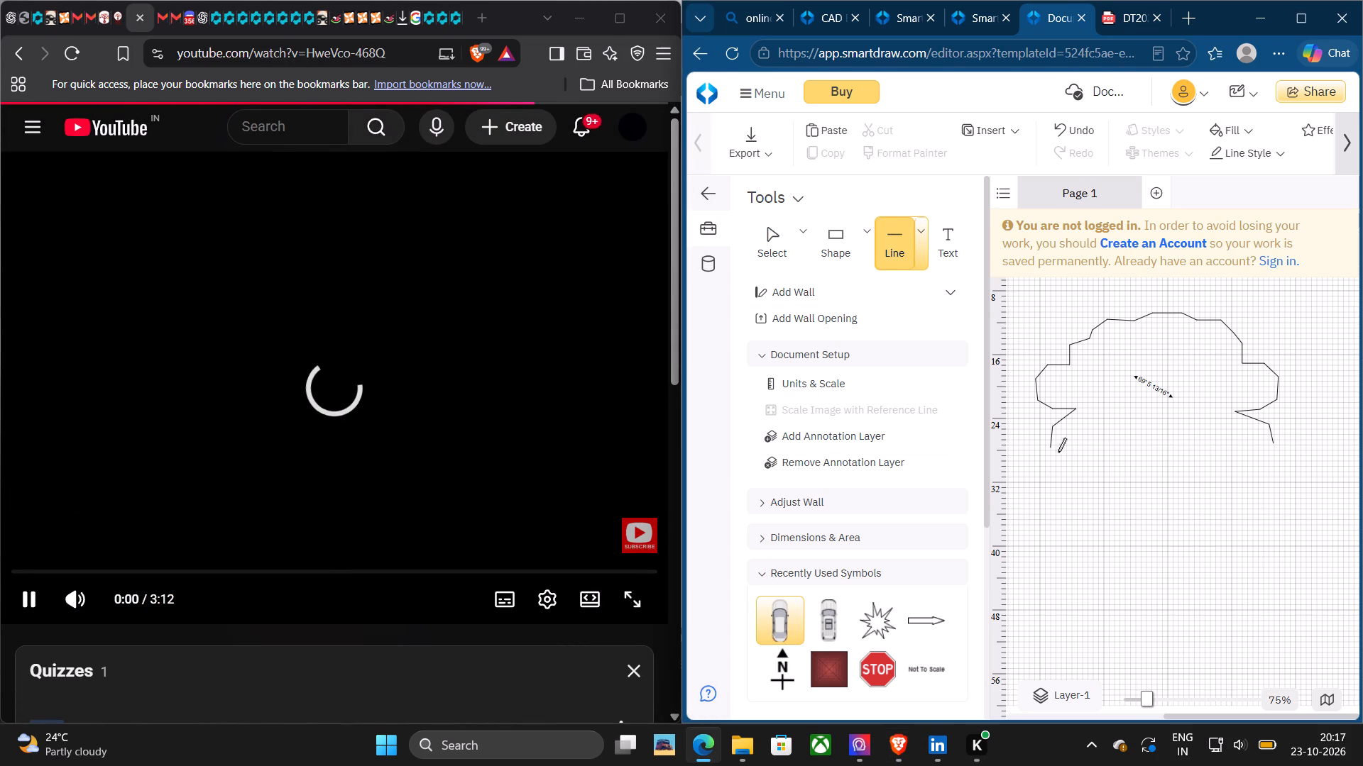
{"action": "left_click_drag", "start_coordinate": [1051, 448], "coordinate": [1070, 462]}
{"action": "left_click", "coordinate": [1070, 462]}
{"action": "left_click", "coordinate": [889, 226]}
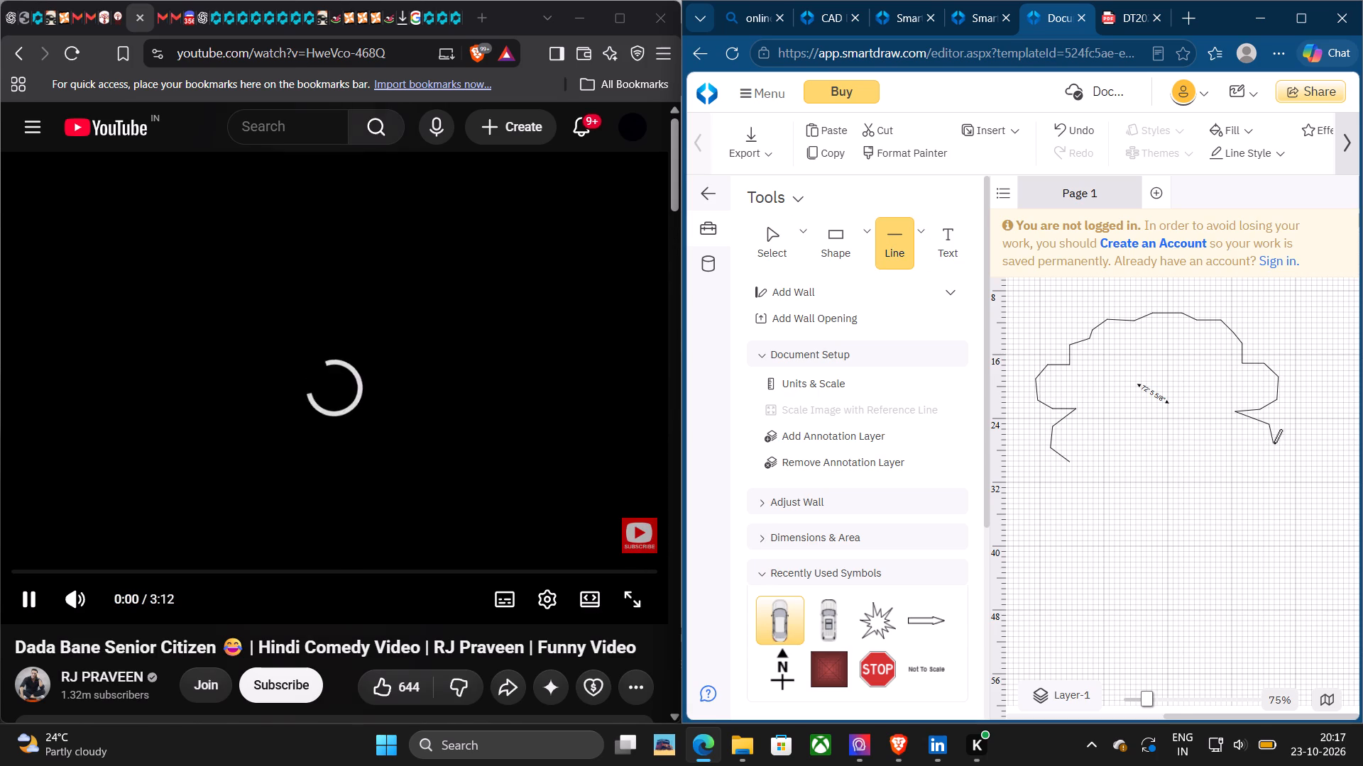
{"action": "left_click_drag", "start_coordinate": [1273, 443], "coordinate": [1252, 462]}
{"action": "left_click", "coordinate": [1252, 462]}
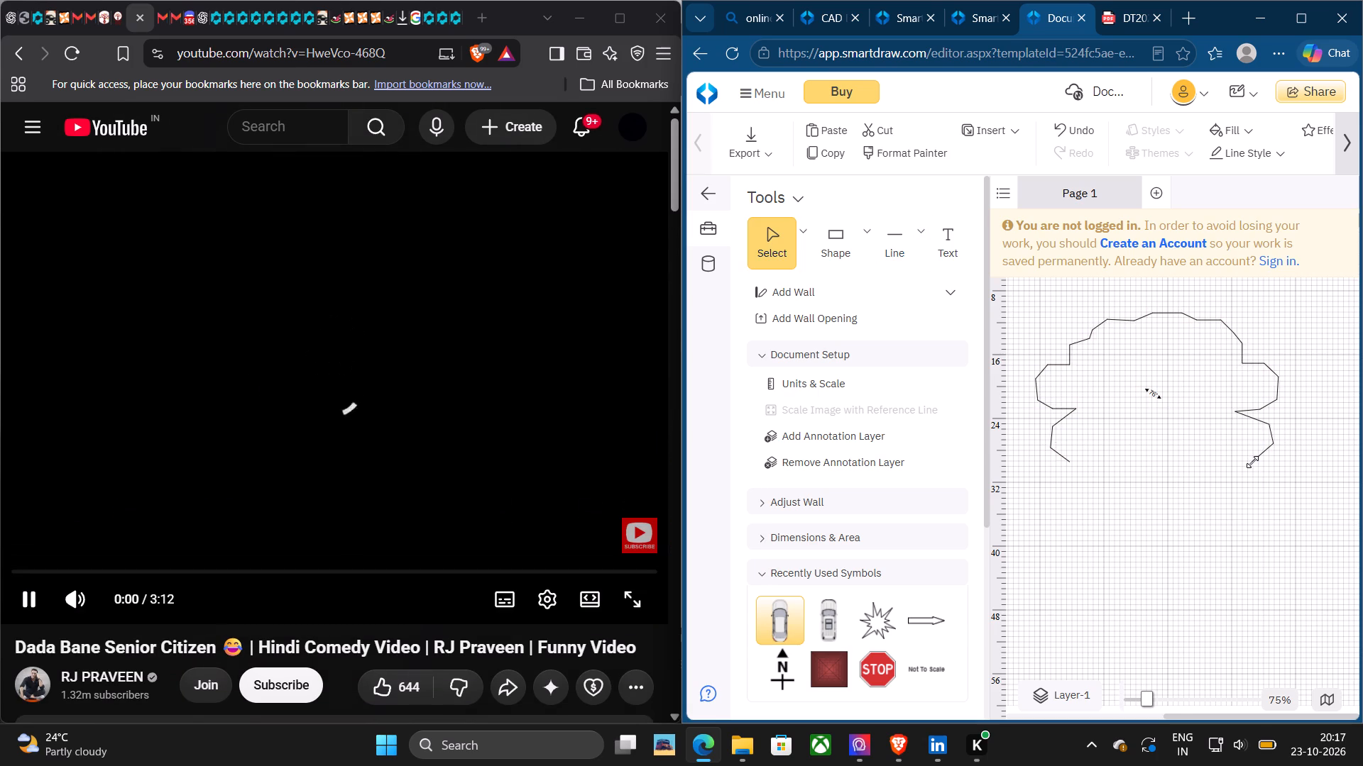
{"action": "left_click", "coordinate": [1200, 476]}
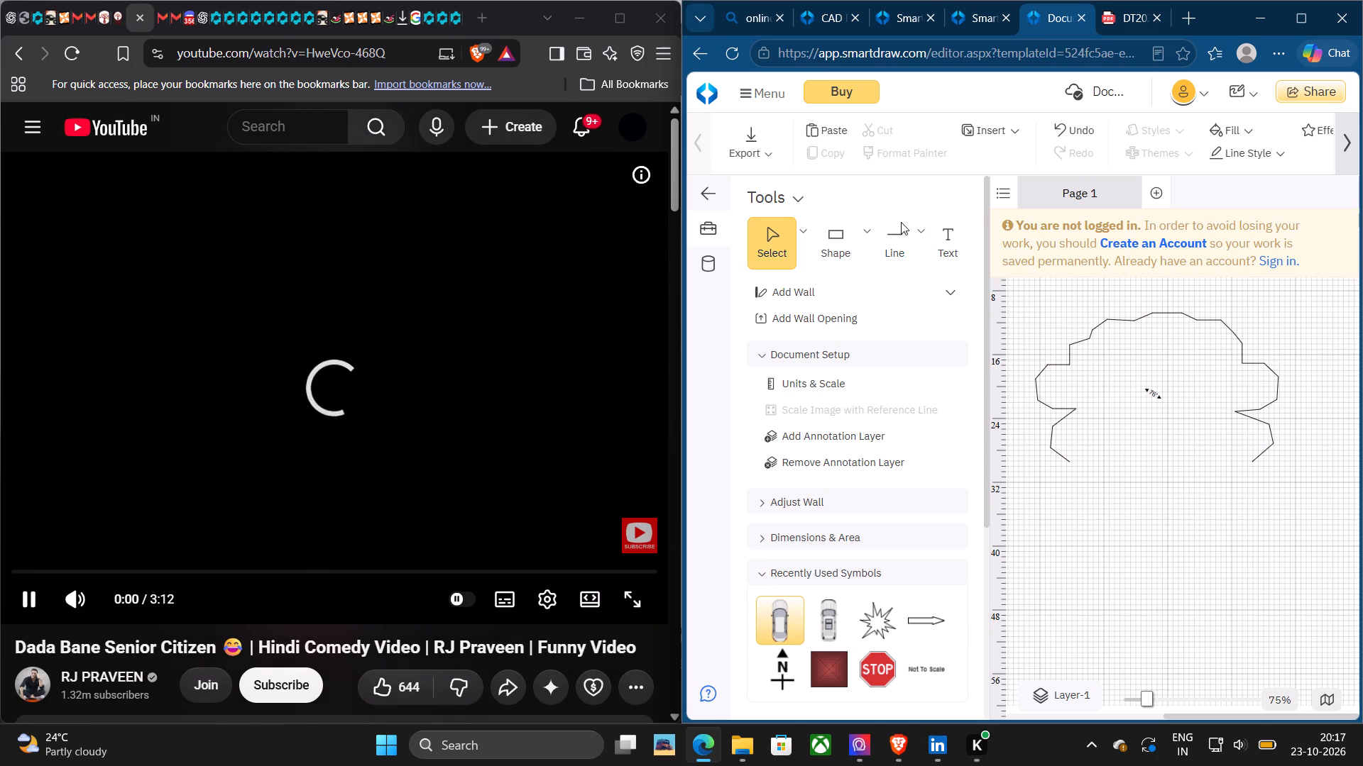
Continue both outline ends inward with slightly descending line segments, about 4' 3" on the left and 4' 1" on the right.
{"action": "left_click", "coordinate": [877, 233]}
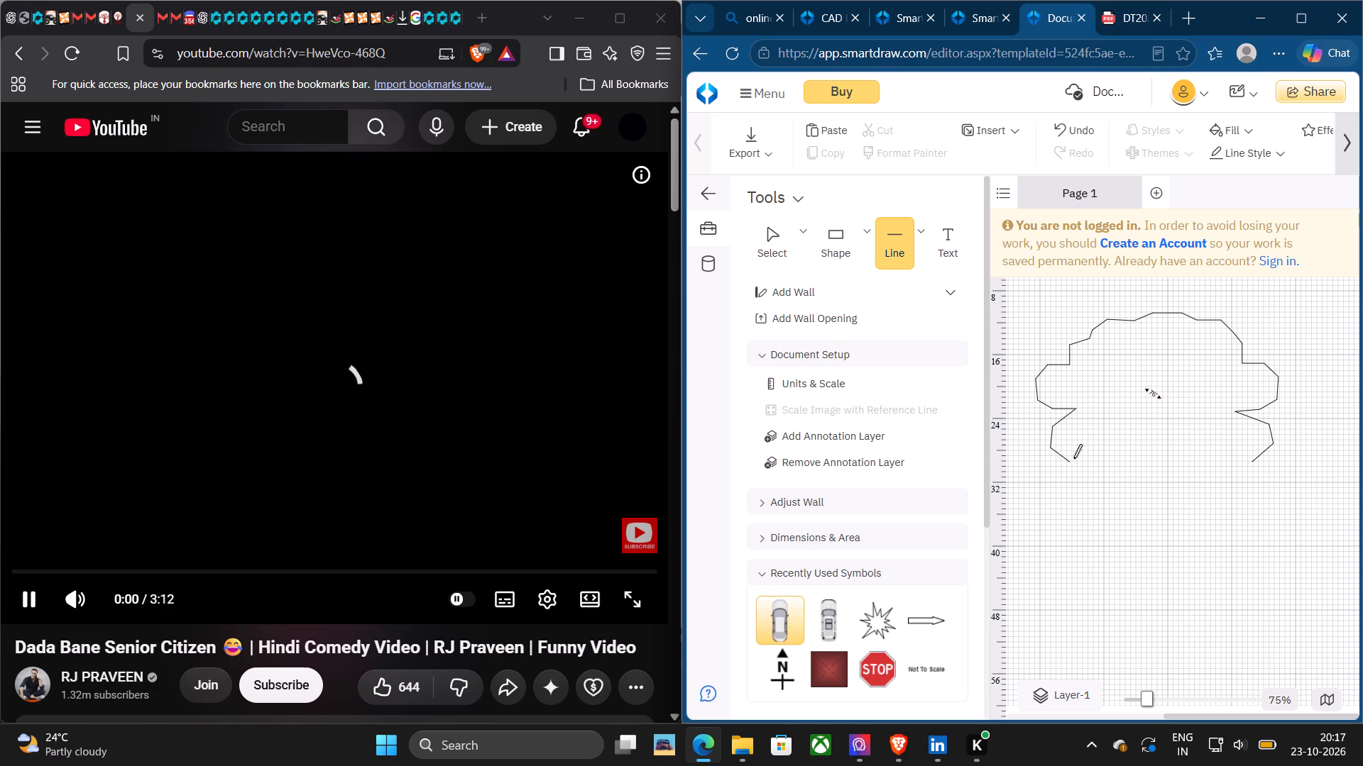
{"action": "left_click_drag", "start_coordinate": [1070, 462], "coordinate": [1097, 462]}
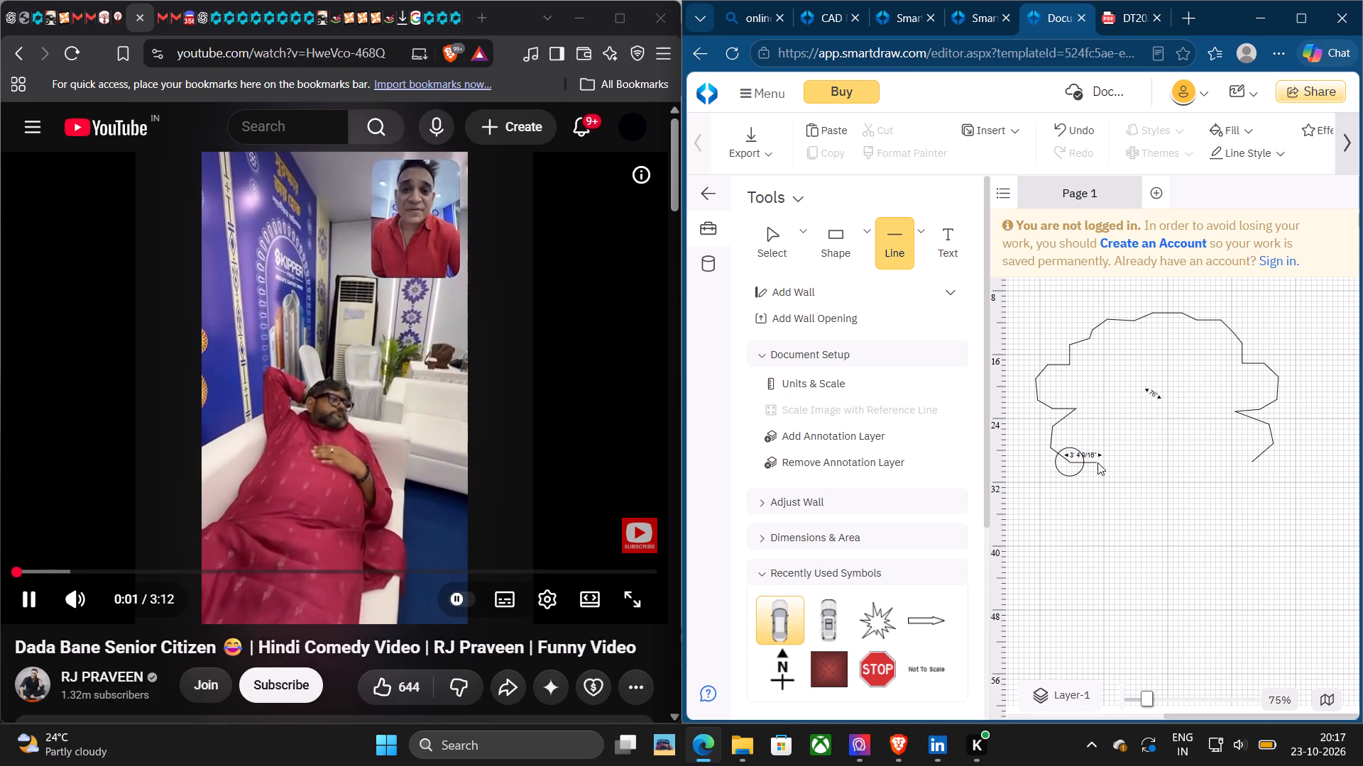
{"action": "left_click_drag", "start_coordinate": [1097, 462], "coordinate": [1103, 470]}
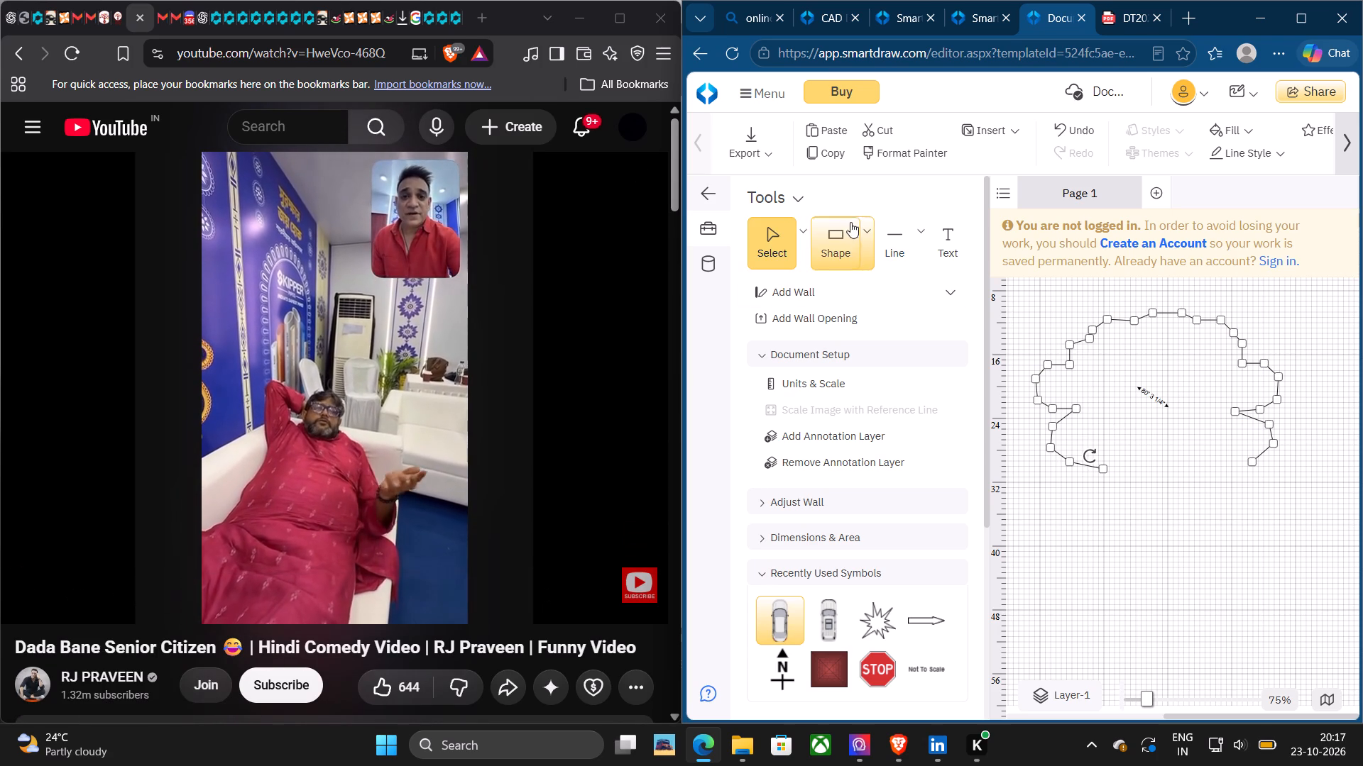
{"action": "left_click", "coordinate": [897, 239]}
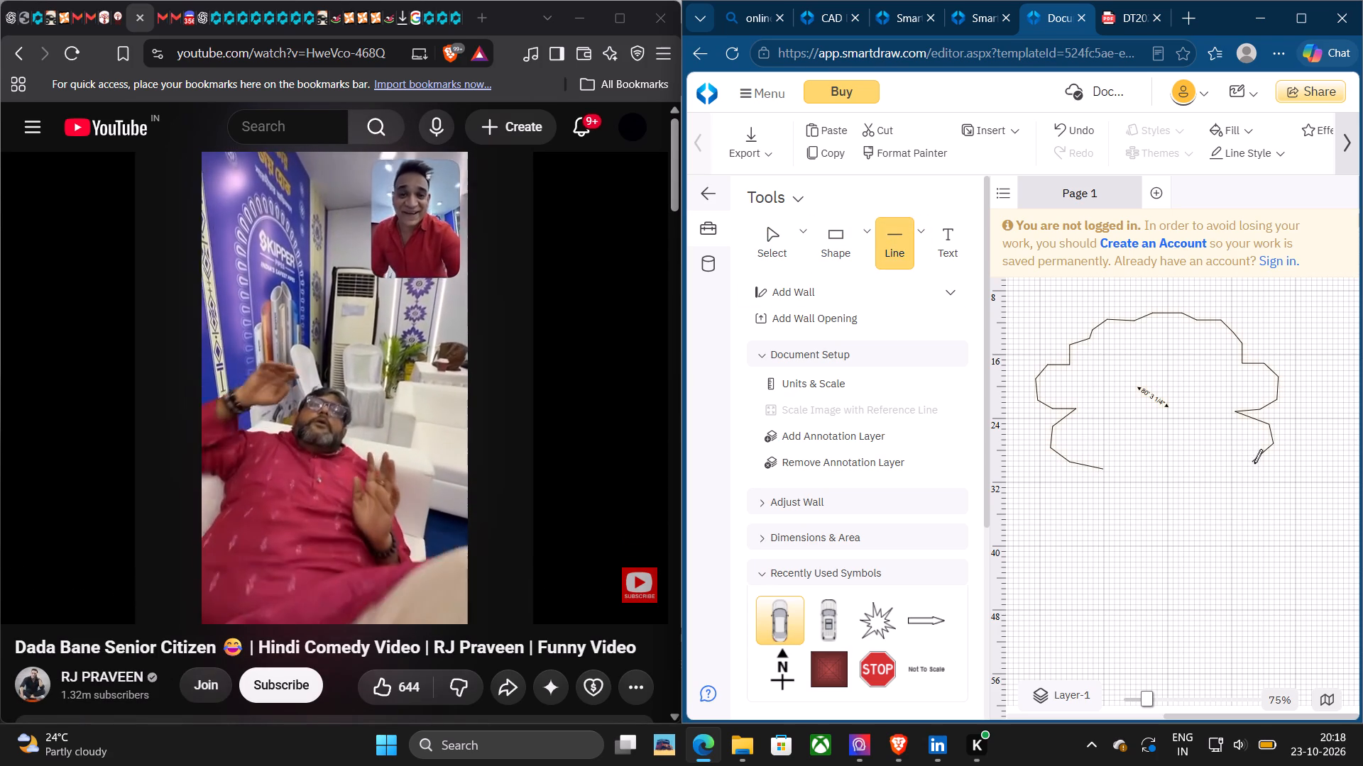
{"action": "left_click", "coordinate": [1250, 462]}
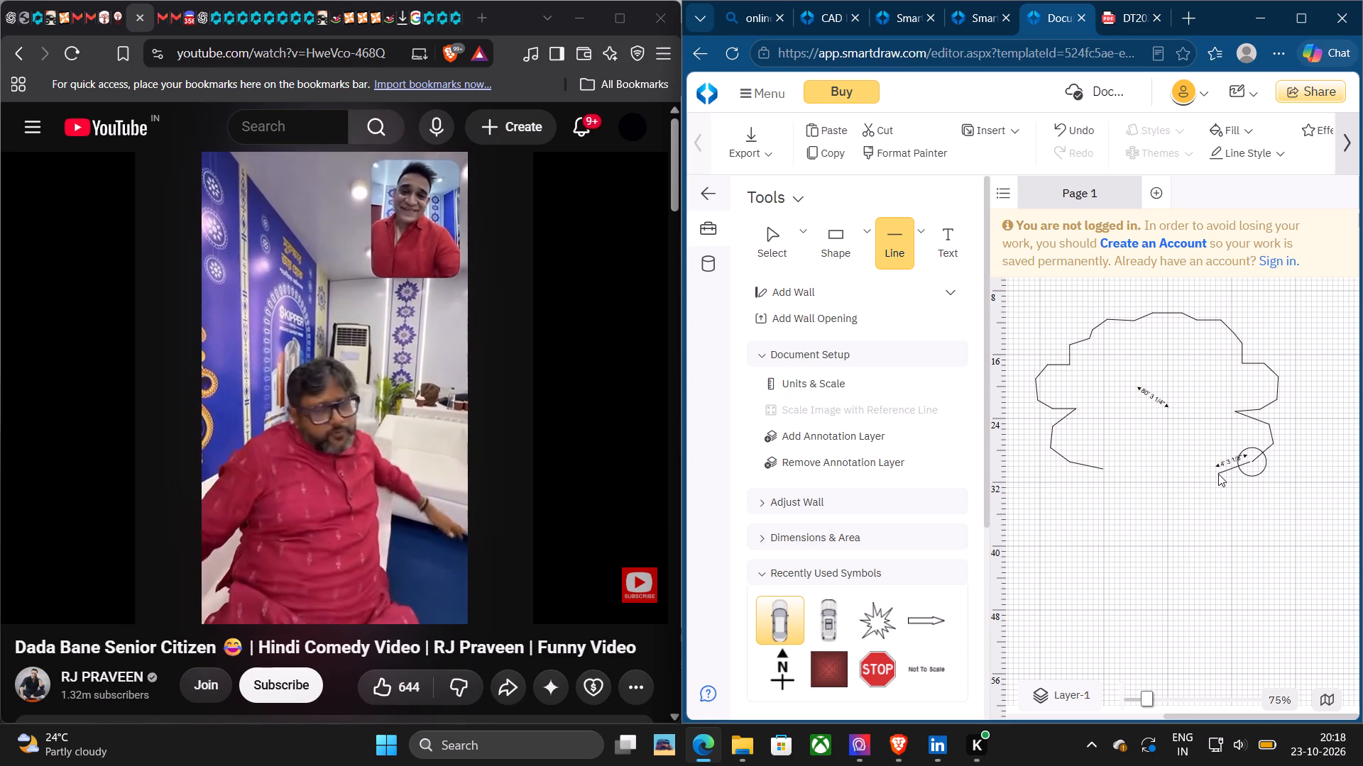
{"action": "left_click", "coordinate": [1218, 470]}
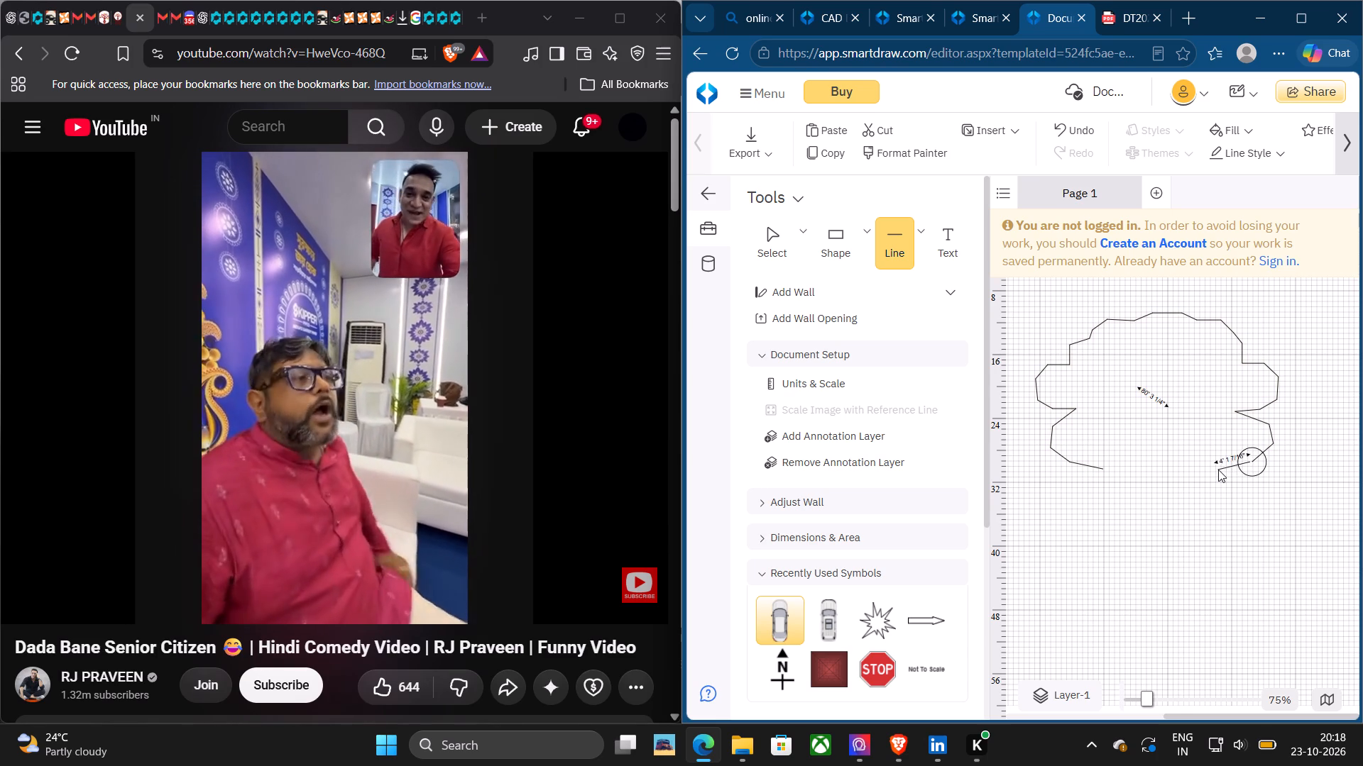
{"action": "left_click", "coordinate": [1208, 508]}
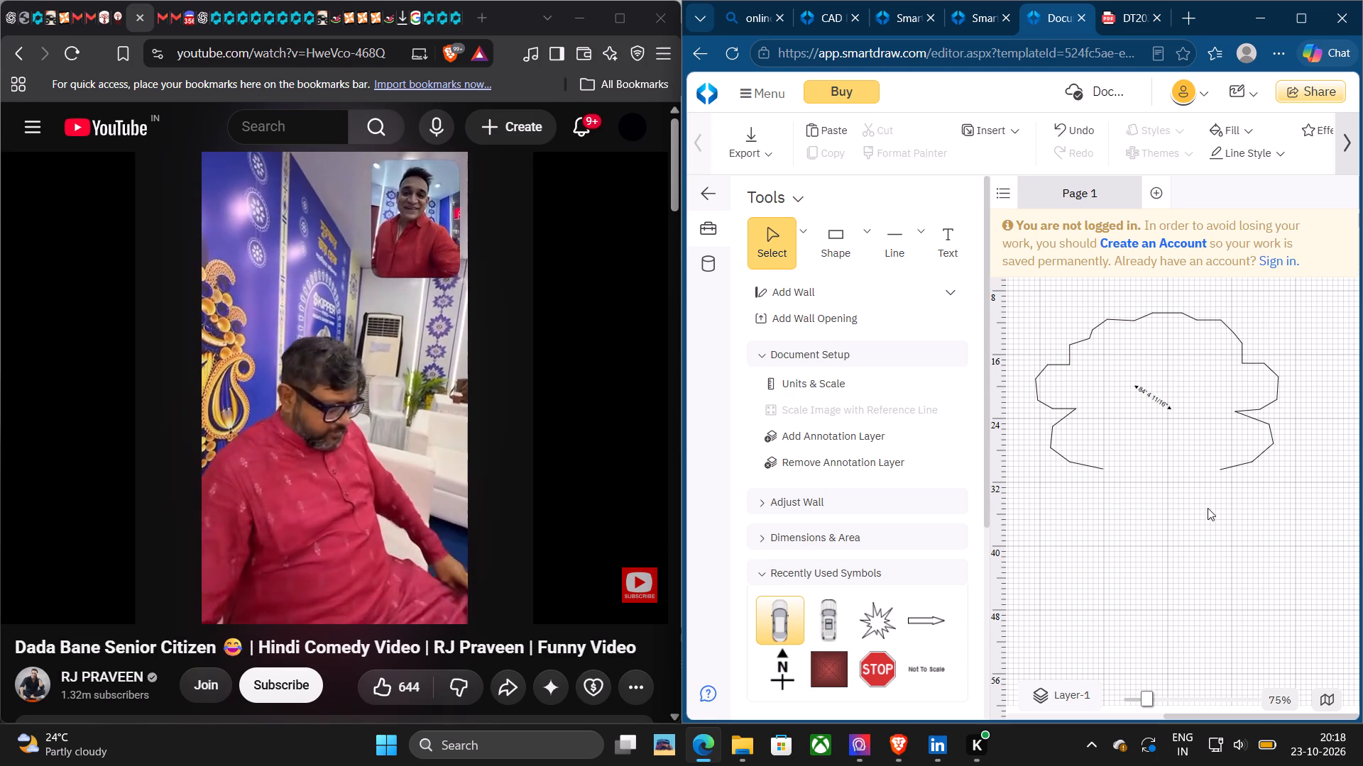
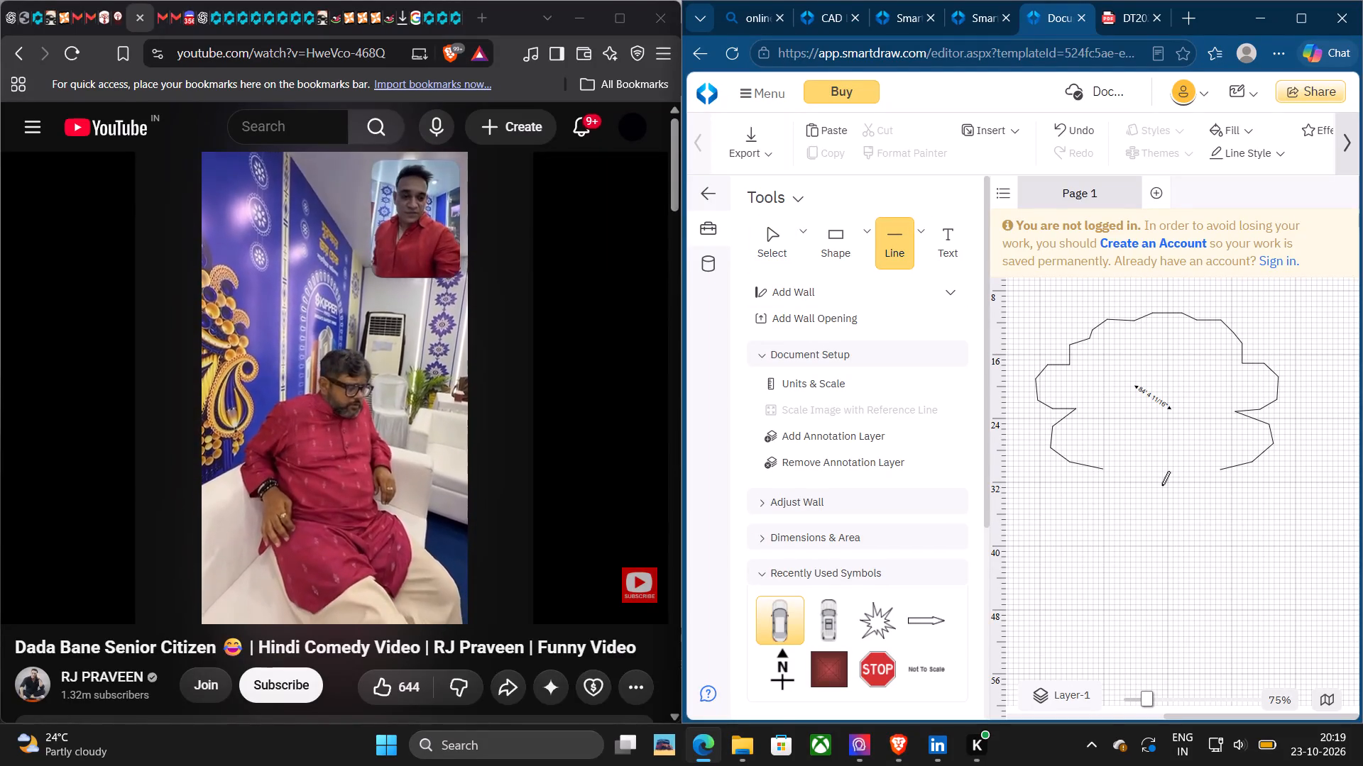
Extend both outline ends straight down with vertical line segments, about 3' 11" on the left and 3' 7" on the right.
{"action": "left_click_drag", "start_coordinate": [1102, 470], "coordinate": [1102, 472]}
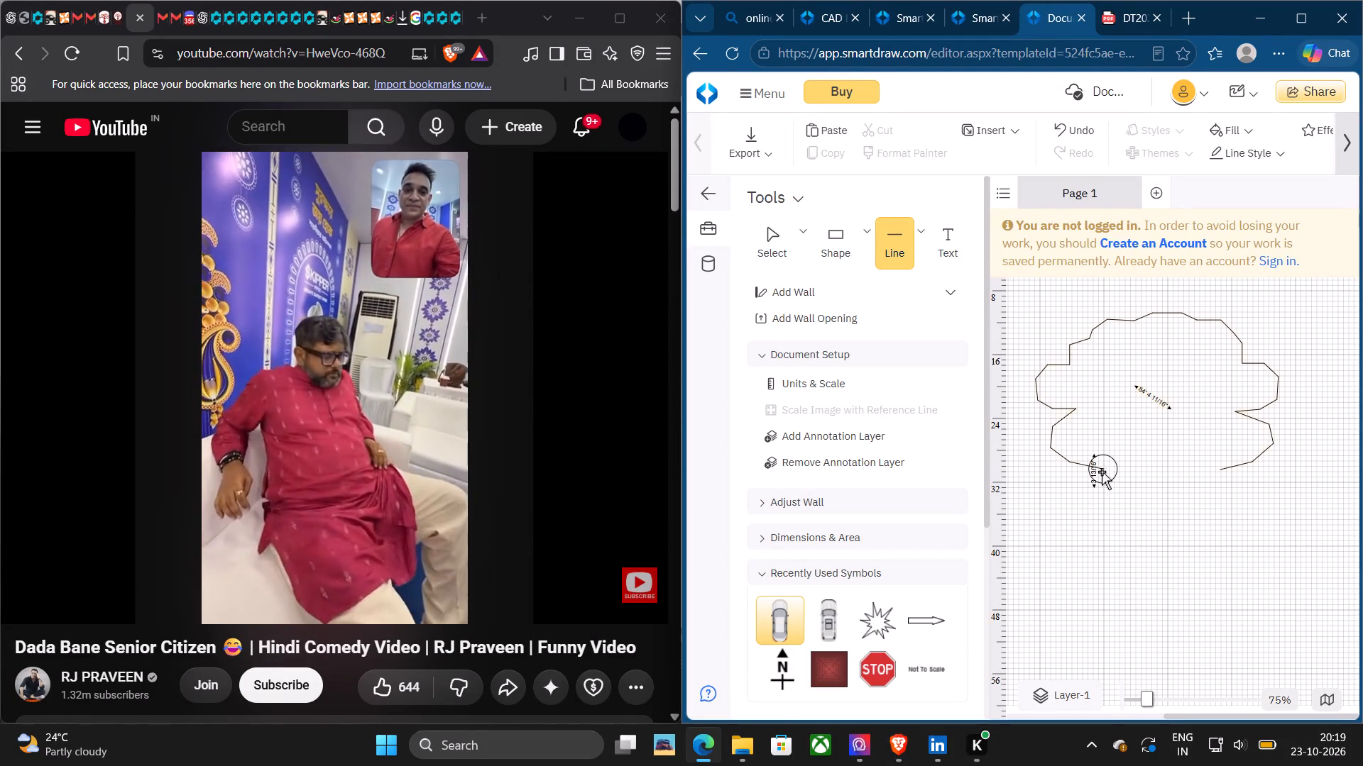
{"action": "left_click_drag", "start_coordinate": [1102, 472], "coordinate": [1102, 500]}
{"action": "left_click", "coordinate": [1102, 500]}
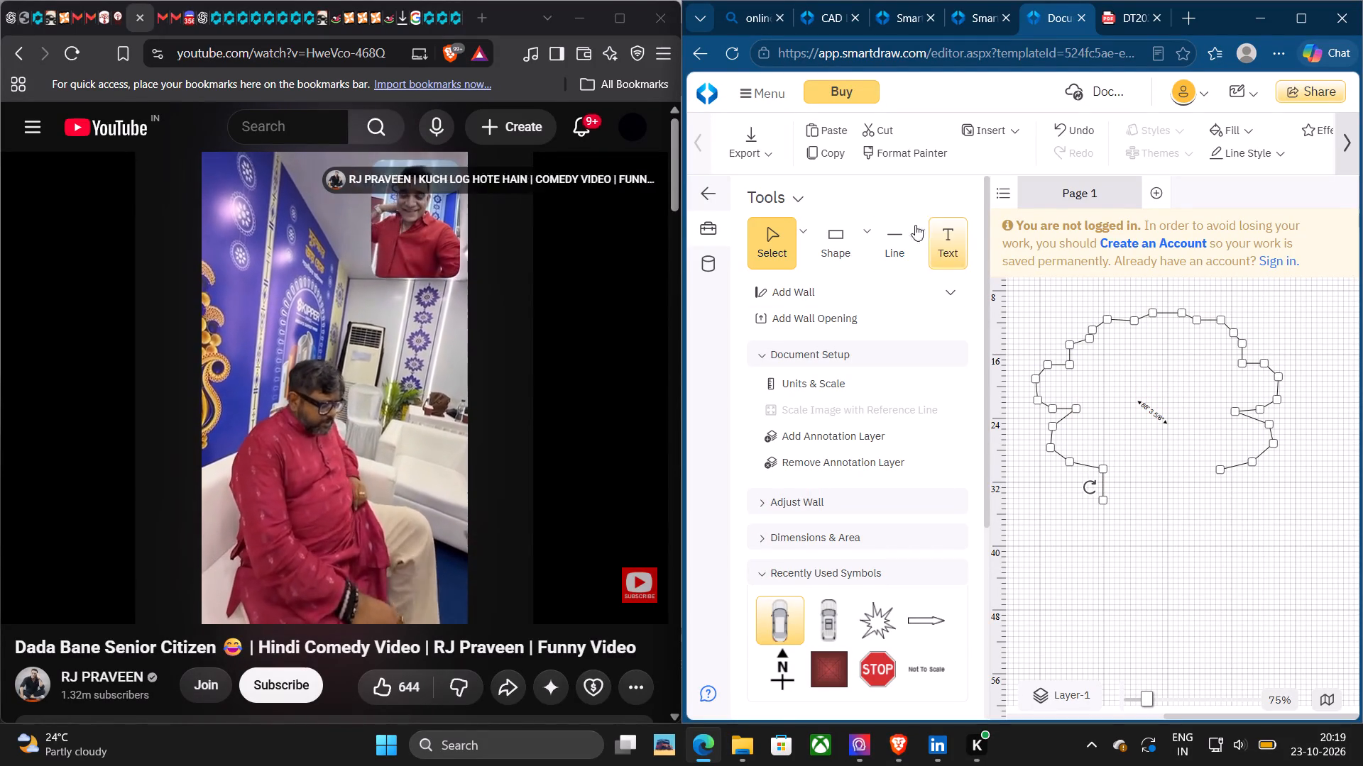
{"action": "left_click", "coordinate": [898, 228]}
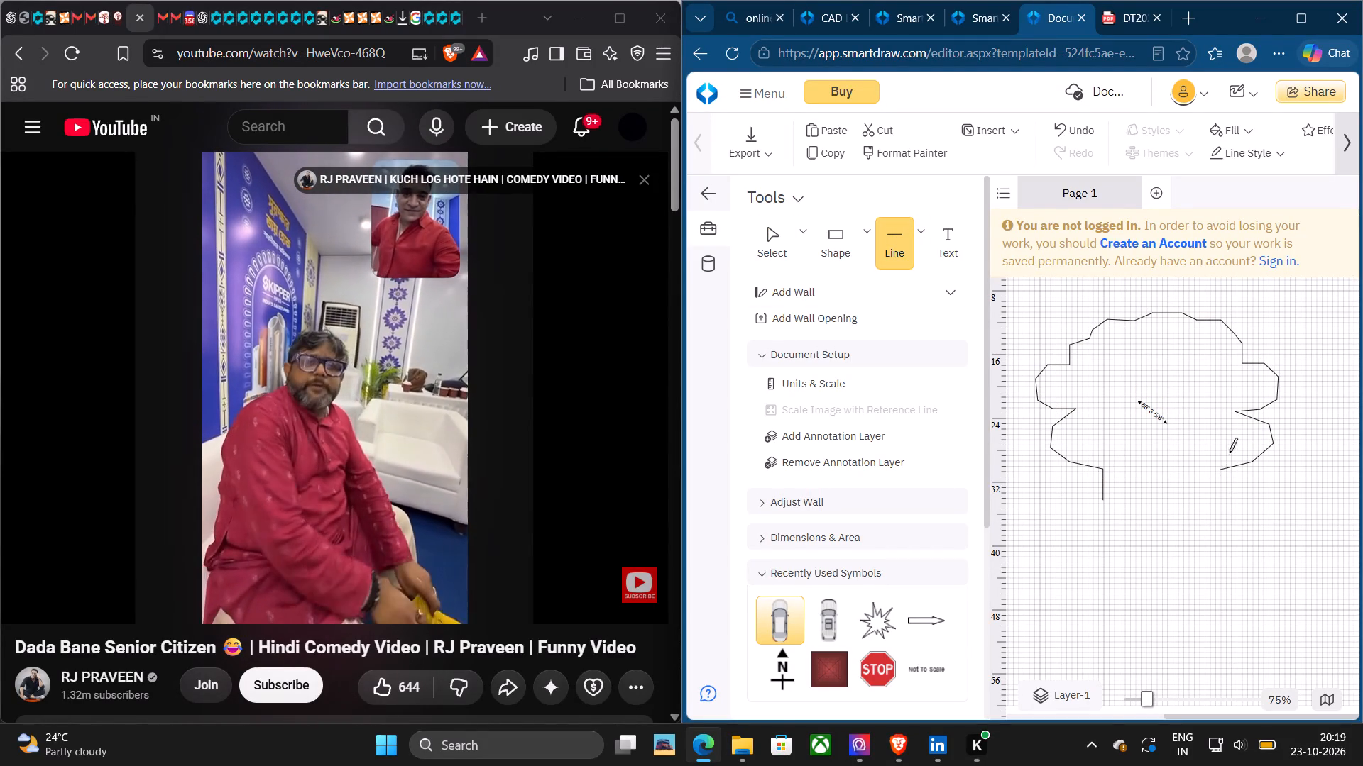
{"action": "left_click", "coordinate": [1221, 470]}
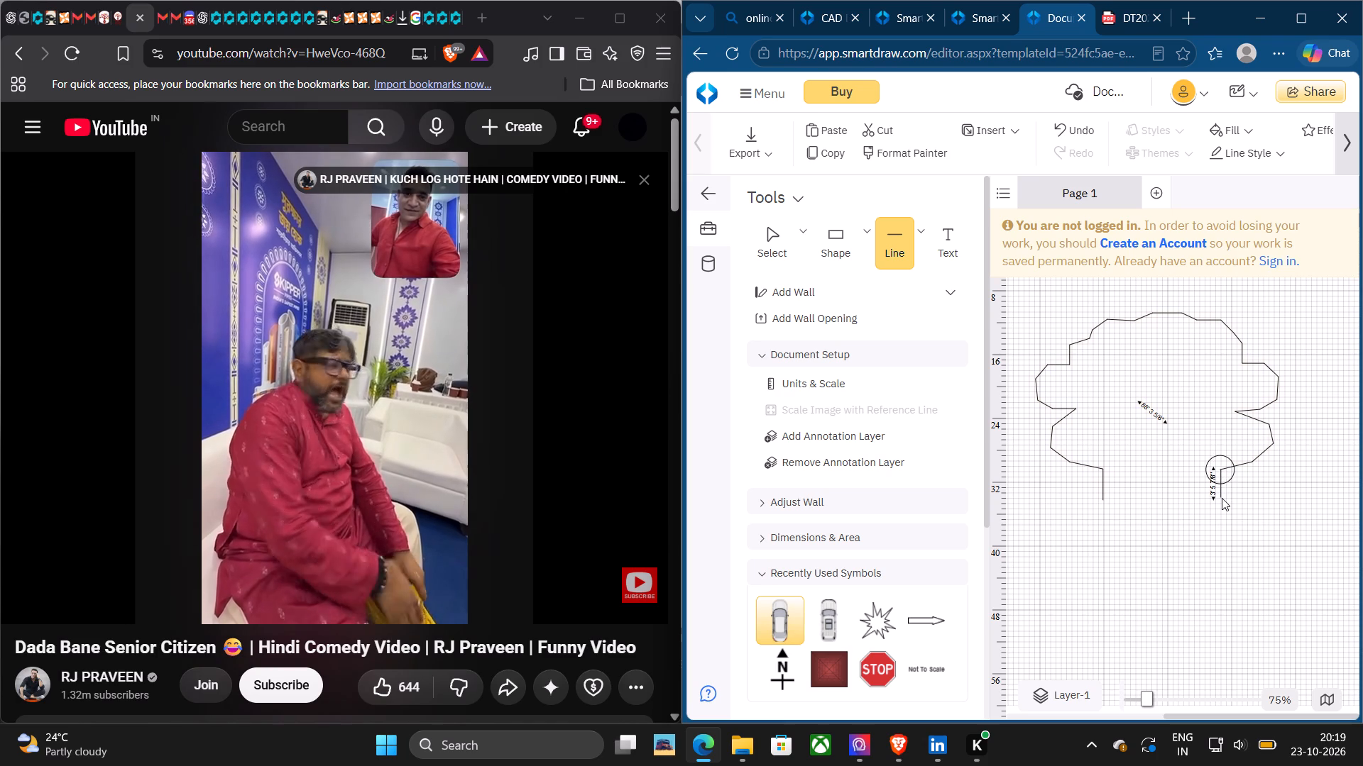
{"action": "left_click", "coordinate": [1222, 498]}
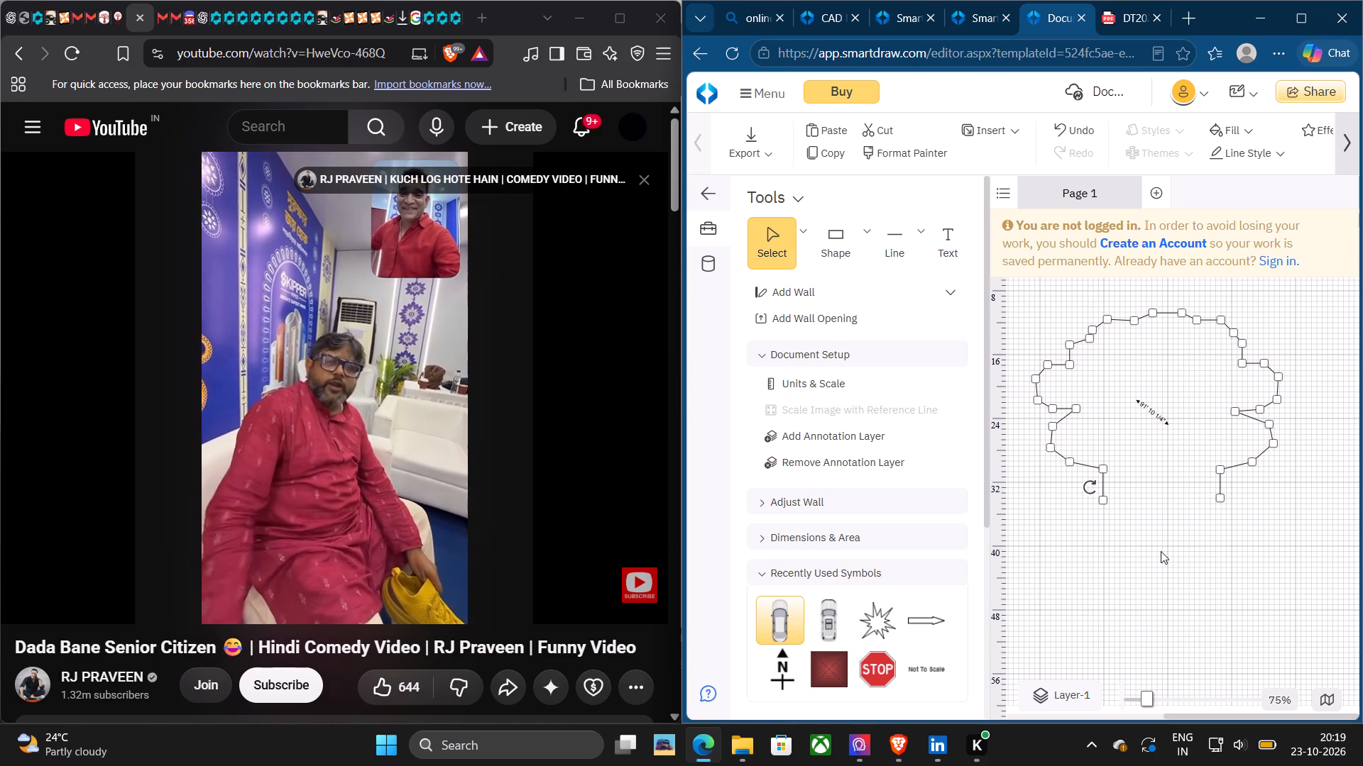
{"action": "left_click", "coordinate": [1161, 551]}
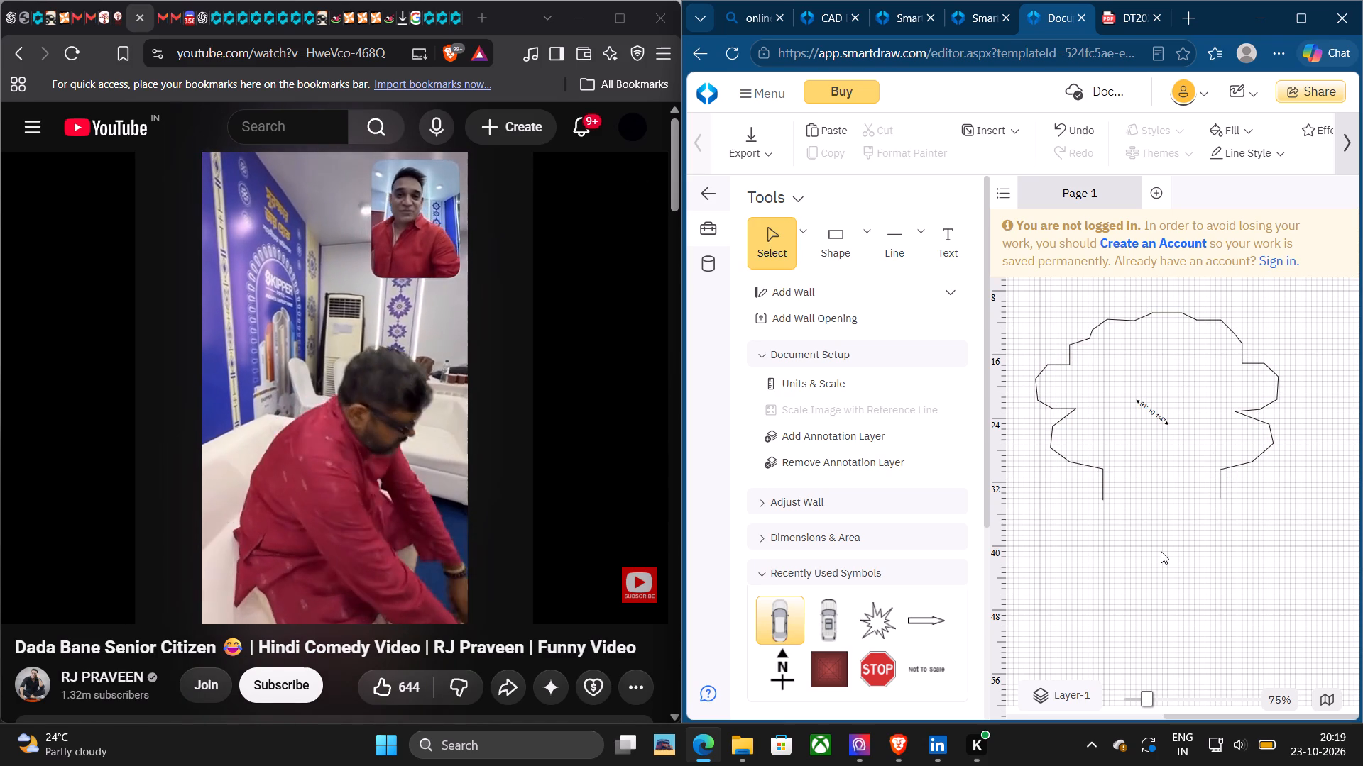
Continue both outline ends outward with short, slightly descending line segments, about 2' 6" on the left and 2' 4" on the right.
{"action": "left_click", "coordinate": [899, 238]}
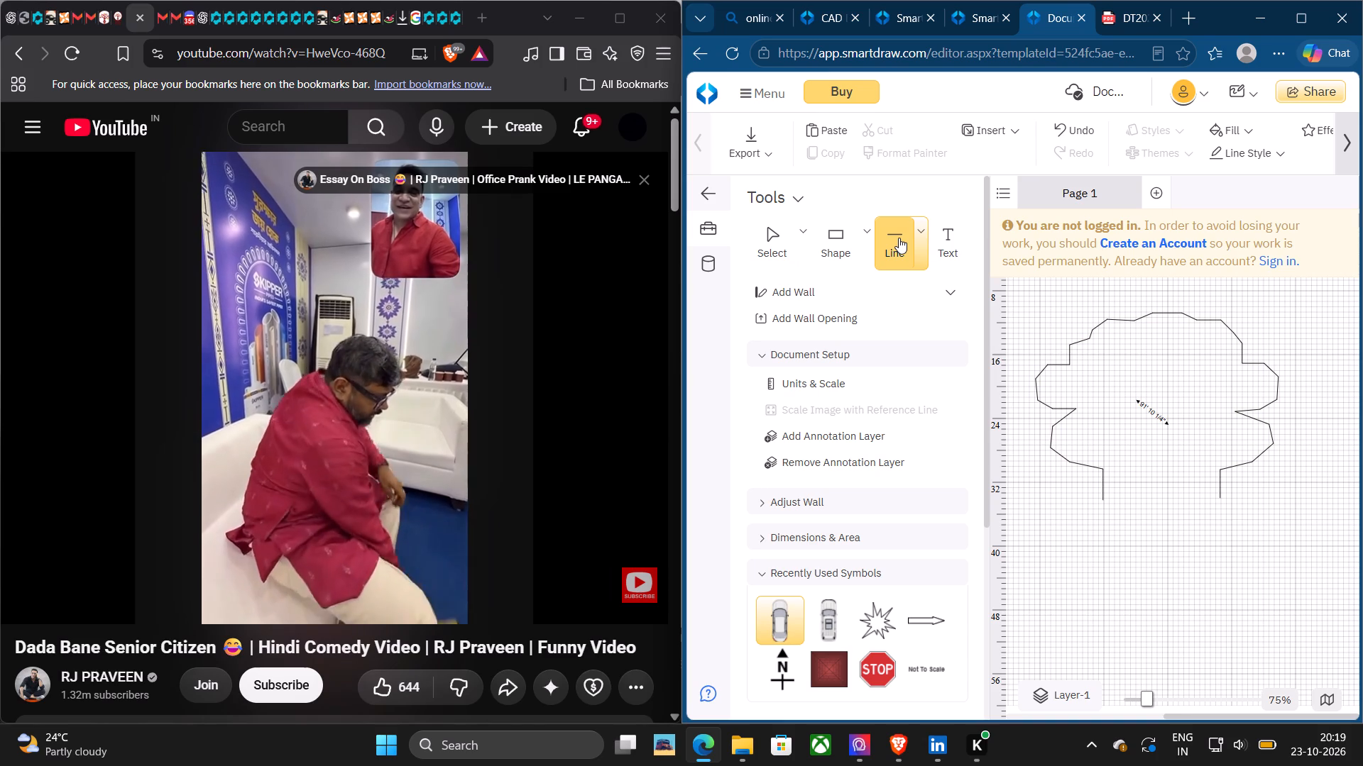
{"action": "left_click", "coordinate": [1102, 501]}
{"action": "left_click", "coordinate": [1083, 507]}
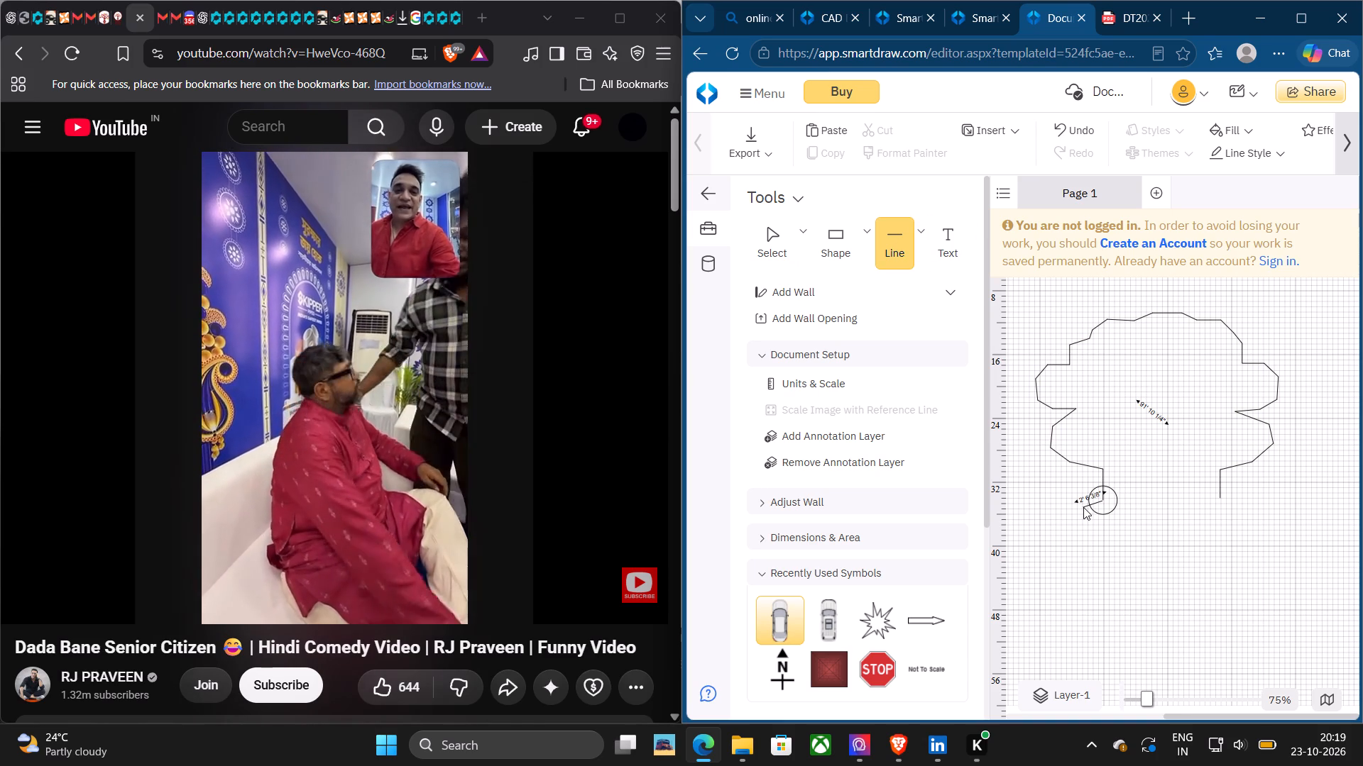
{"action": "left_click", "coordinate": [901, 245]}
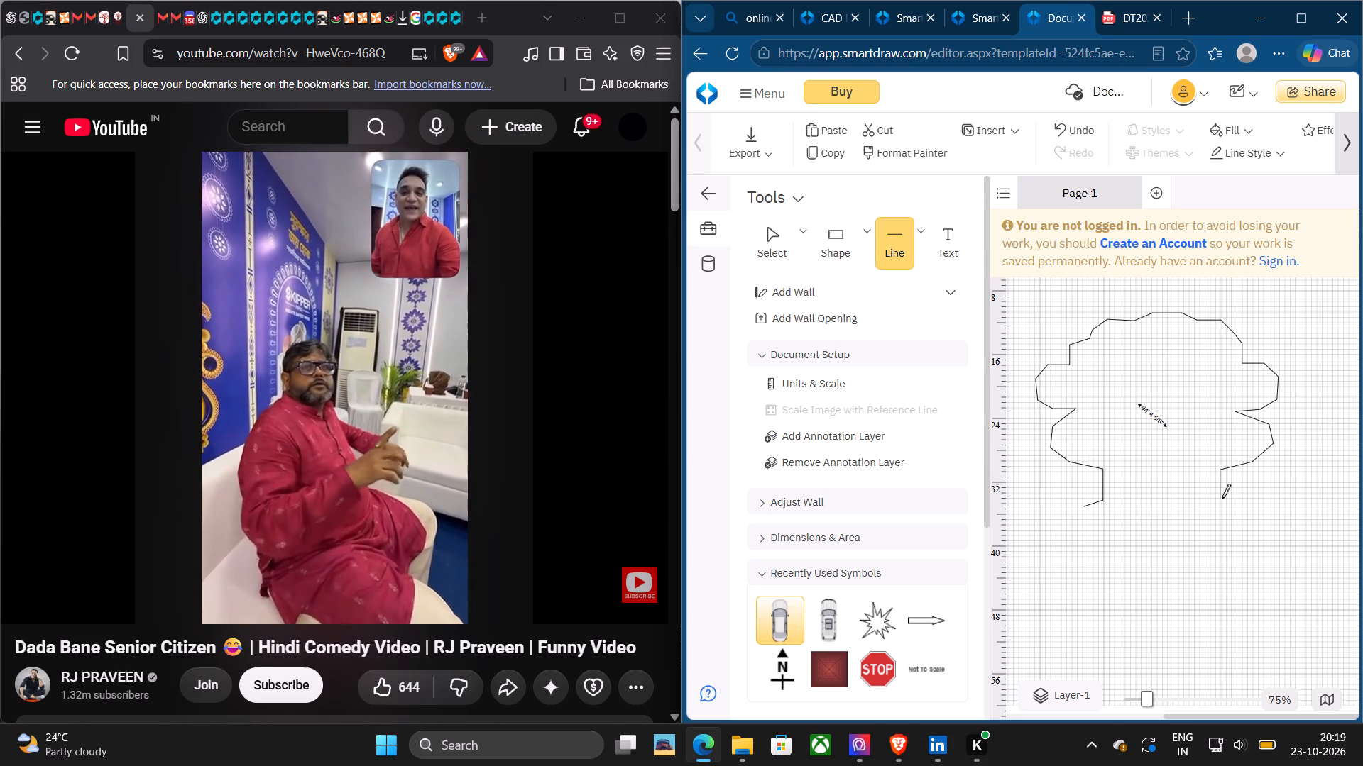
{"action": "left_click_drag", "start_coordinate": [1220, 498], "coordinate": [1234, 503]}
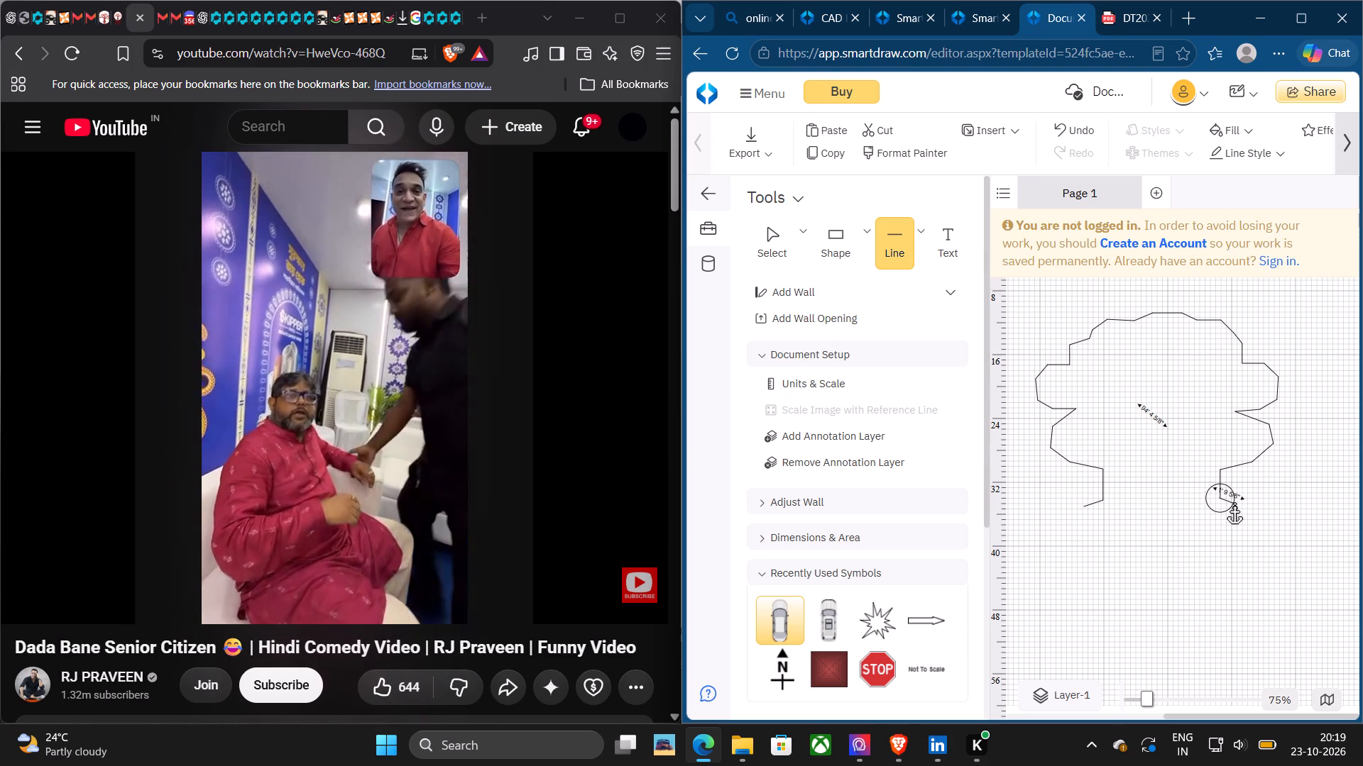
{"action": "left_click_drag", "start_coordinate": [1234, 503], "coordinate": [1238, 504]}
{"action": "left_click", "coordinate": [1238, 504]}
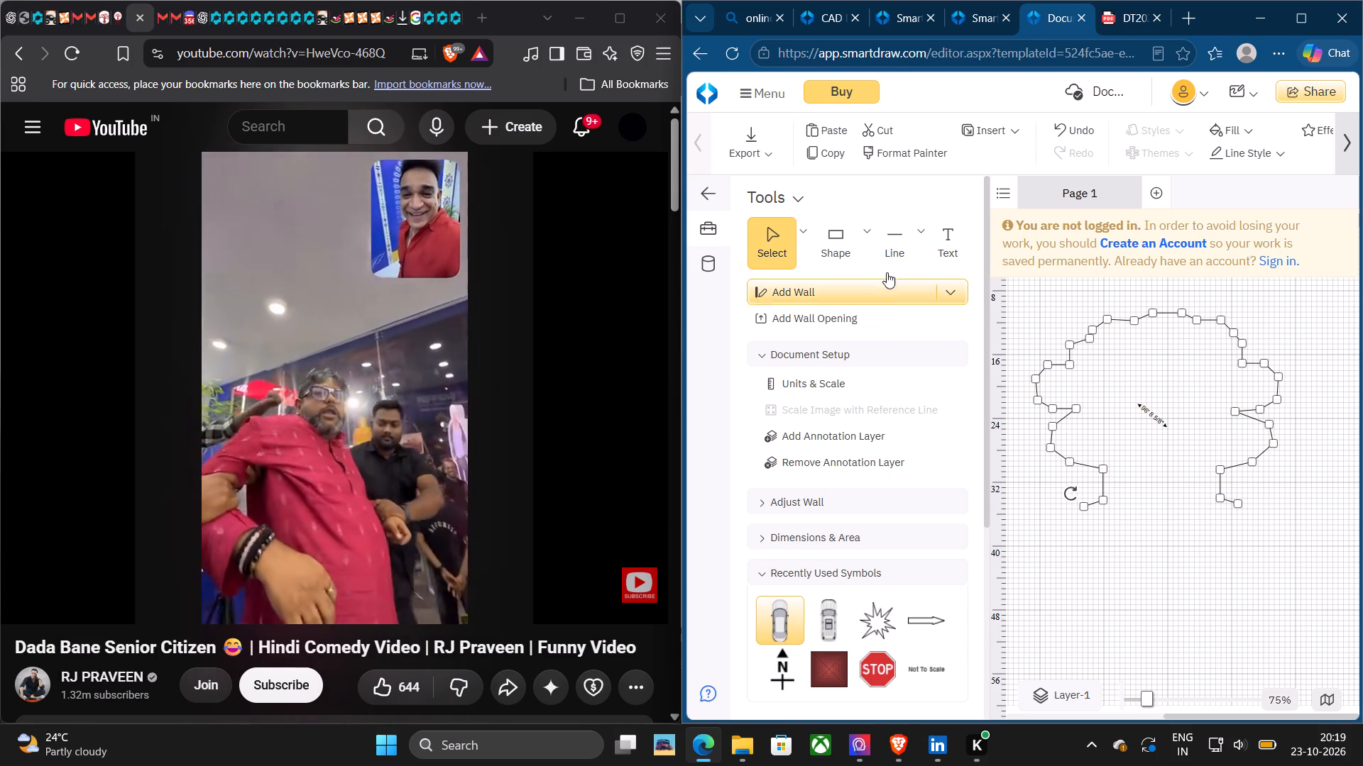
Extend both outline ends diagonally down and outward with line segments, about 3' 5" on the left and 3' 8" on the right.
{"action": "left_click", "coordinate": [909, 255]}
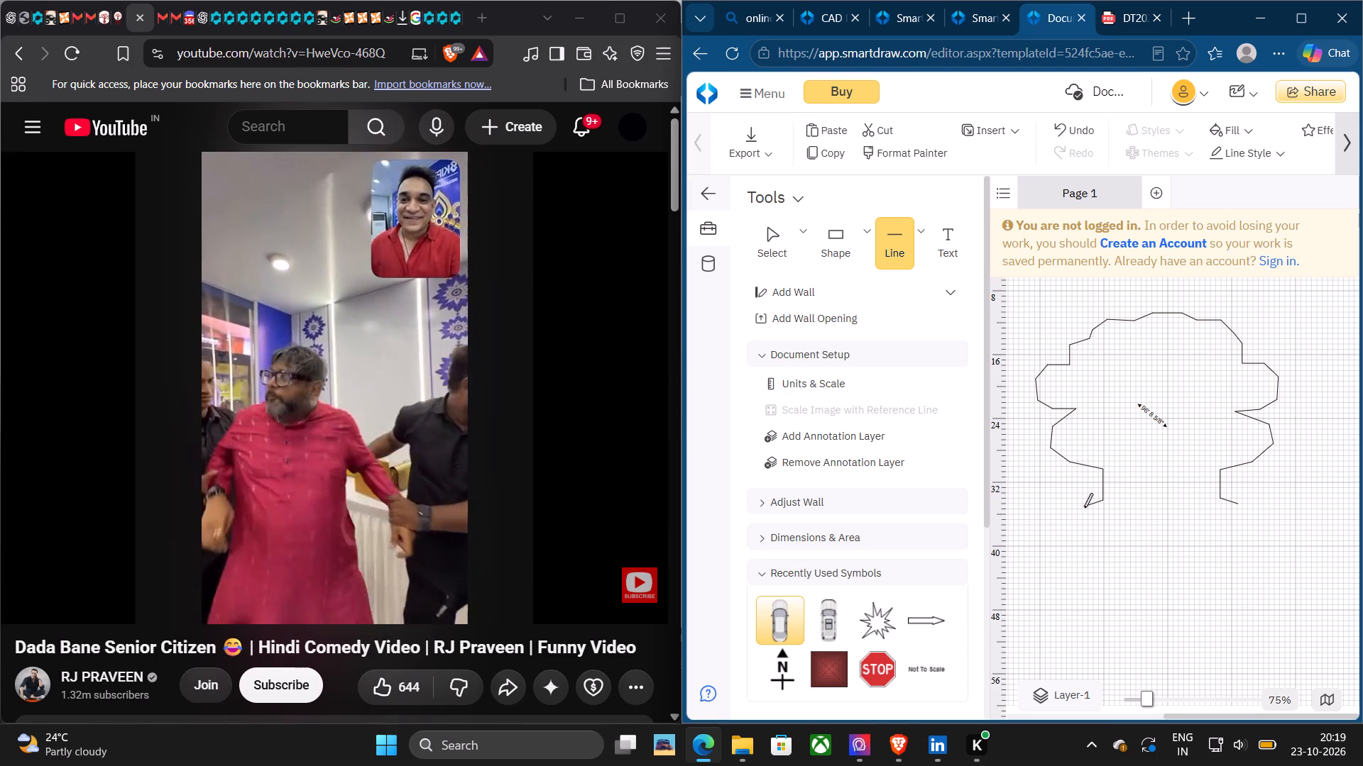
{"action": "left_click_drag", "start_coordinate": [1084, 506], "coordinate": [1071, 531]}
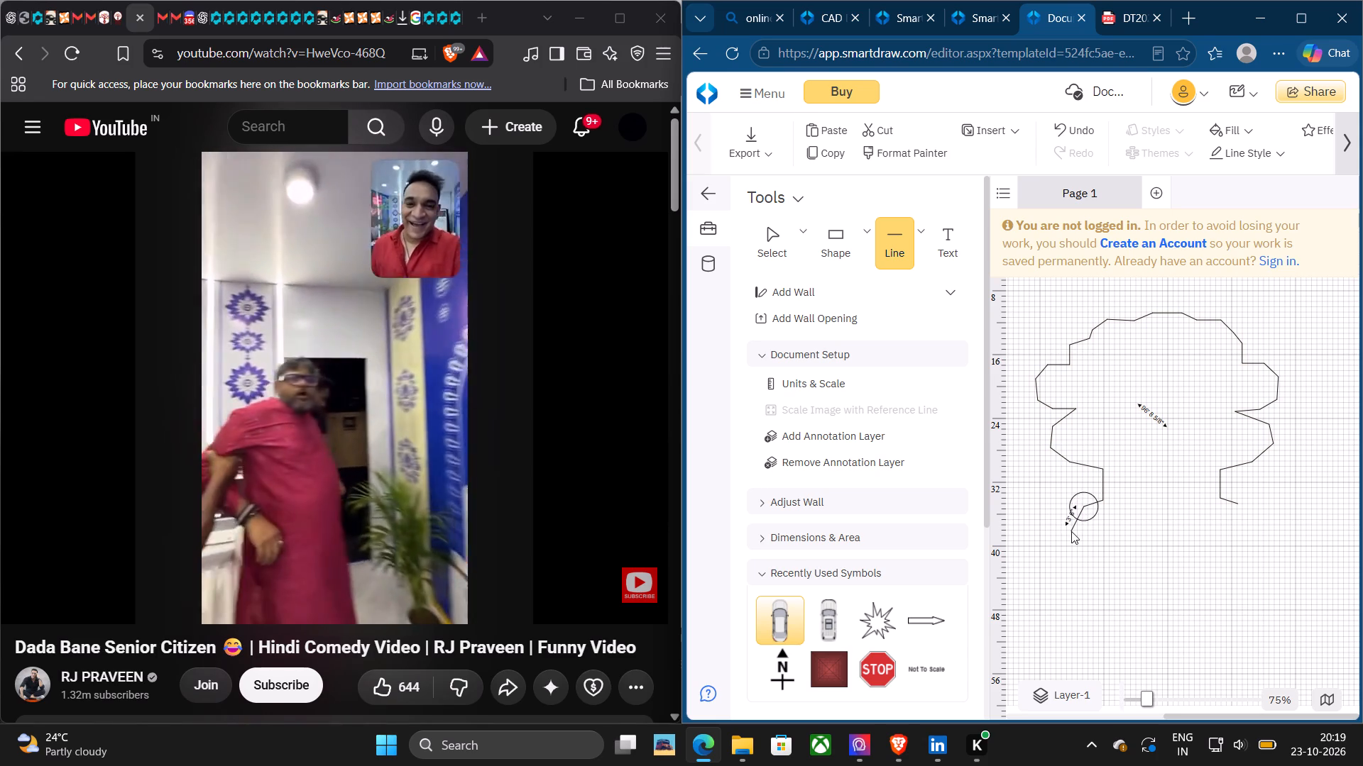
{"action": "left_click", "coordinate": [1071, 531]}
{"action": "left_click", "coordinate": [899, 231]}
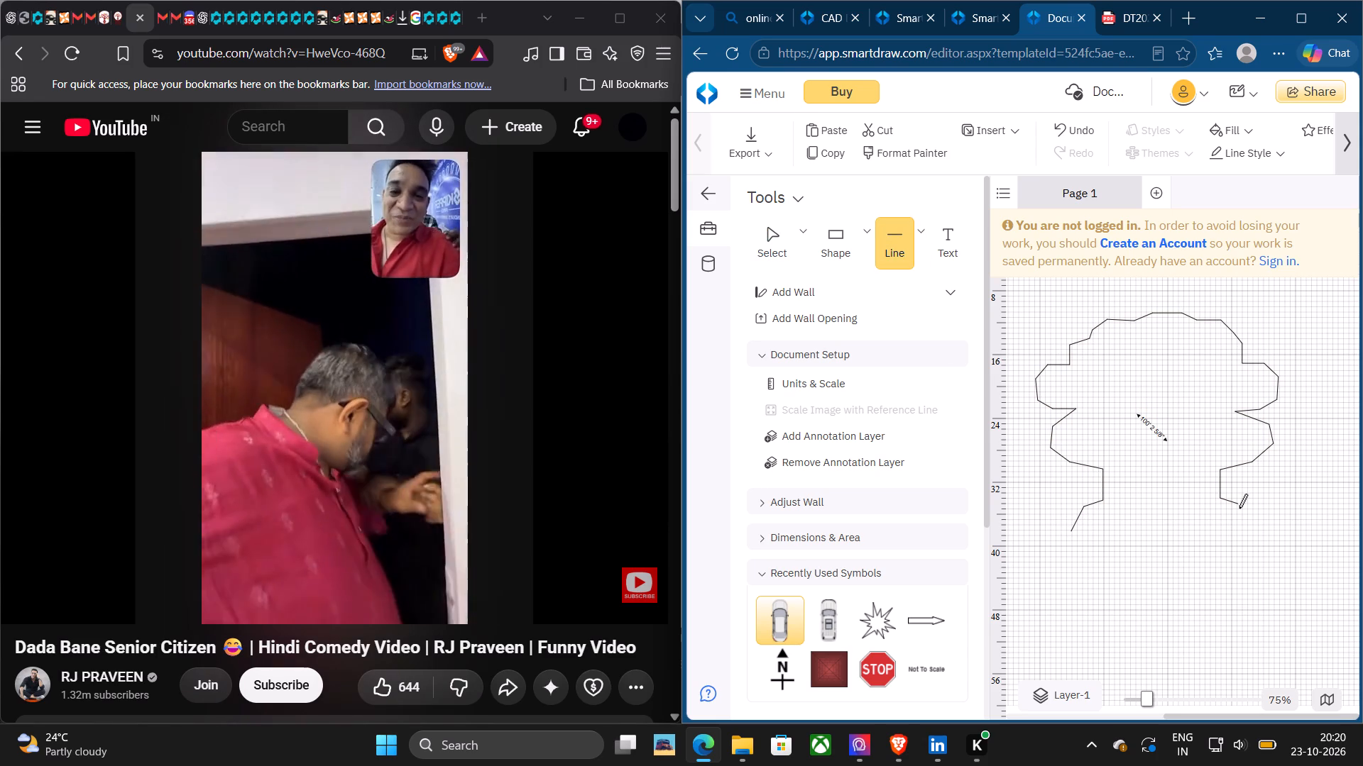
{"action": "left_click_drag", "start_coordinate": [1237, 505], "coordinate": [1257, 526]}
{"action": "left_click", "coordinate": [1257, 526]}
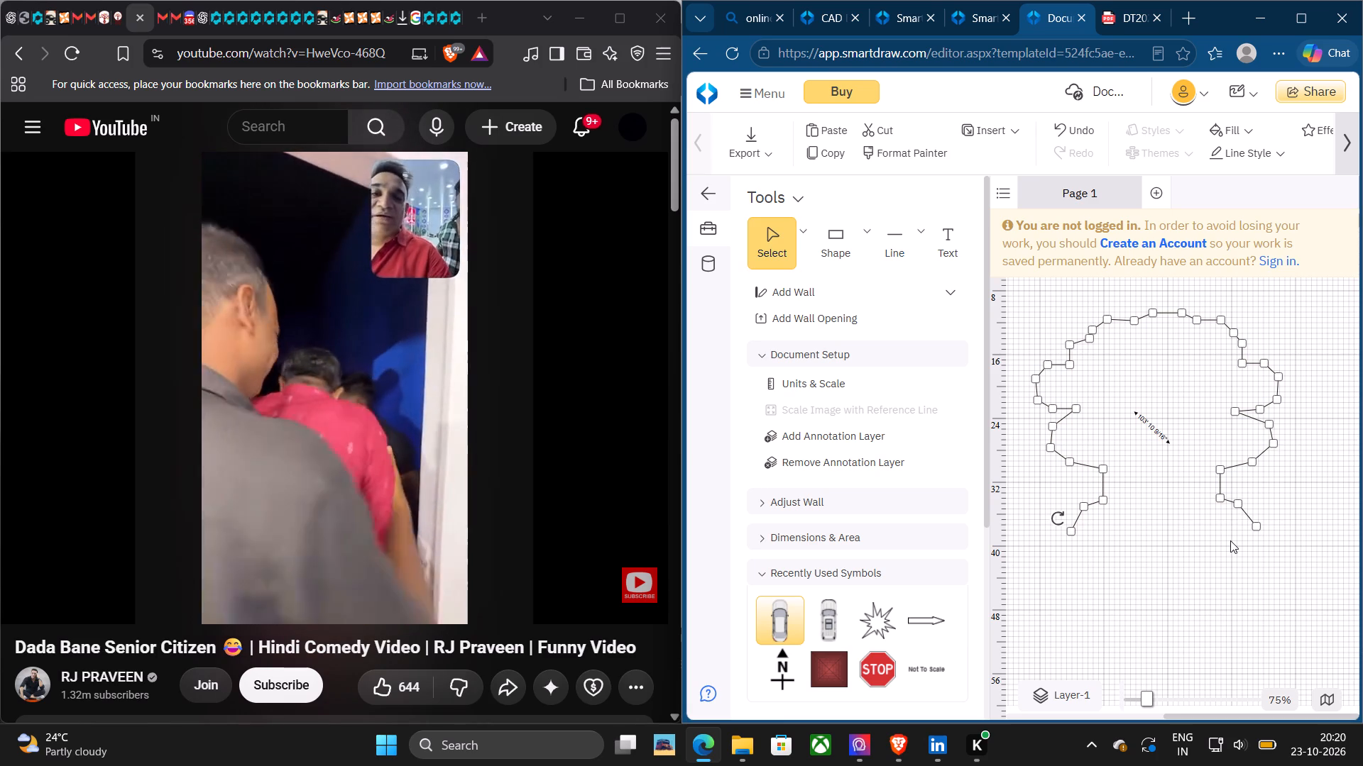
{"action": "left_click", "coordinate": [1230, 540]}
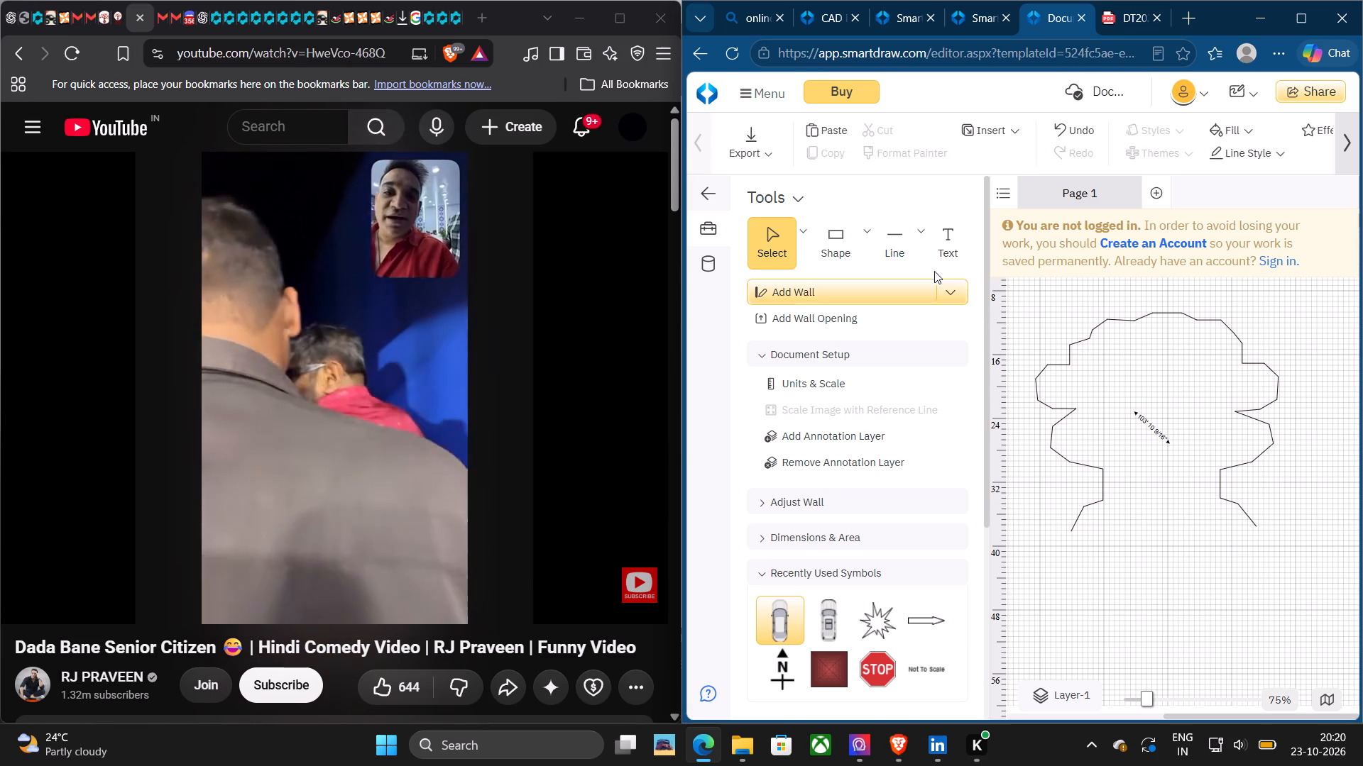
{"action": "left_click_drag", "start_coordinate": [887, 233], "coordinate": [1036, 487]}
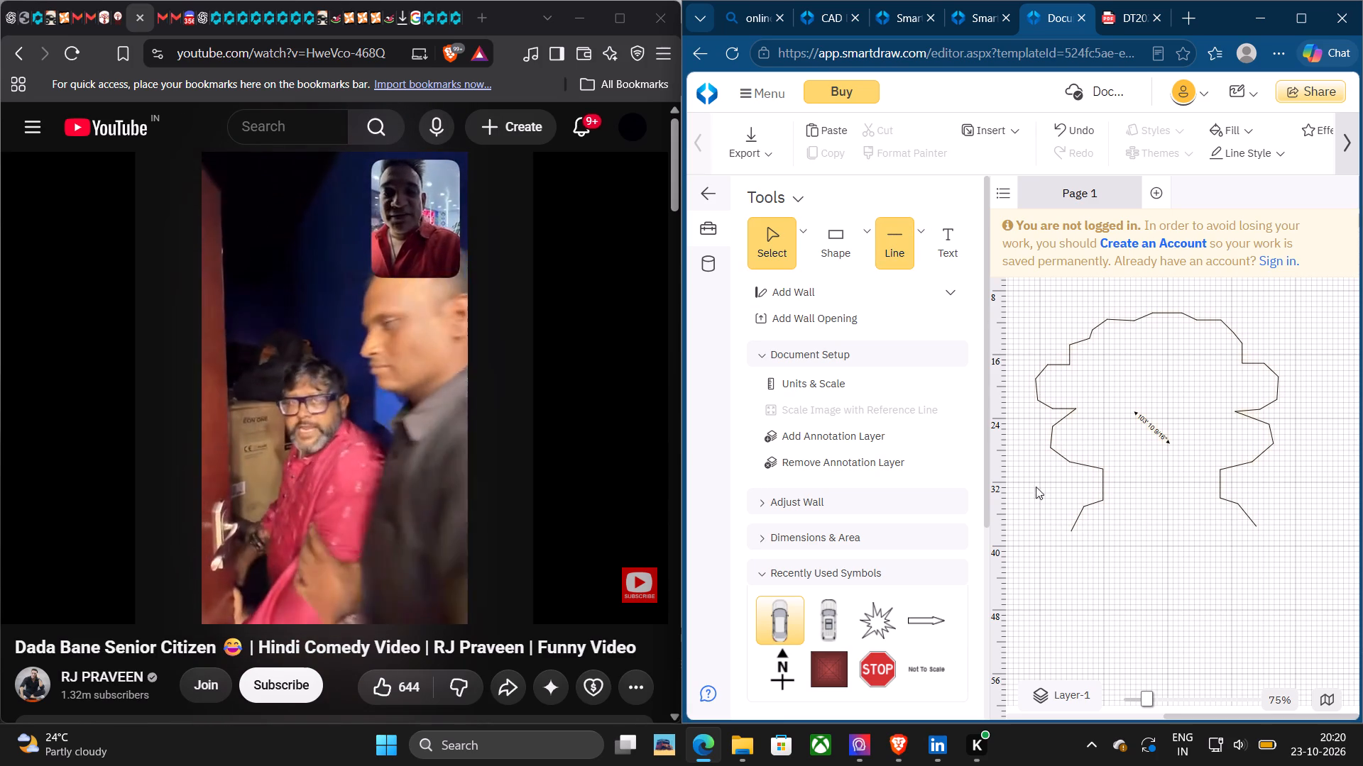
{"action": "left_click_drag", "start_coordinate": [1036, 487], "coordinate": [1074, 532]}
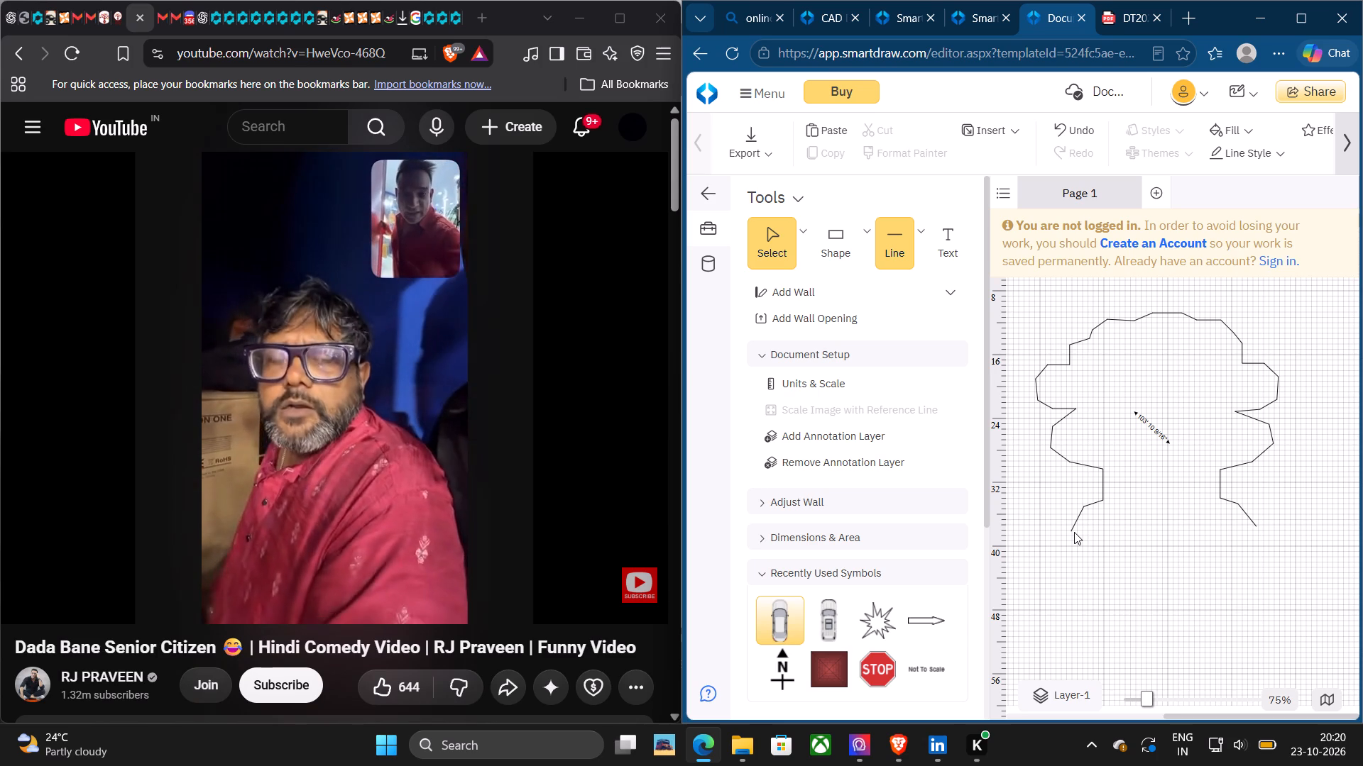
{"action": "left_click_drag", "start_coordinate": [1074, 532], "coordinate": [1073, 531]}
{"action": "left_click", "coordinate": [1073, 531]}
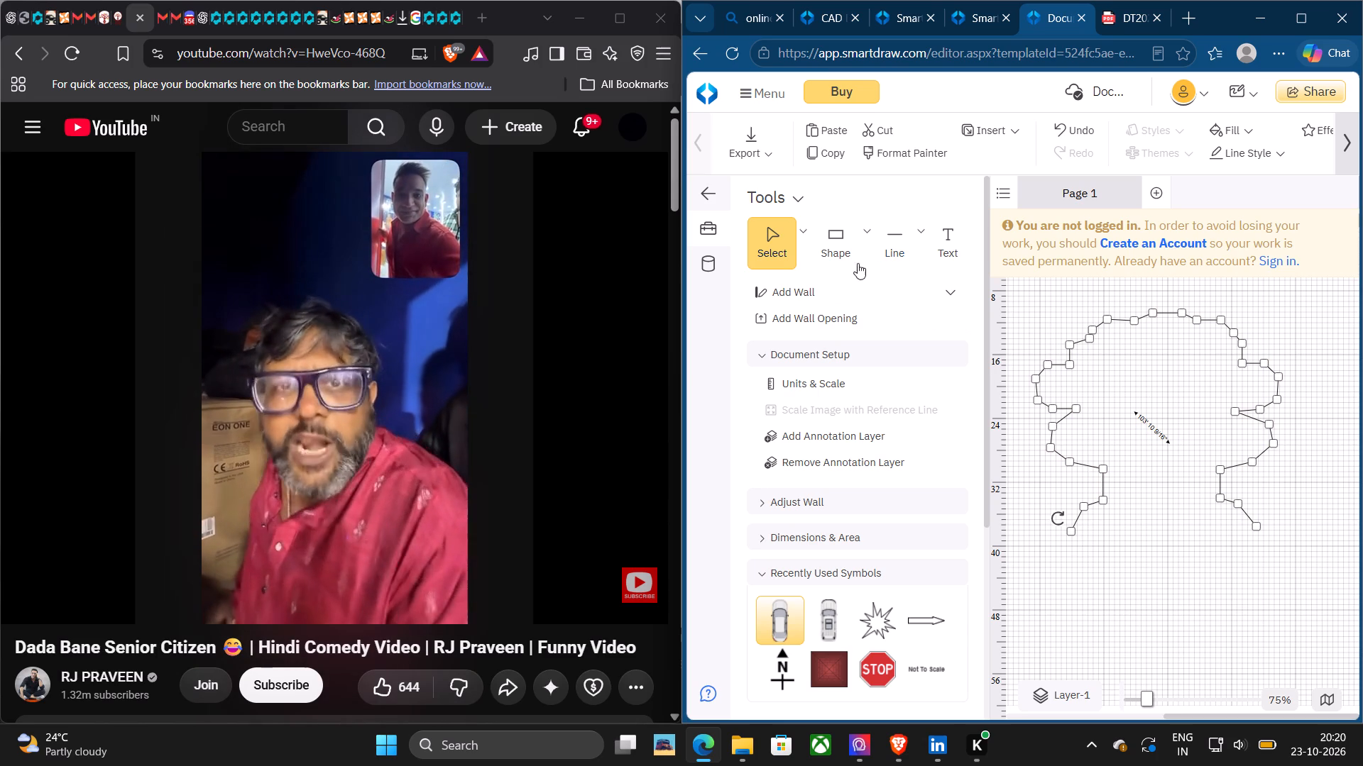
Continue both outline ends steeply down and slightly inward with line segments, about 3' 6" on the left and 3' 9" on the right.
{"action": "left_click", "coordinate": [886, 239]}
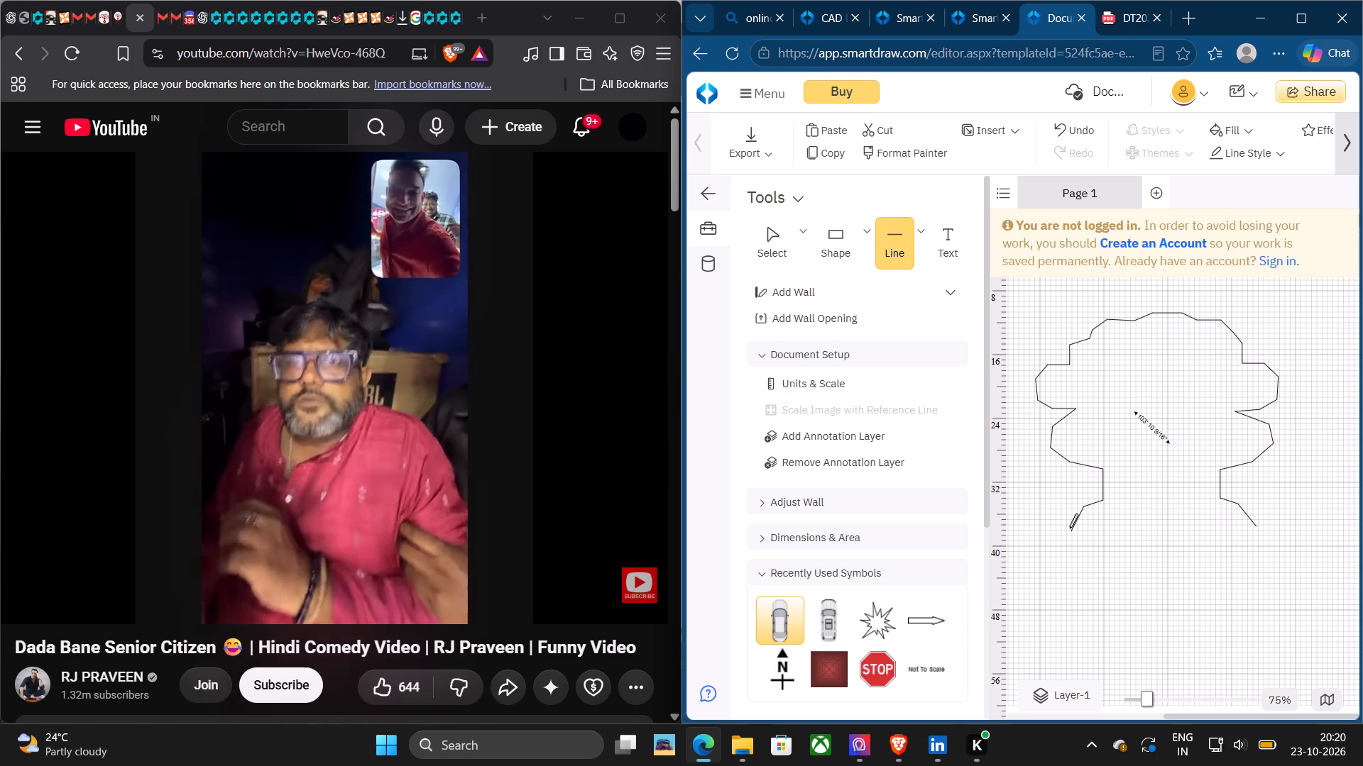
{"action": "left_click_drag", "start_coordinate": [1071, 531], "coordinate": [1078, 558]}
{"action": "left_click", "coordinate": [1078, 558]}
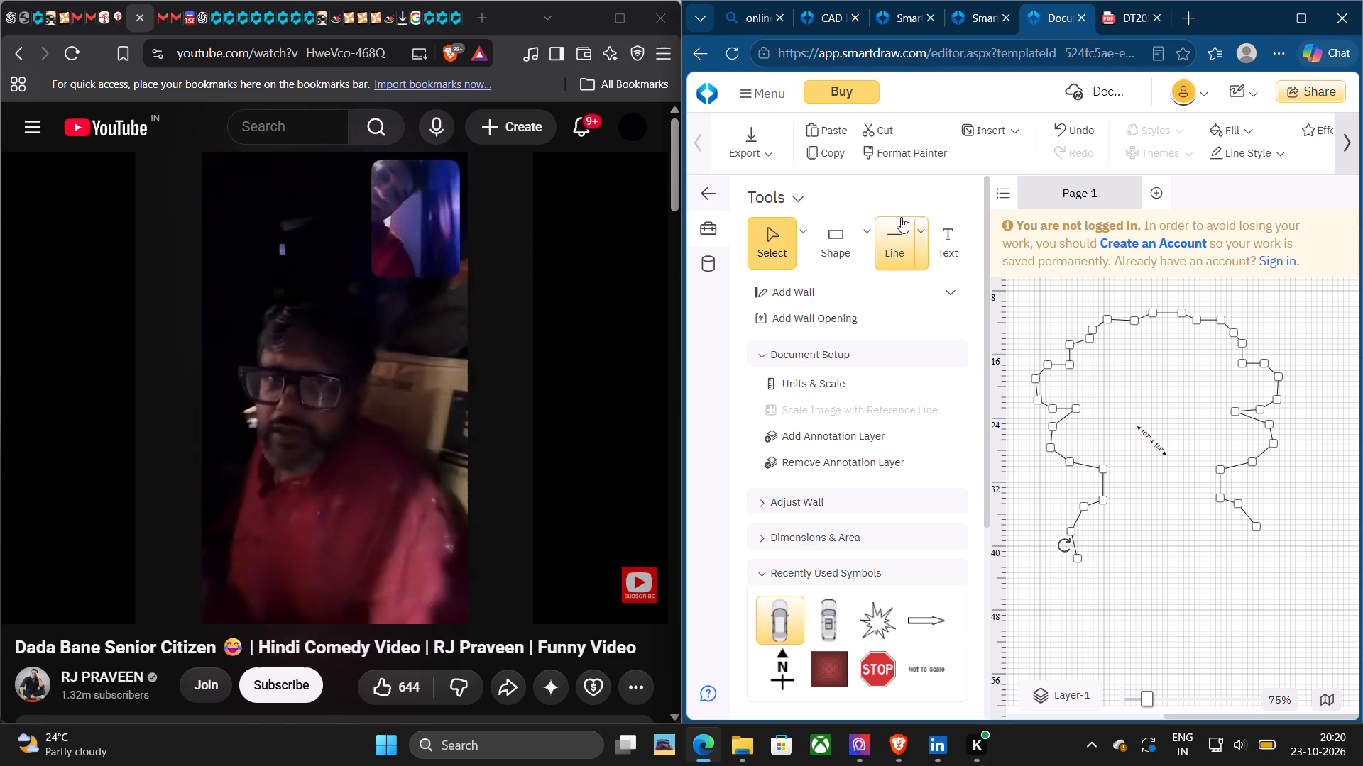
{"action": "left_click", "coordinate": [887, 218]}
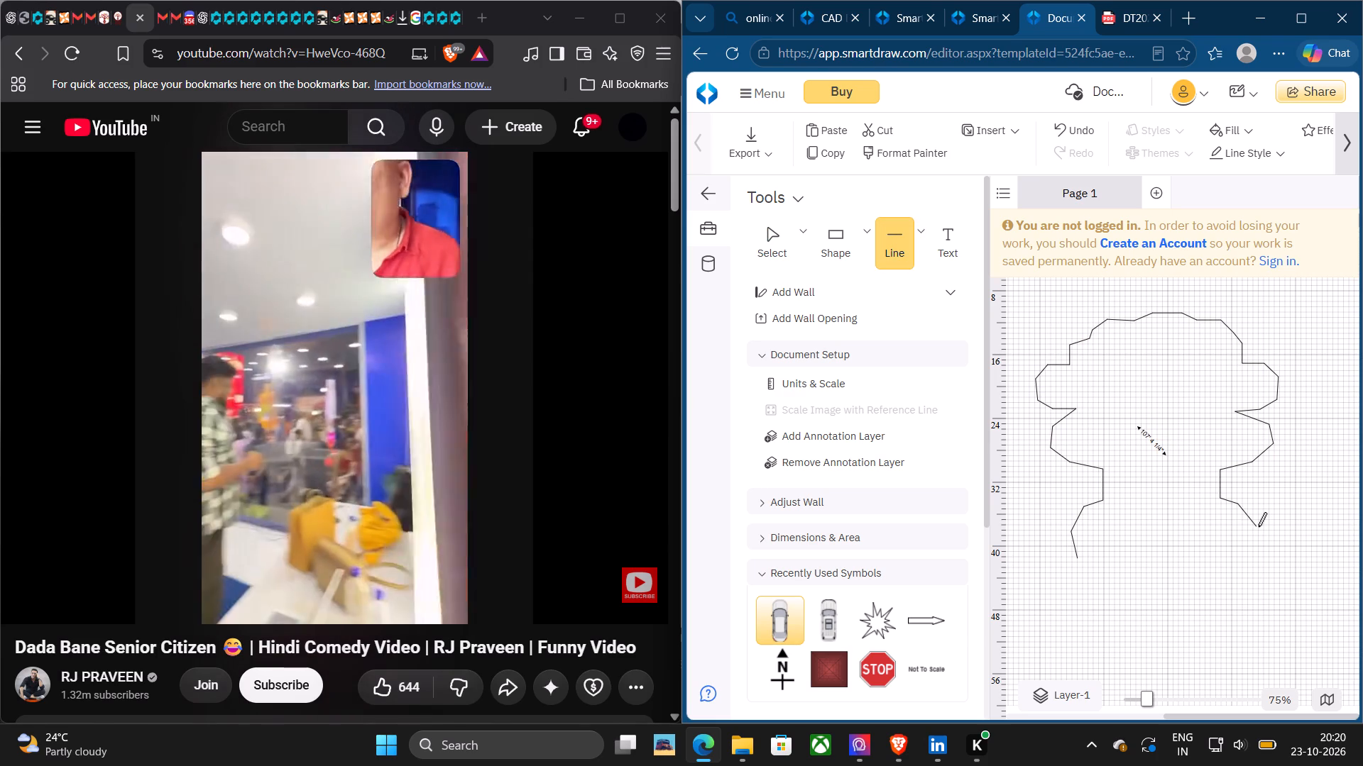
{"action": "left_click", "coordinate": [1255, 526]}
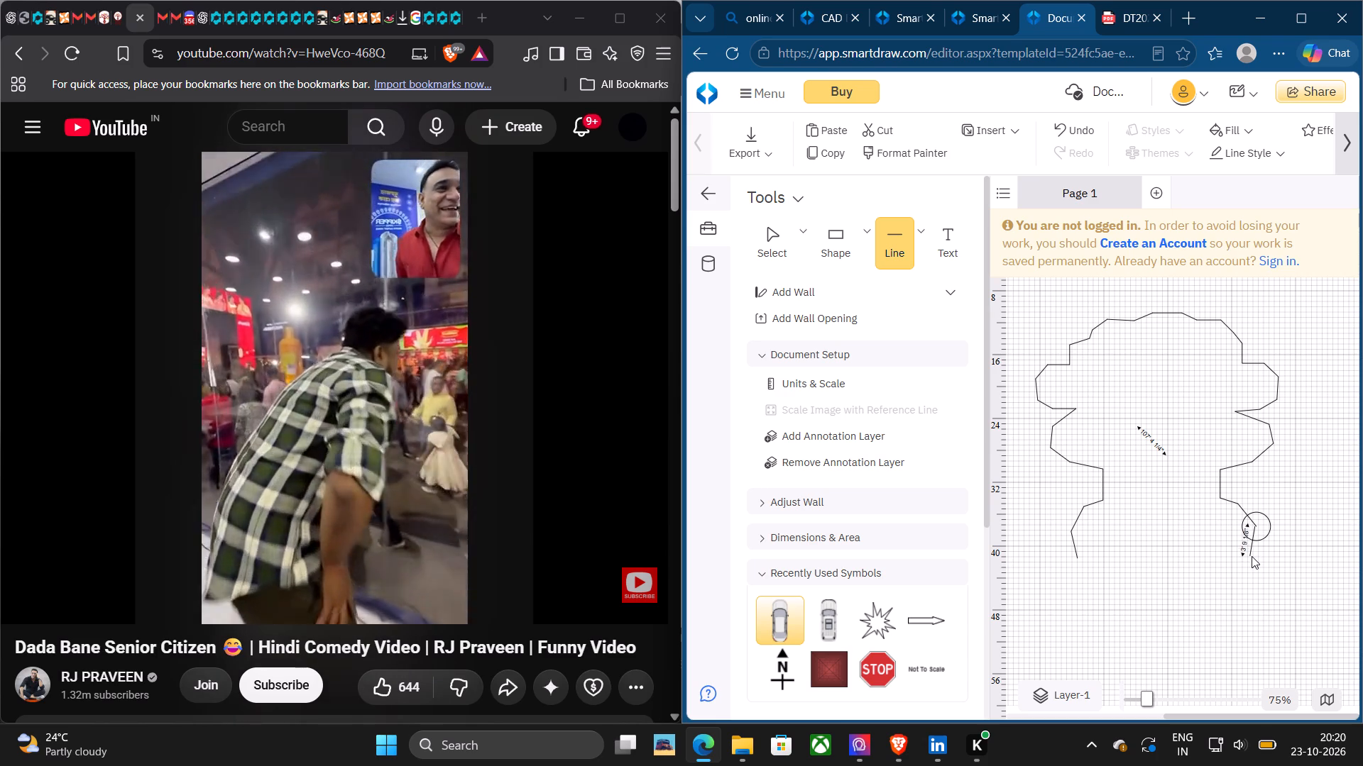
{"action": "left_click", "coordinate": [1252, 556]}
{"action": "left_click", "coordinate": [1239, 571]}
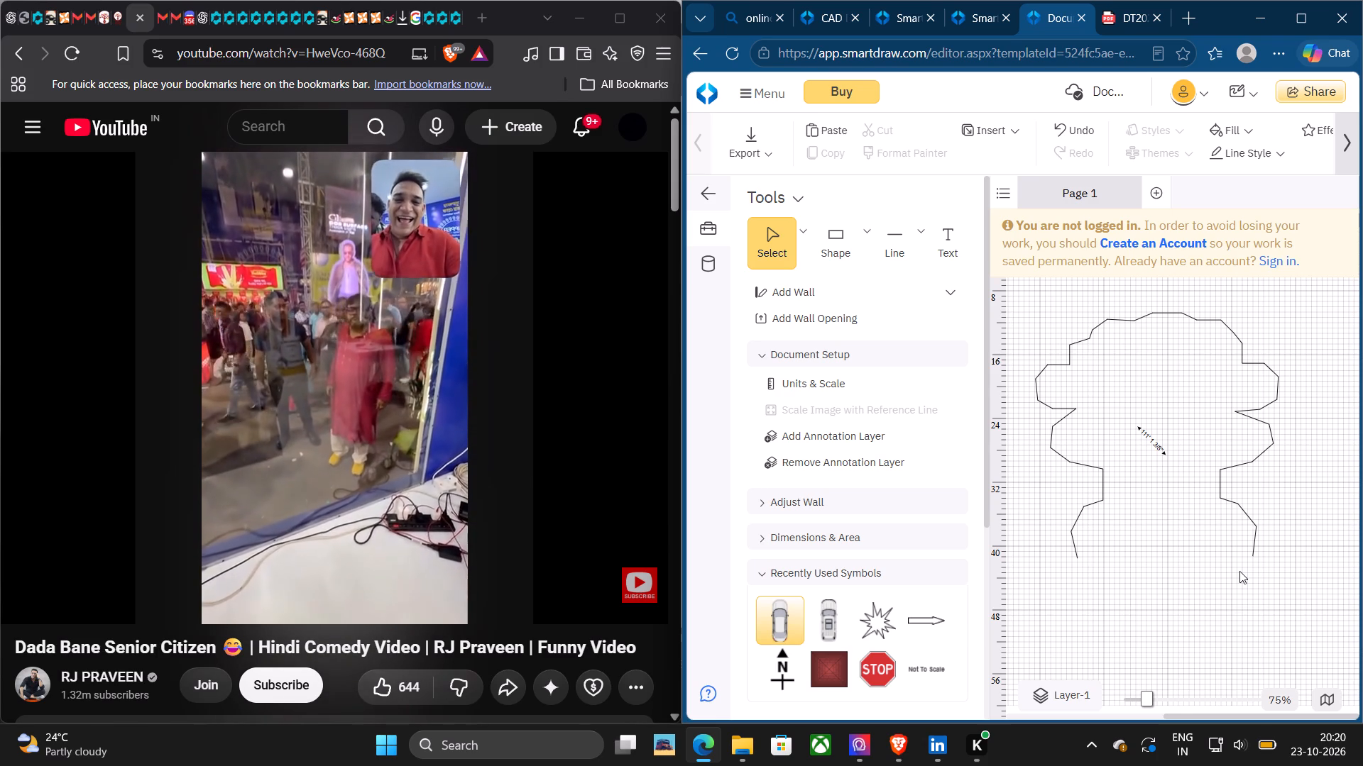
Extend the left outline end inward with a slightly descending line segment about 3' 5" long.
{"action": "left_click", "coordinate": [912, 252]}
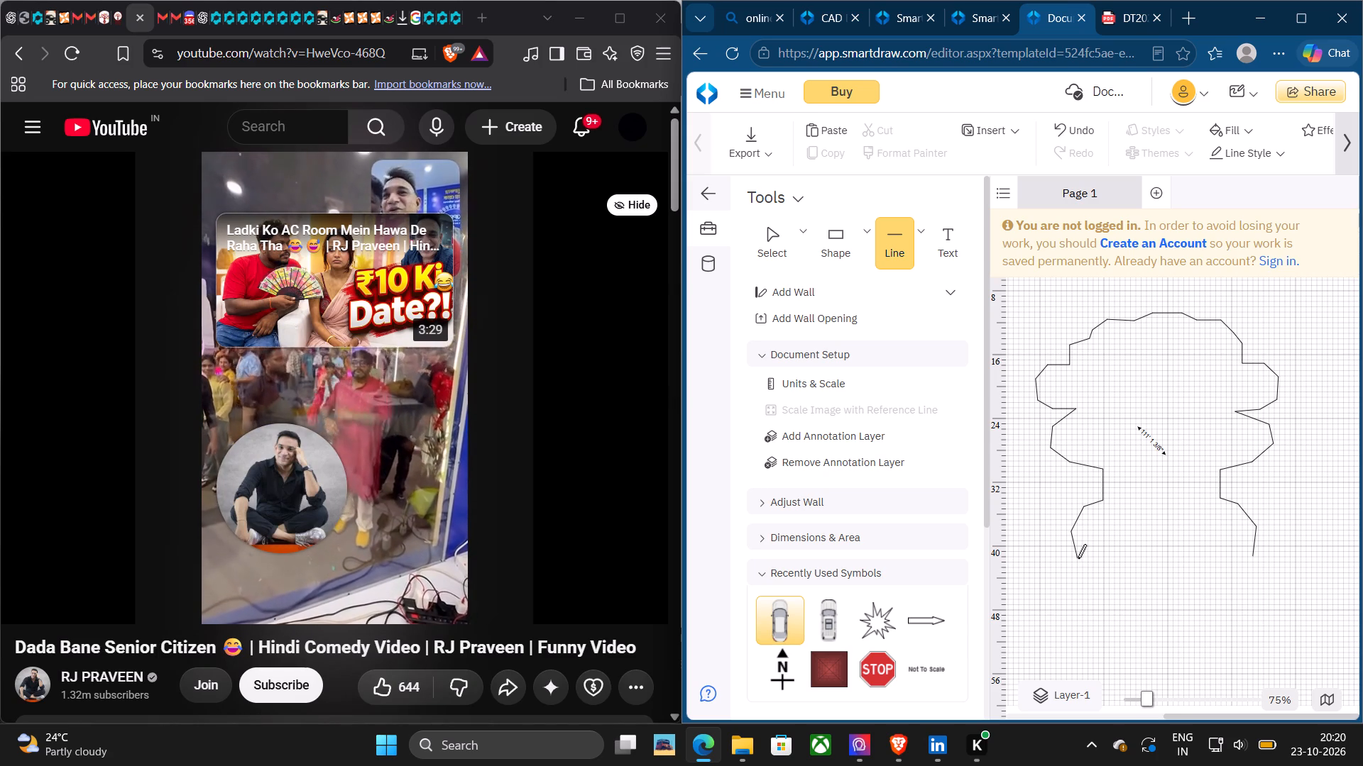
{"action": "left_click", "coordinate": [1077, 557]}
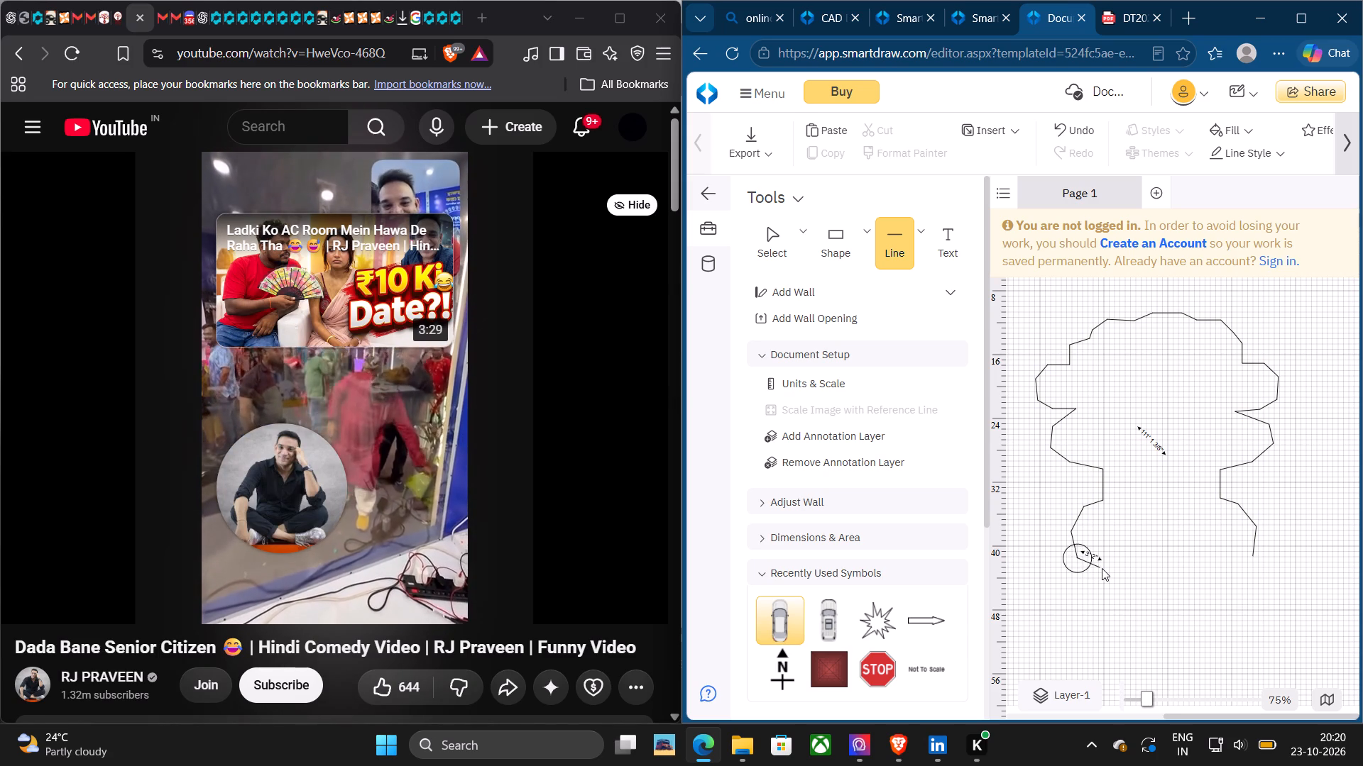
{"action": "left_click", "coordinate": [1102, 568]}
{"action": "left_click", "coordinate": [1134, 587]}
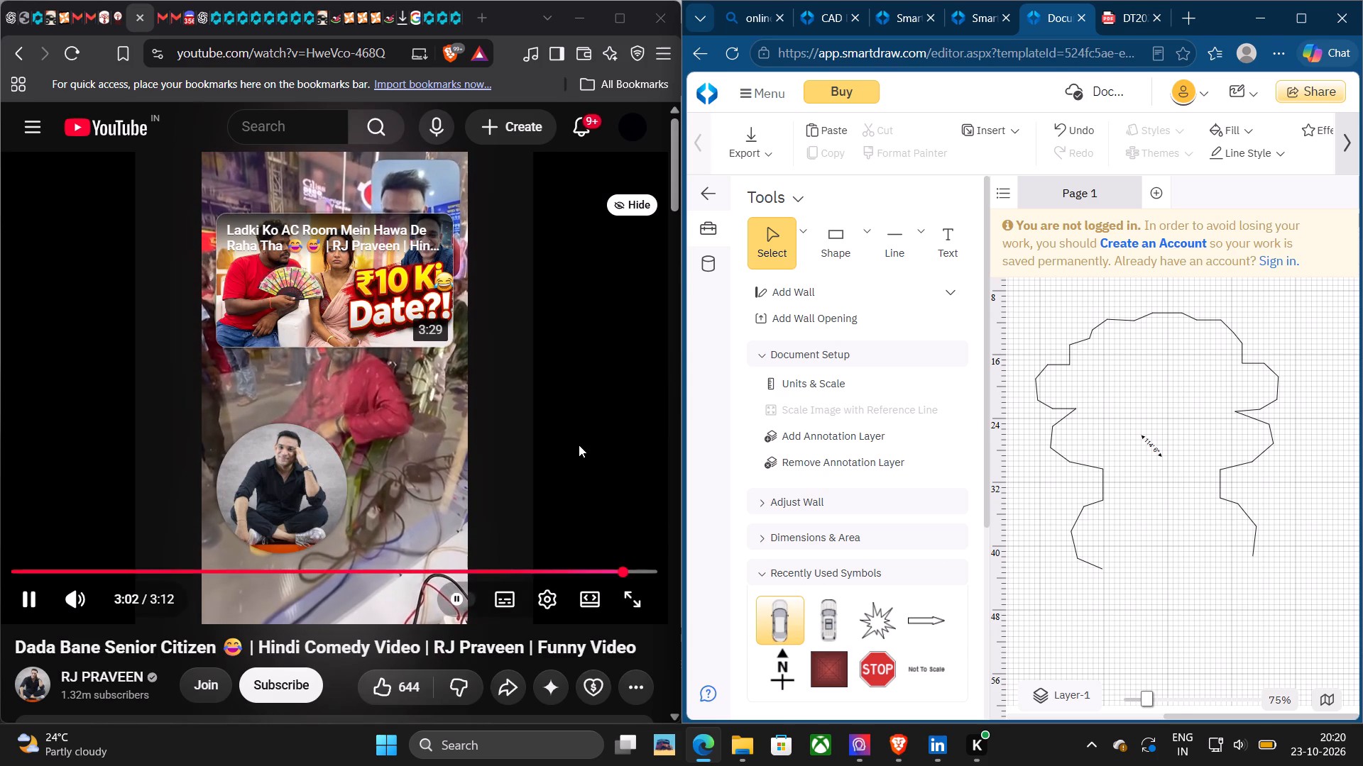
Look through the recommended videos below the playing YouTube video.
{"action": "scroll", "coordinate": [579, 445], "scroll_direction": "down", "scroll_amount": 6}
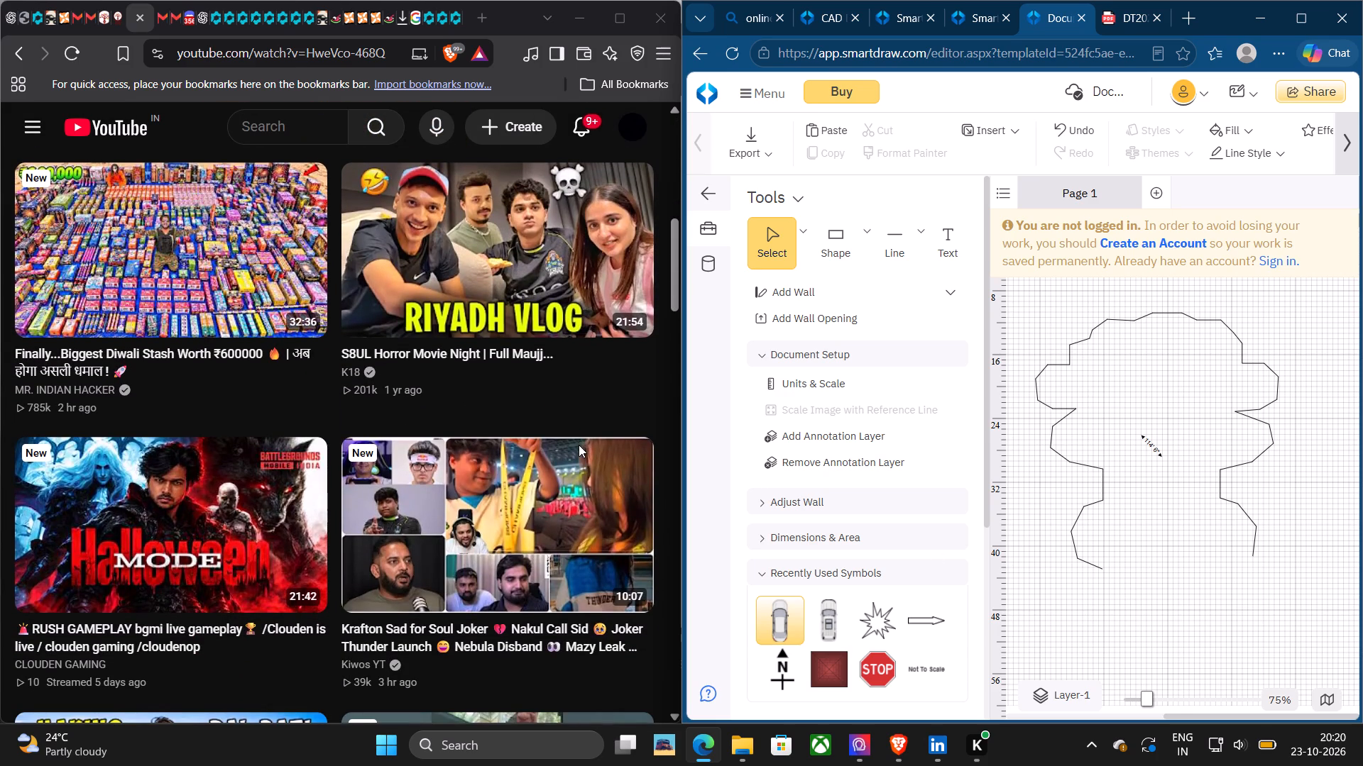
{"action": "scroll", "coordinate": [579, 445], "scroll_direction": "down", "scroll_amount": 3}
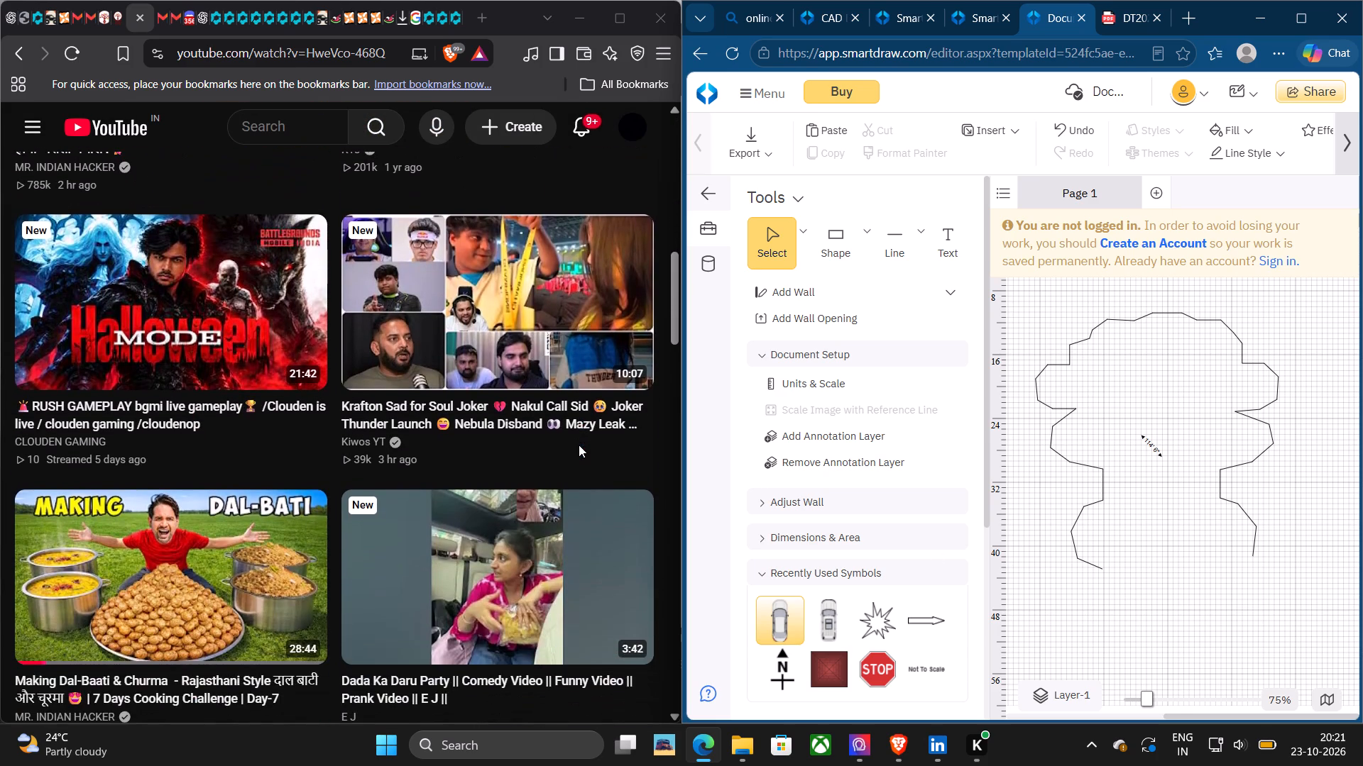
{"action": "scroll", "coordinate": [579, 445], "scroll_direction": "down", "scroll_amount": 4}
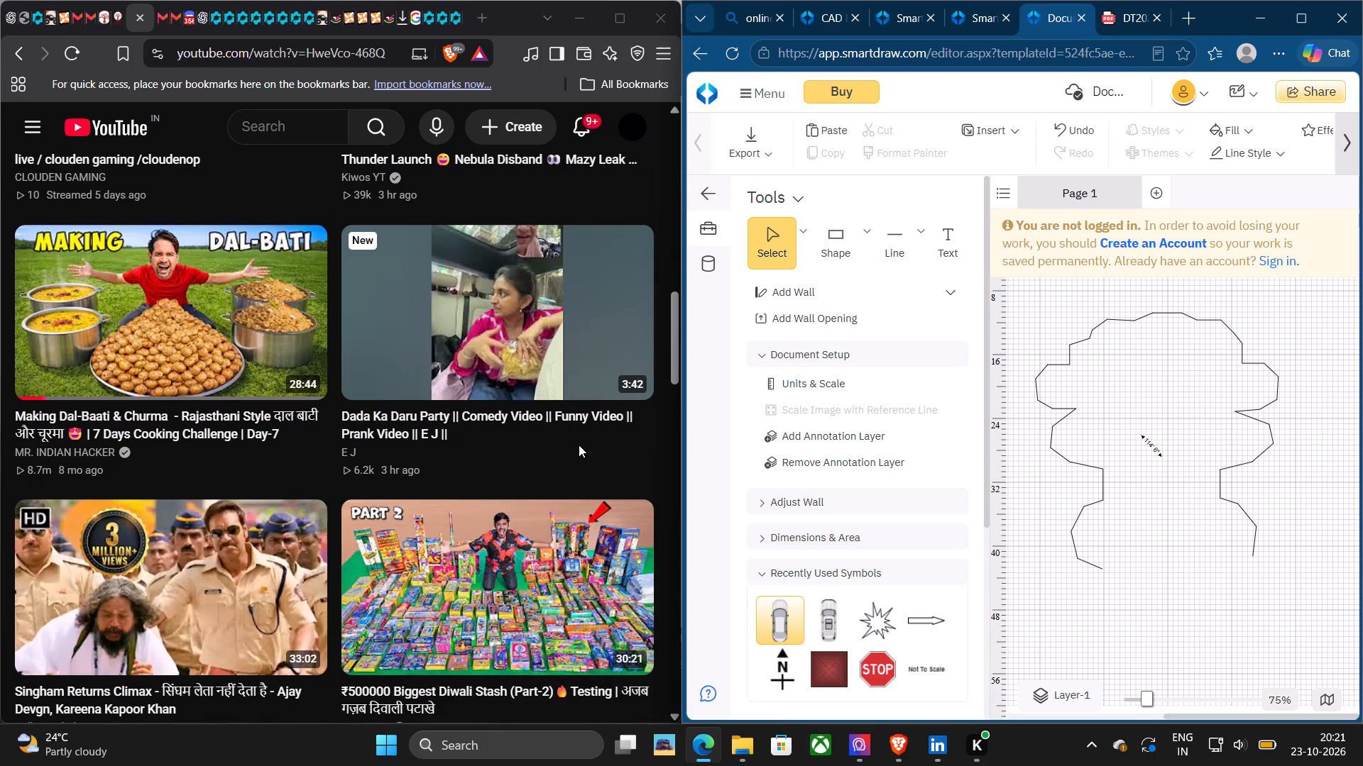
{"action": "scroll", "coordinate": [579, 445], "scroll_direction": "down", "scroll_amount": 2}
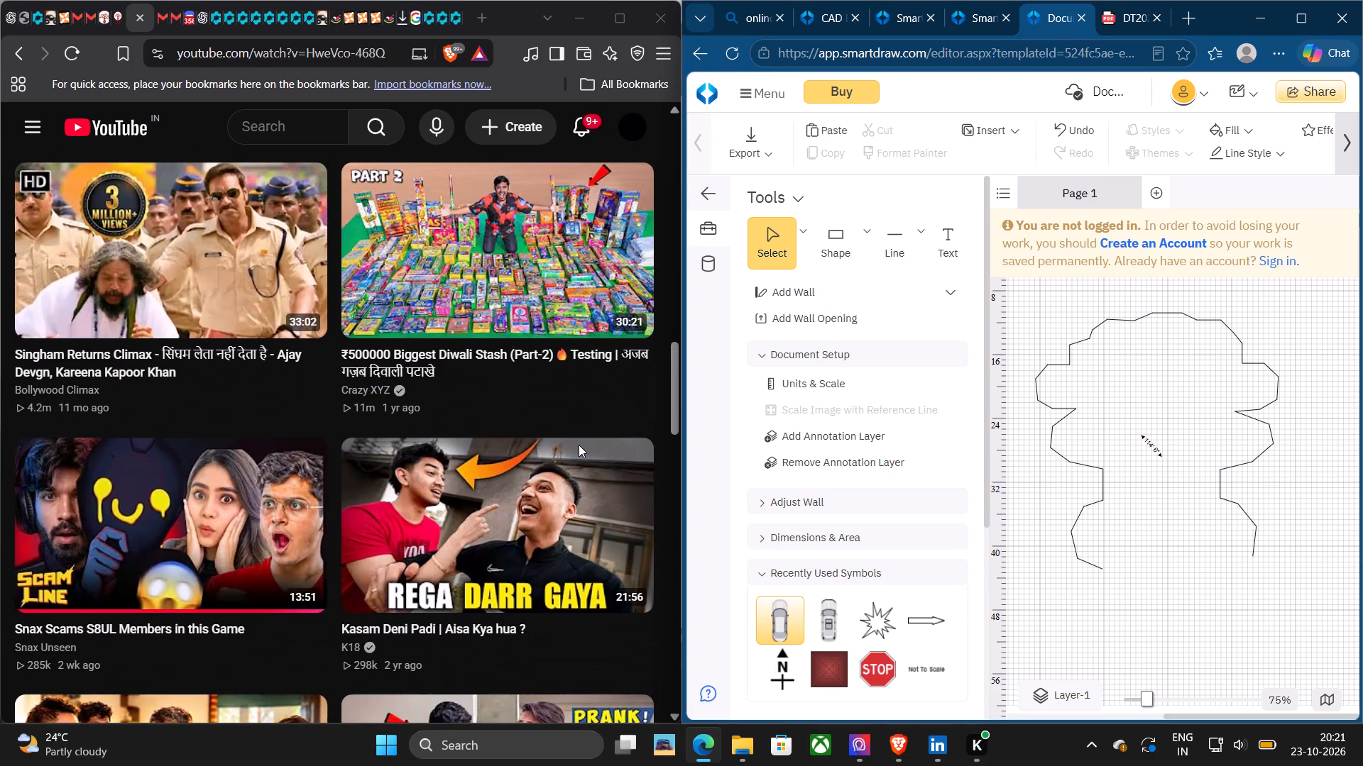
{"action": "scroll", "coordinate": [579, 445], "scroll_direction": "down", "scroll_amount": 2}
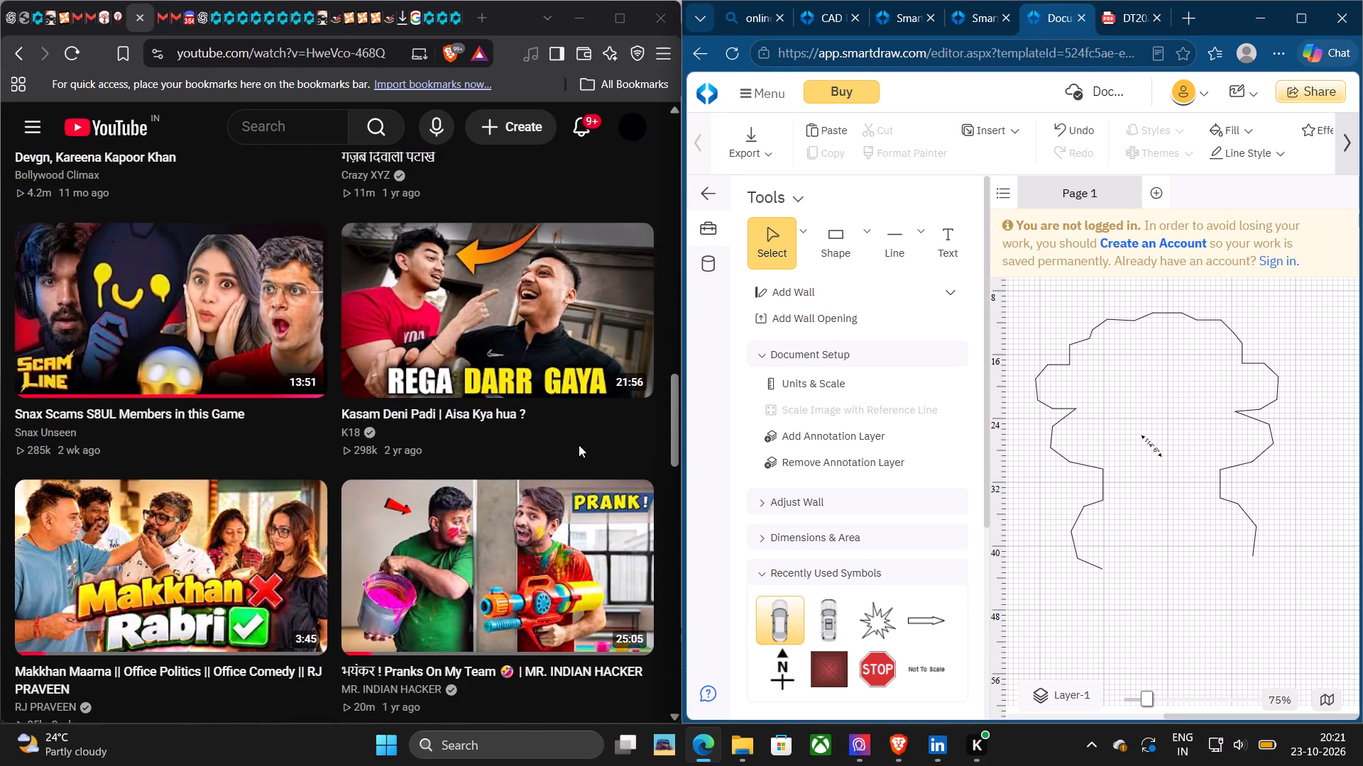
{"action": "scroll", "coordinate": [579, 445], "scroll_direction": "down", "scroll_amount": 2}
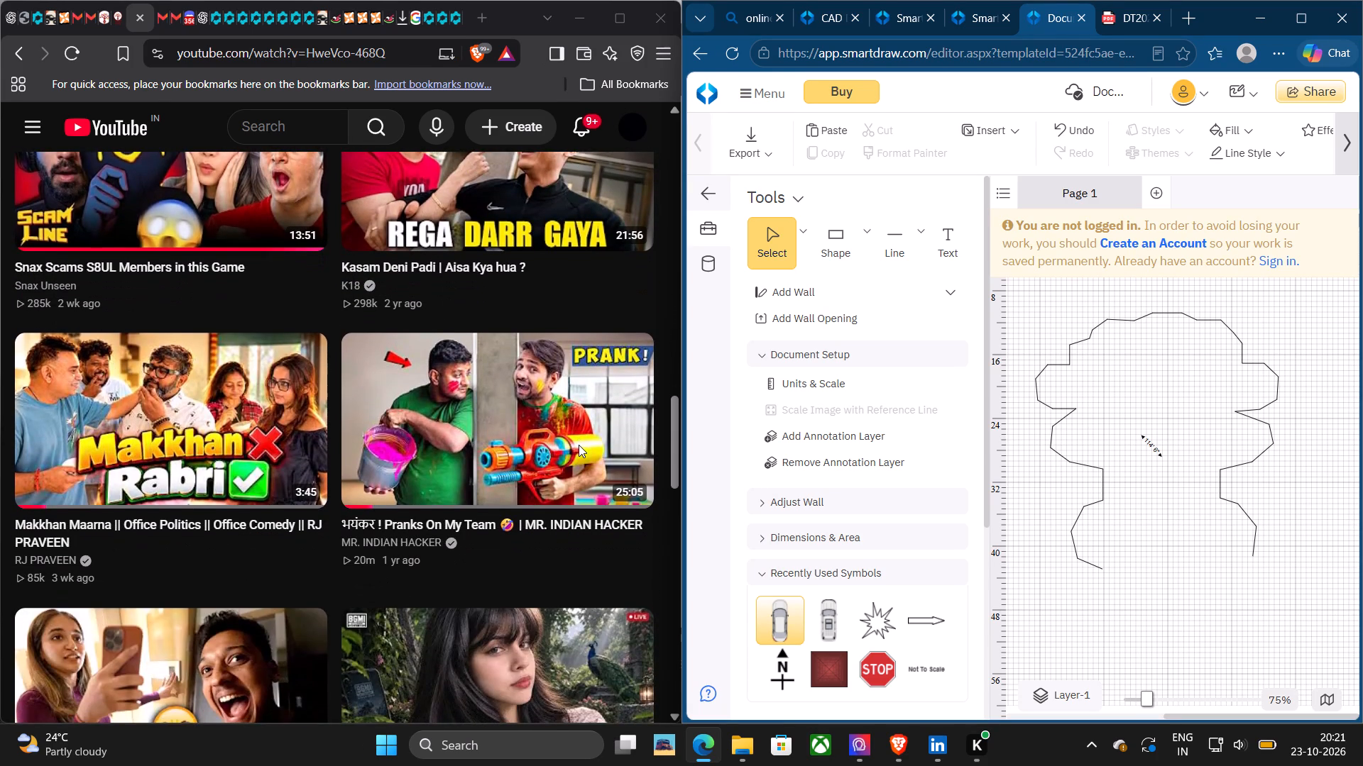
{"action": "scroll", "coordinate": [579, 445], "scroll_direction": "down", "scroll_amount": 4}
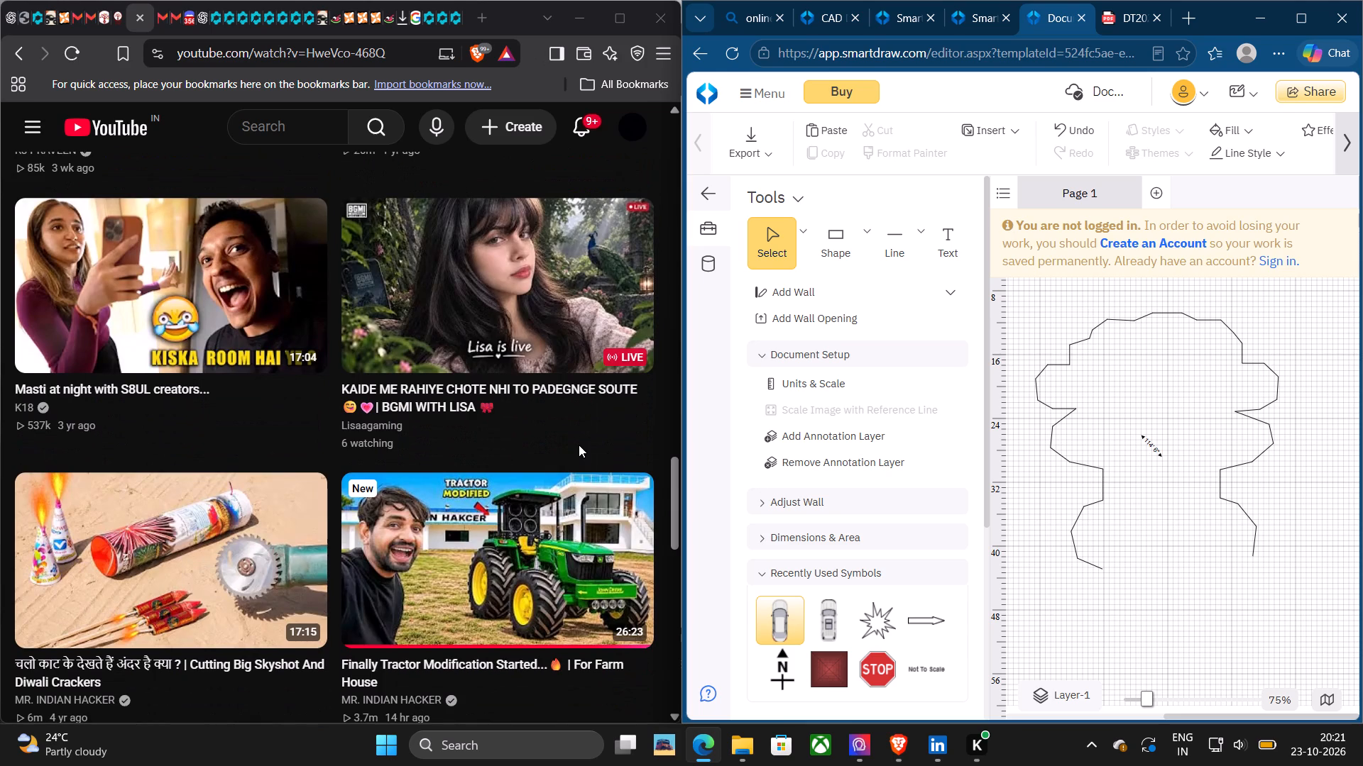
{"action": "scroll", "coordinate": [579, 445], "scroll_direction": "down", "scroll_amount": 5}
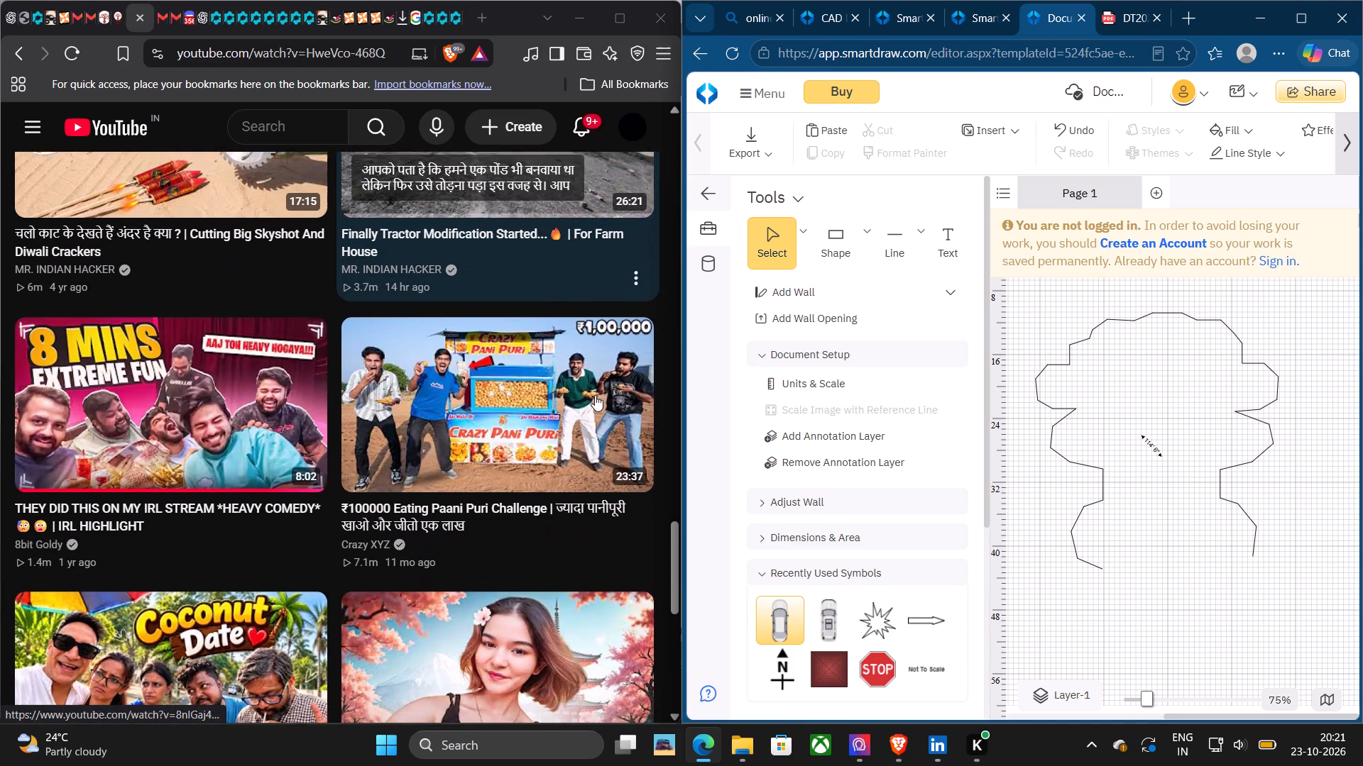
{"action": "scroll", "coordinate": [595, 395], "scroll_direction": "down", "scroll_amount": 1}
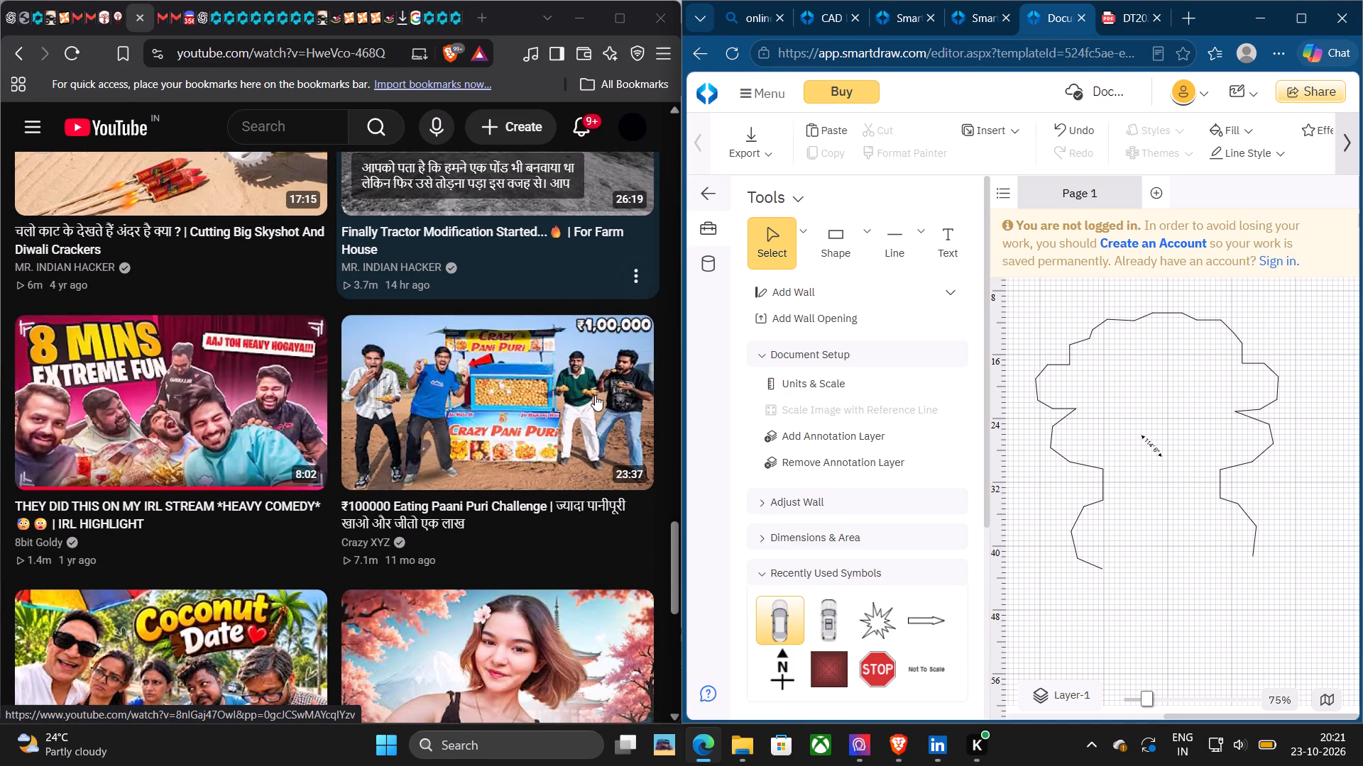
{"action": "scroll", "coordinate": [595, 395], "scroll_direction": "down", "scroll_amount": 3}
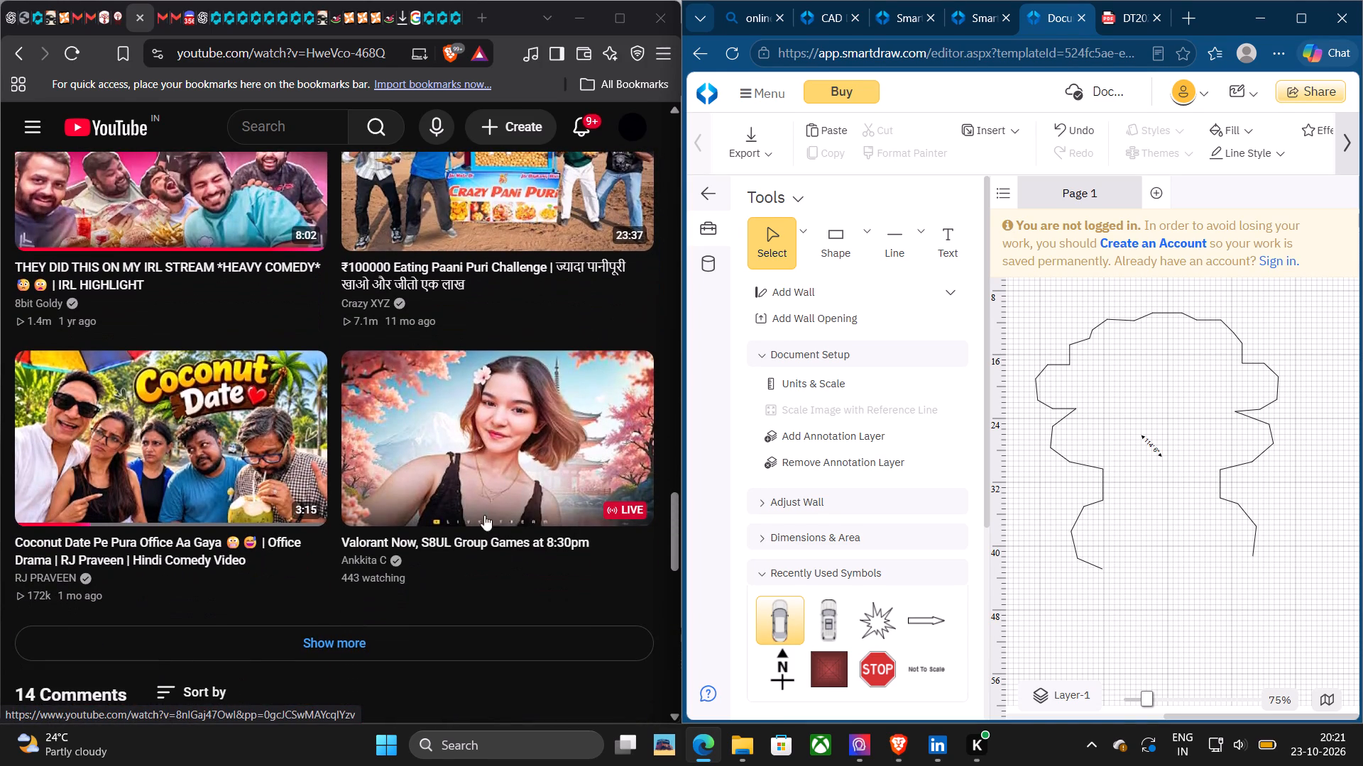
Load more recommended YouTube videos, look through them and open the live stream "Back to BGMI | S8uLAmya is live".
{"action": "left_click", "coordinate": [410, 638]}
{"action": "scroll", "coordinate": [410, 638], "scroll_direction": "down", "scroll_amount": 2}
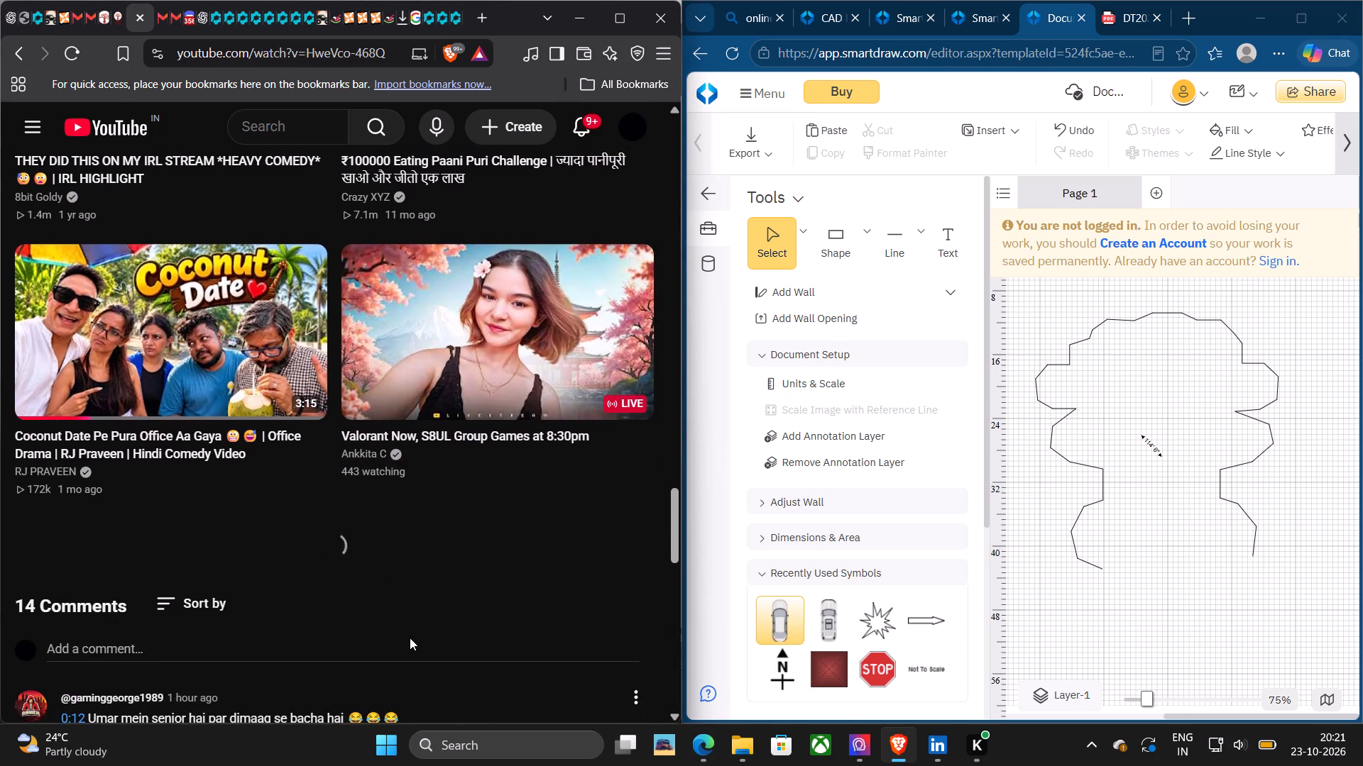
{"action": "scroll", "coordinate": [410, 638], "scroll_direction": "down", "scroll_amount": 4}
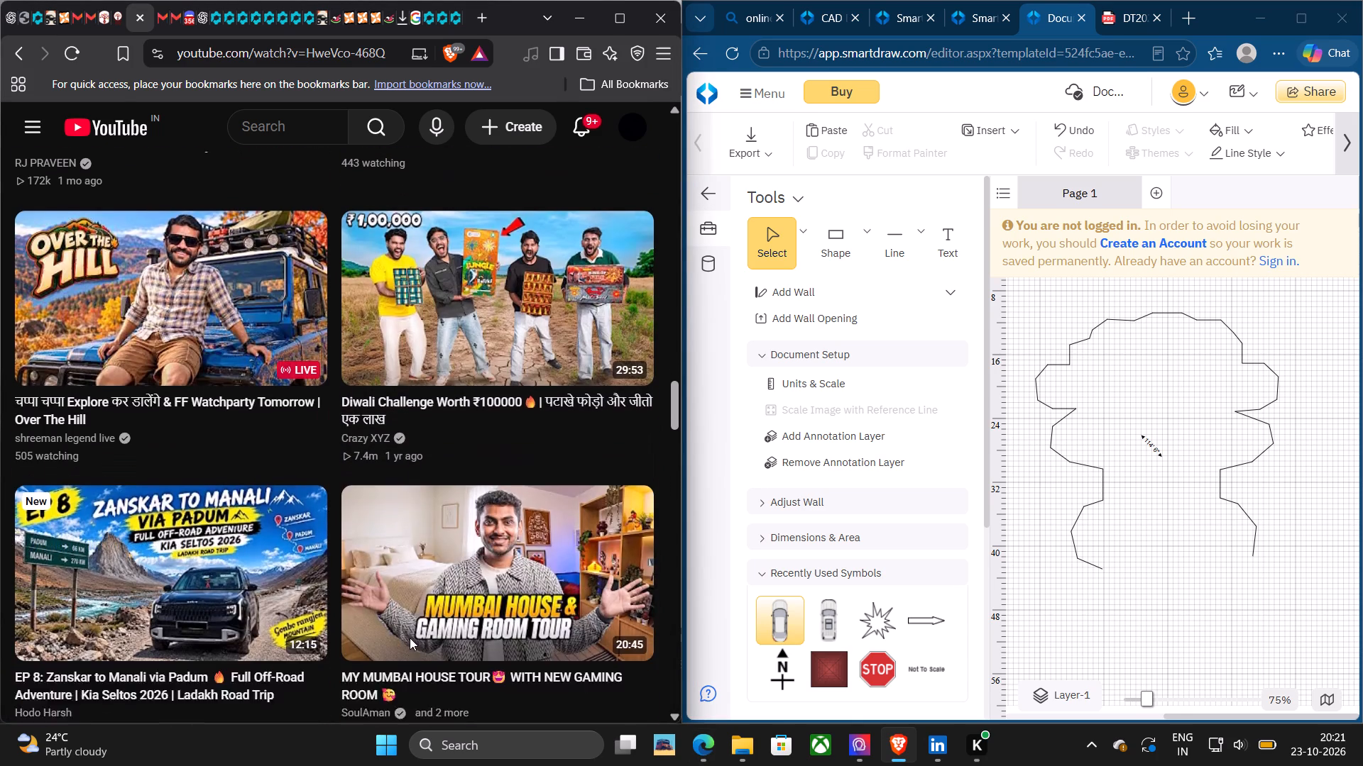
{"action": "scroll", "coordinate": [410, 638], "scroll_direction": "down", "scroll_amount": 4}
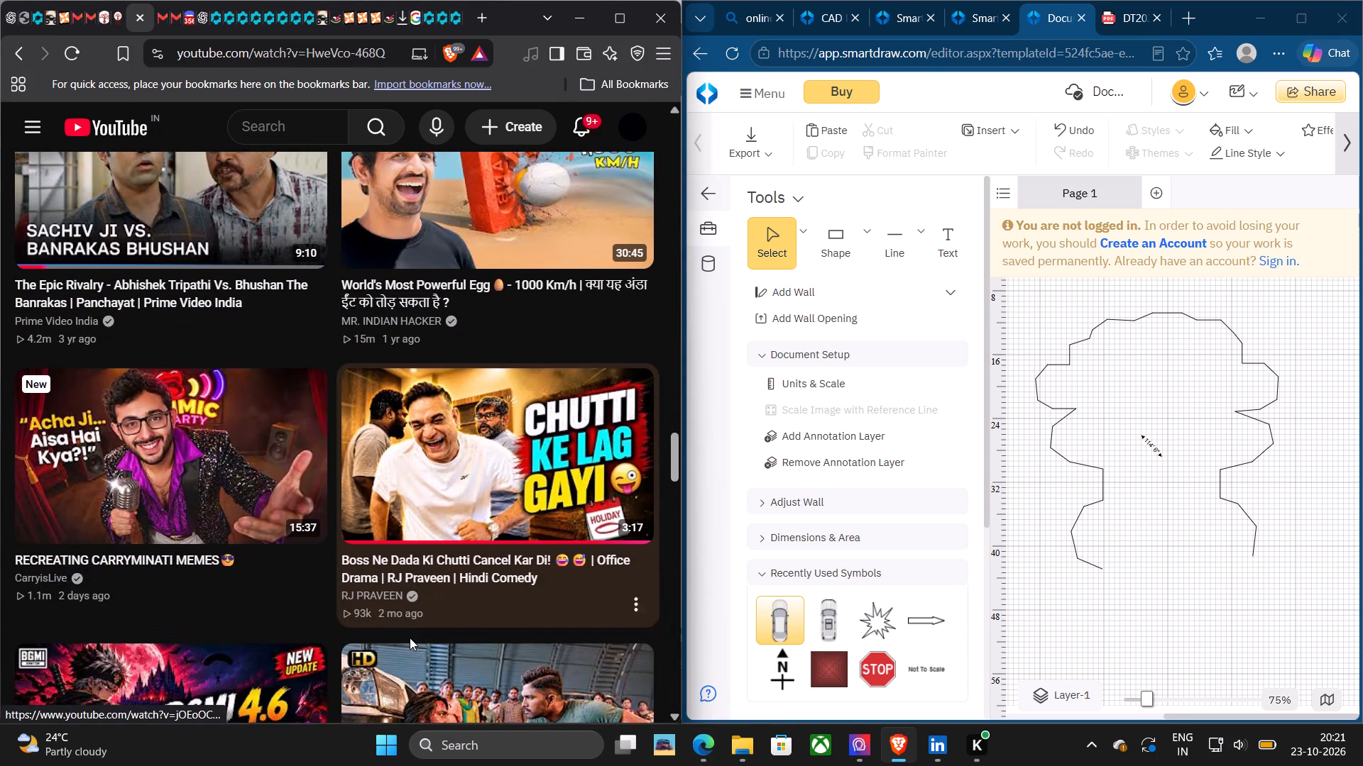
{"action": "scroll", "coordinate": [410, 638], "scroll_direction": "down", "scroll_amount": 5}
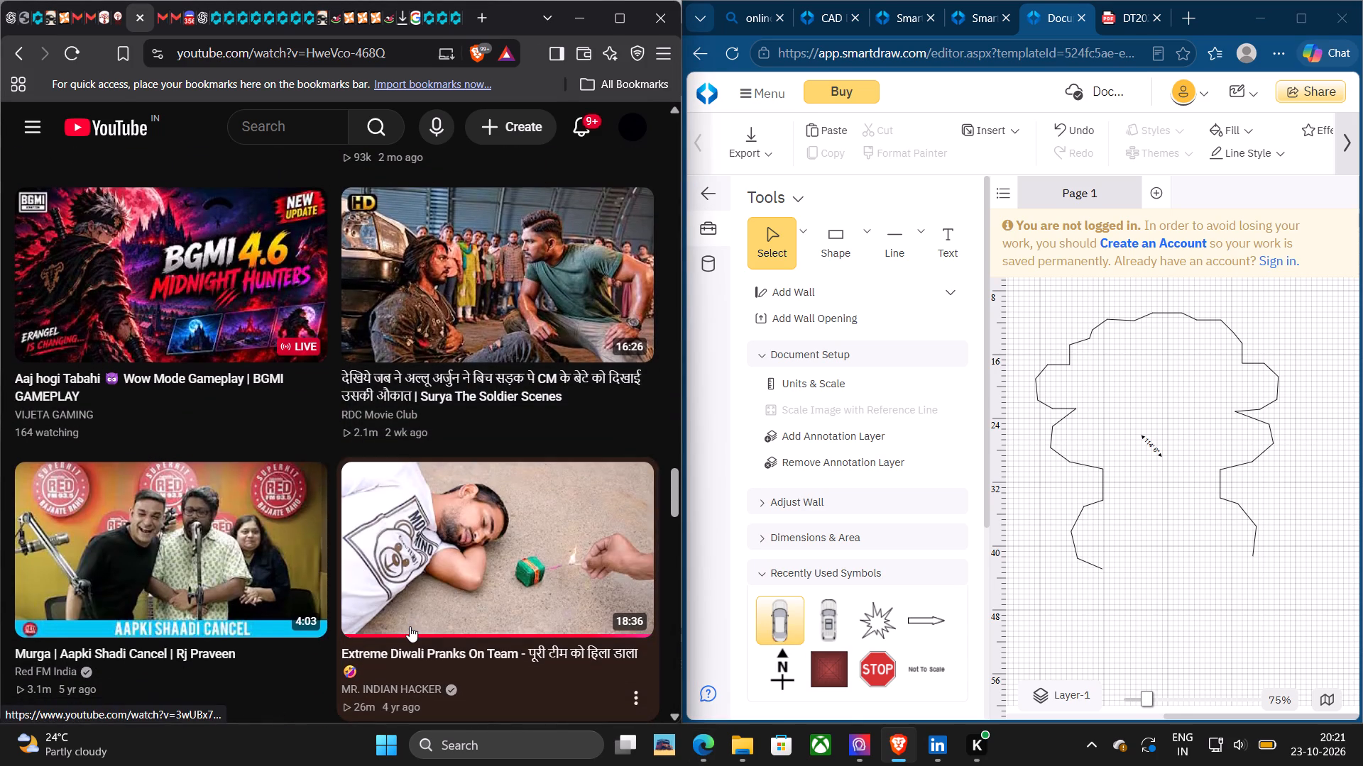
{"action": "scroll", "coordinate": [410, 626], "scroll_direction": "down", "scroll_amount": 3}
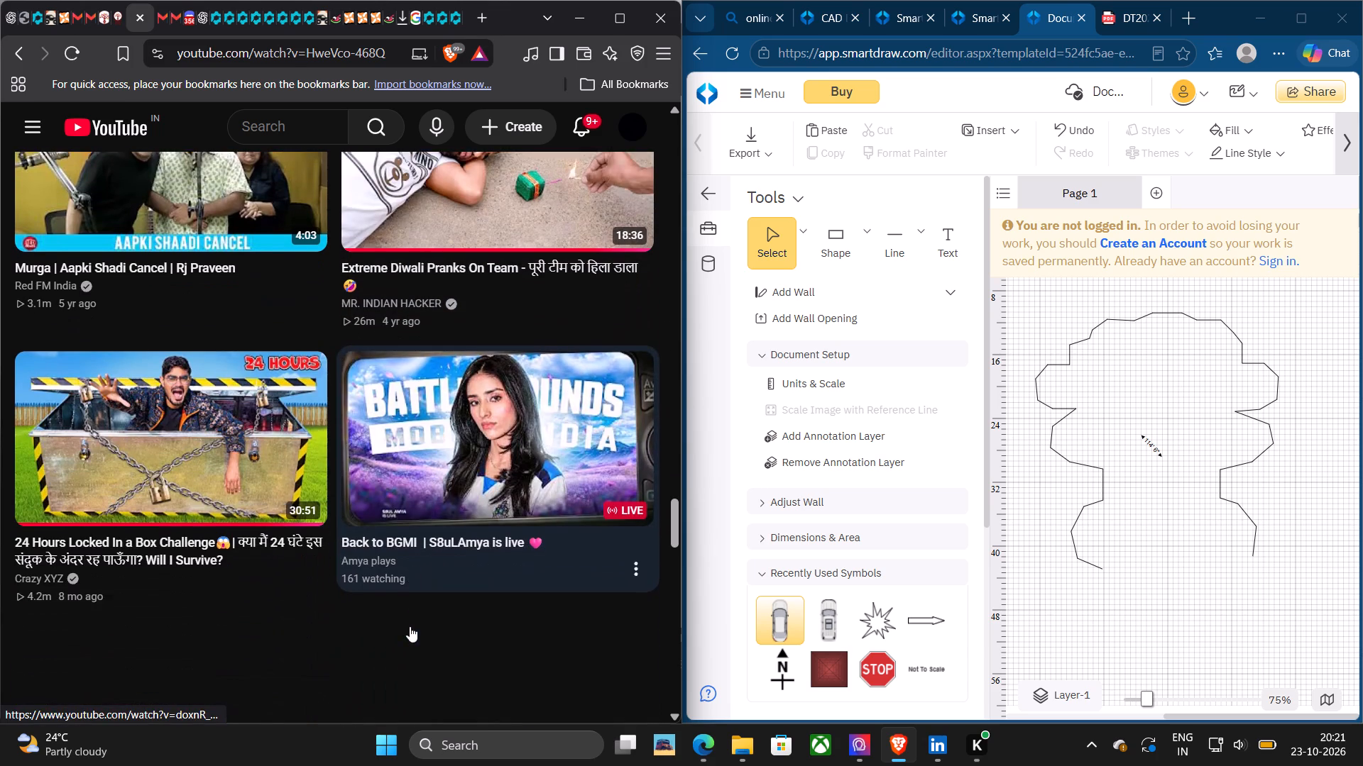
{"action": "scroll", "coordinate": [410, 626], "scroll_direction": "down", "scroll_amount": 3}
{"action": "left_click", "coordinate": [458, 172]}
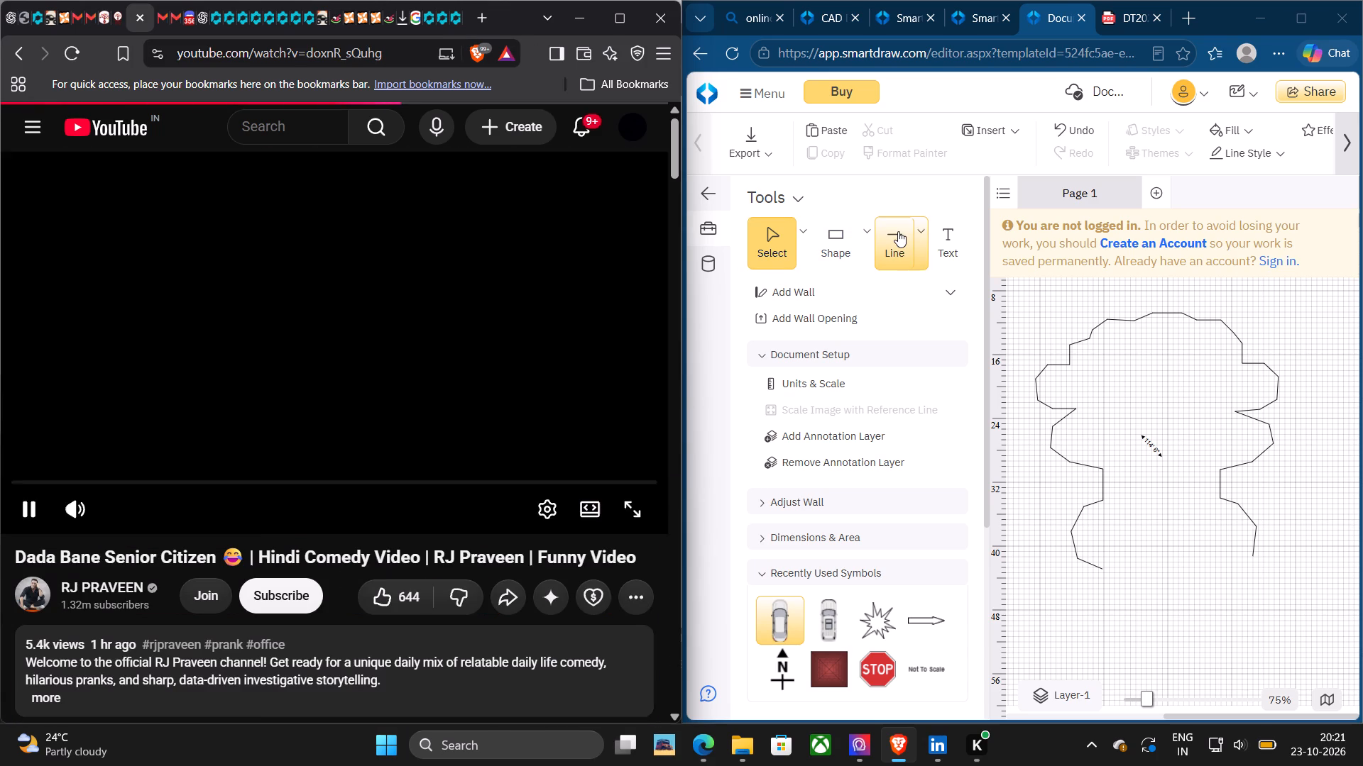
In the SmartDraw document, extend the right outline end down and inward with a line segment about 3' 5" long.
{"action": "left_click", "coordinate": [898, 231]}
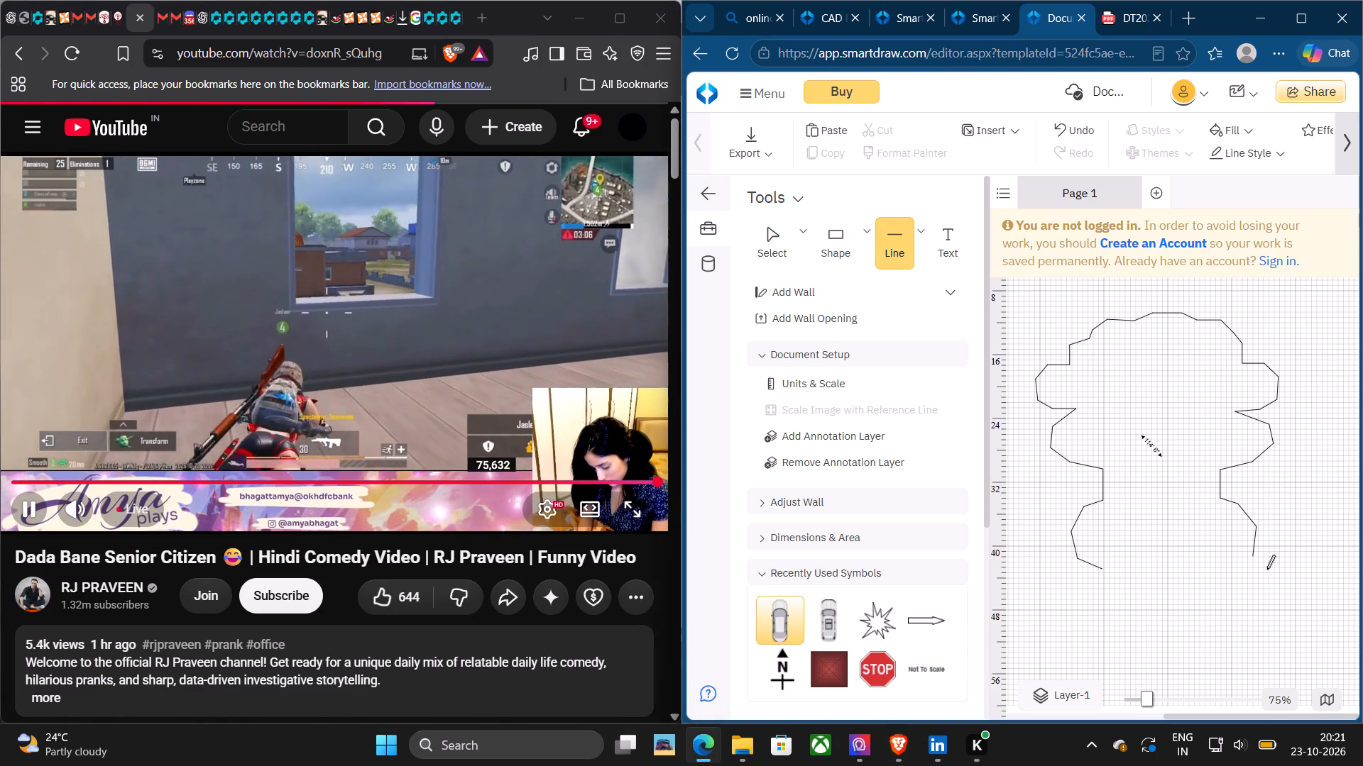
{"action": "left_click_drag", "start_coordinate": [1254, 557], "coordinate": [1232, 570]}
{"action": "left_click", "coordinate": [1232, 570]}
{"action": "left_click", "coordinate": [1172, 599]}
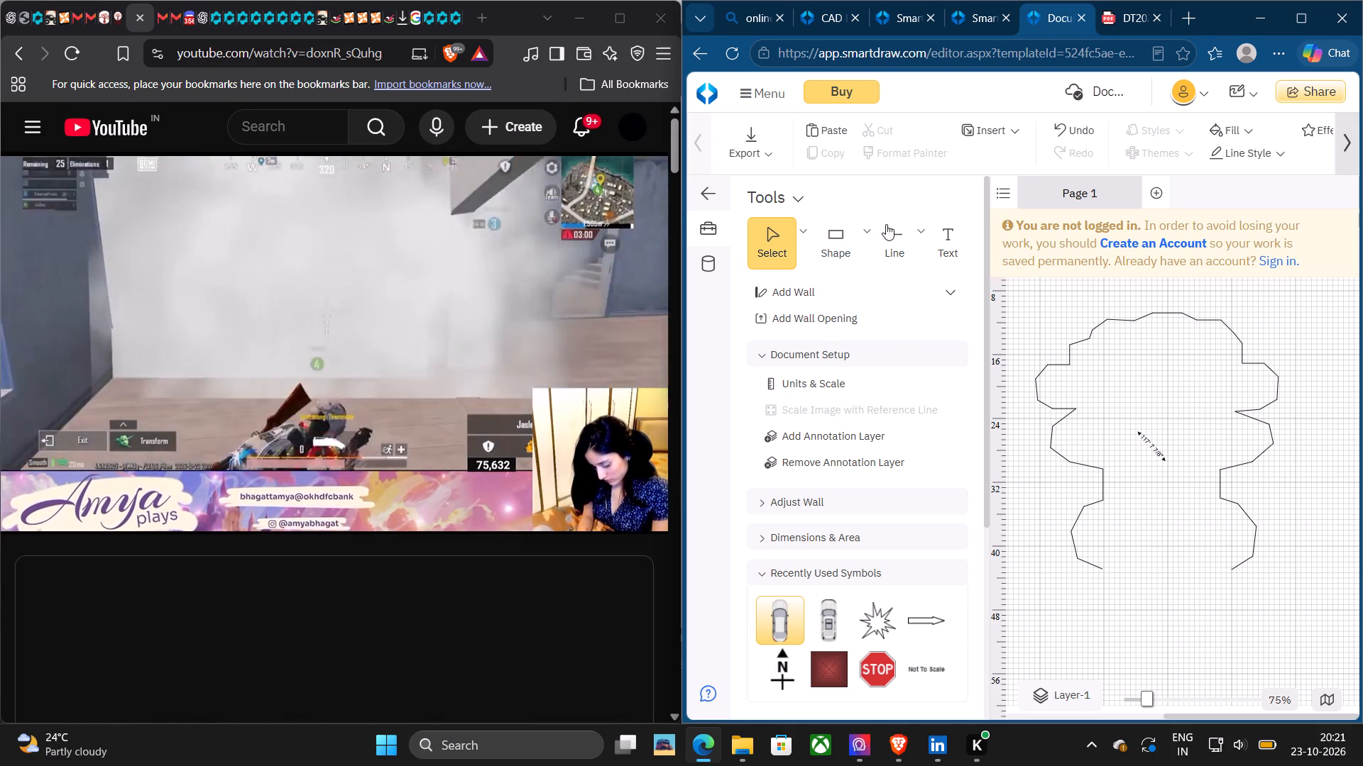
Close the outline by joining its two lower ends with a horizontal line about 15' 10" long.
{"action": "left_click", "coordinate": [896, 238]}
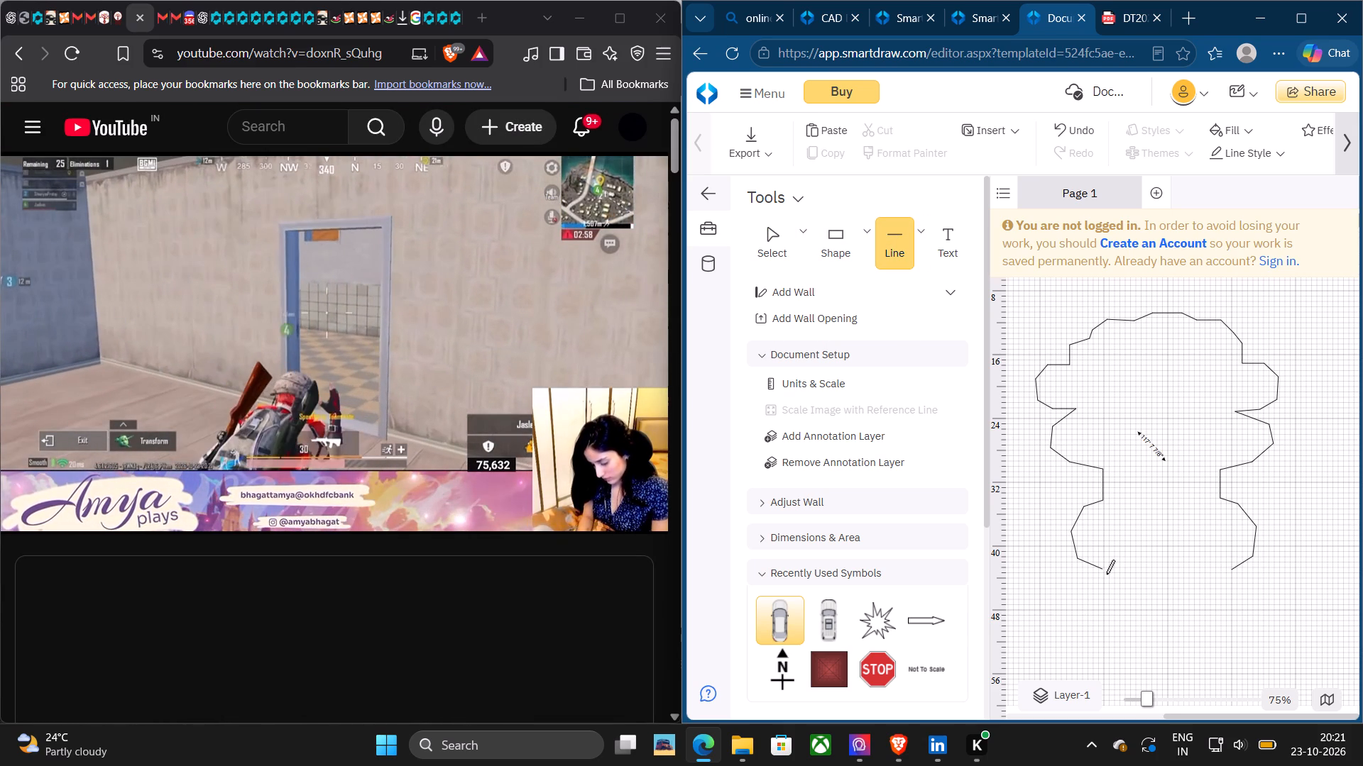
{"action": "left_click", "coordinate": [1103, 570]}
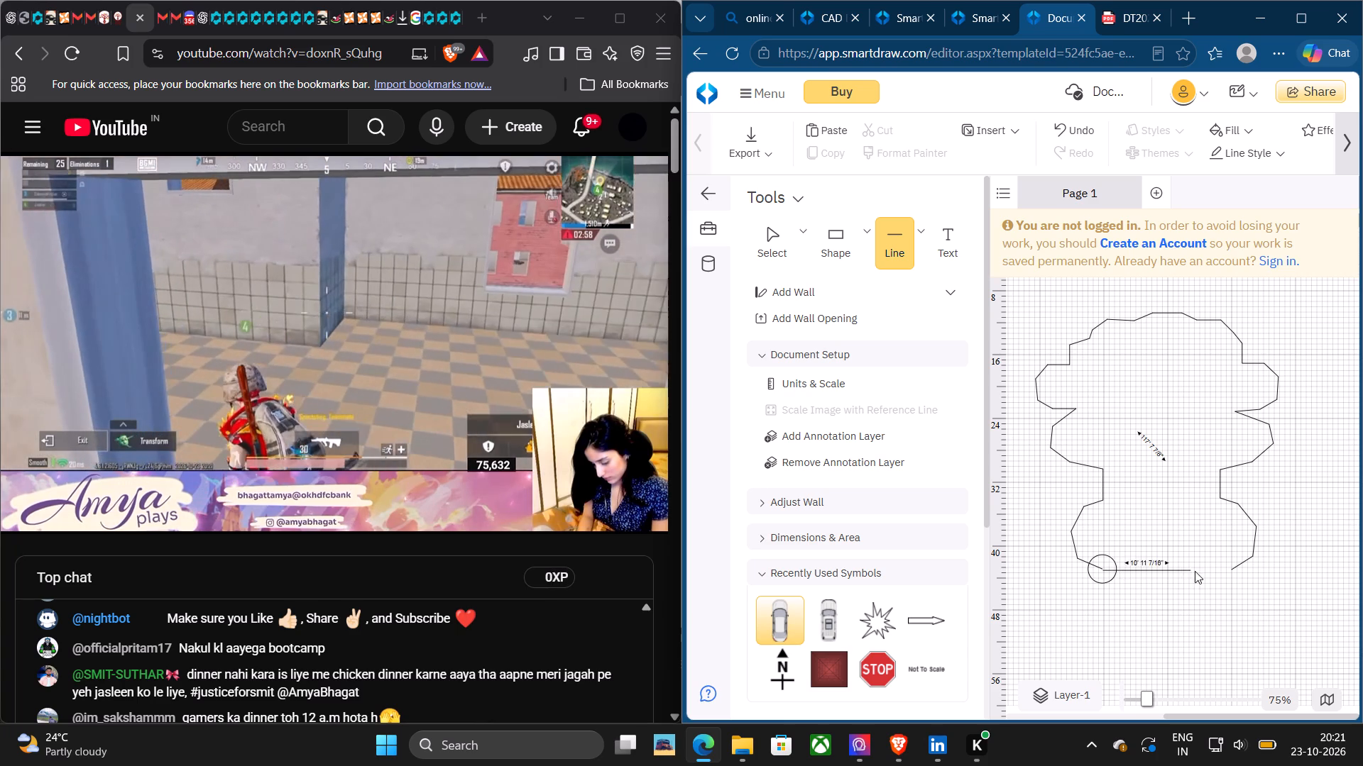
{"action": "left_click", "coordinate": [1230, 571]}
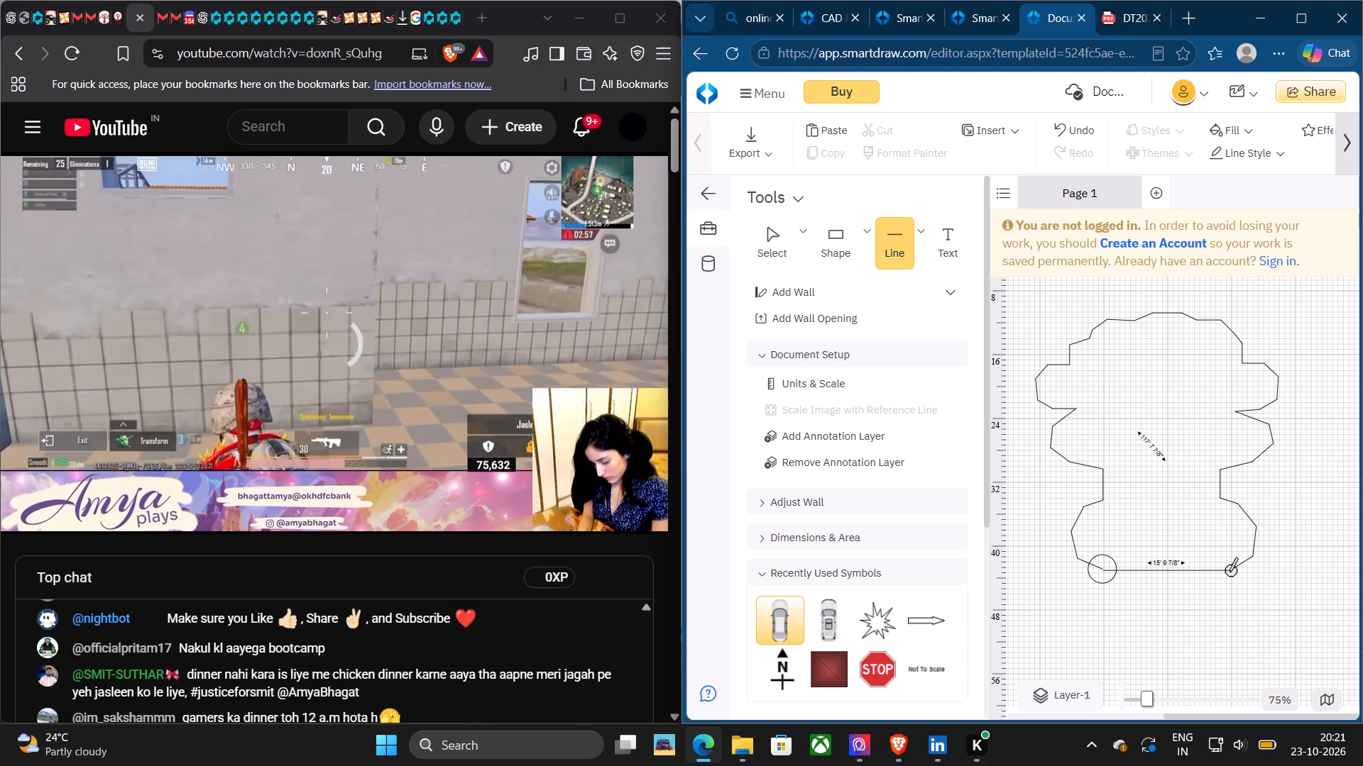
{"action": "left_click", "coordinate": [1089, 738]}
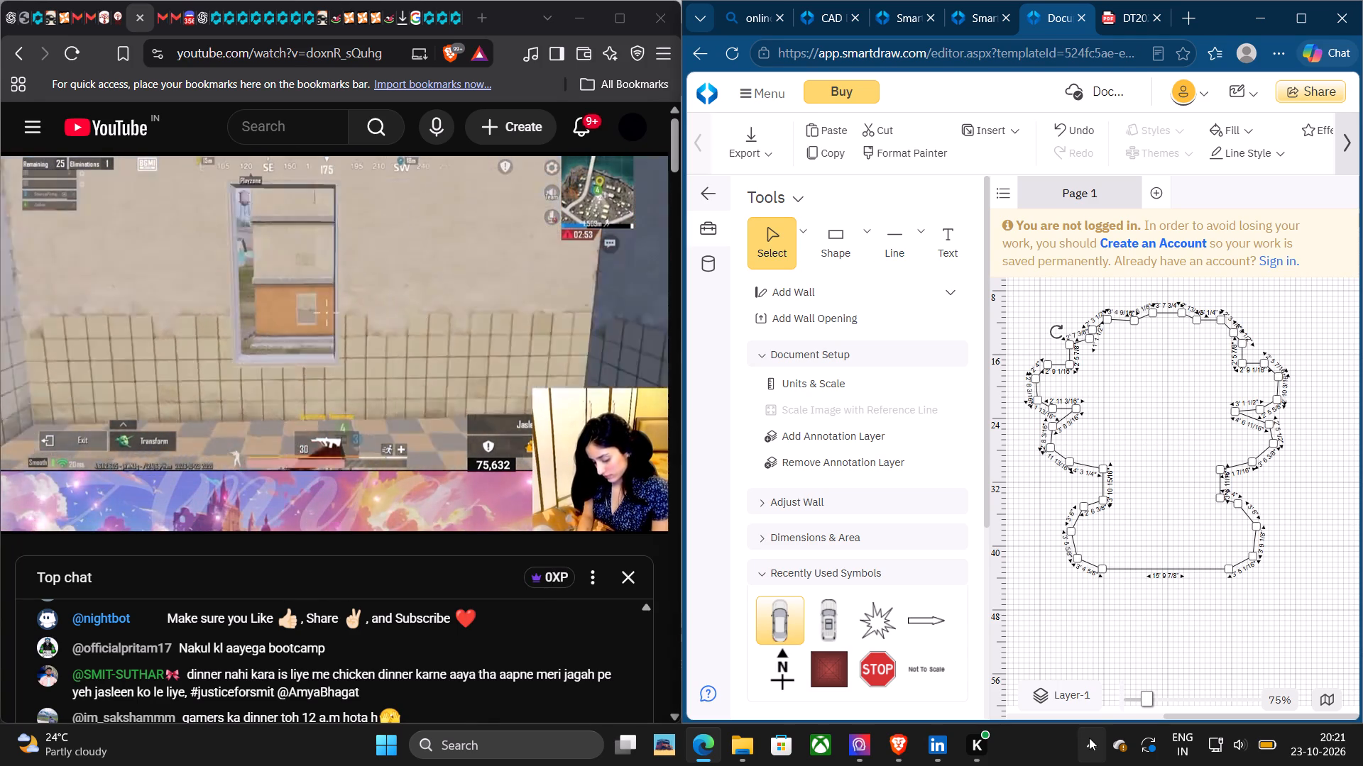
{"action": "left_click", "coordinate": [1089, 738]}
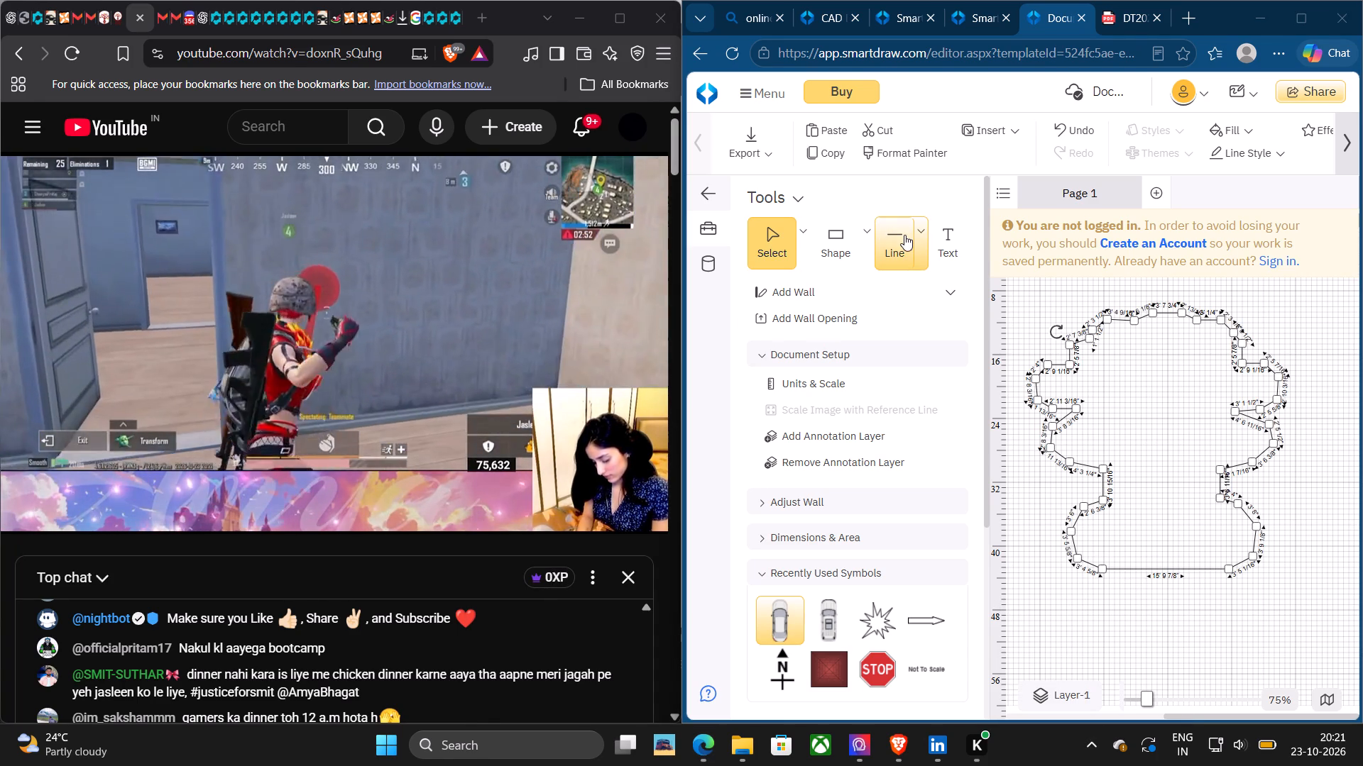
Draw a horizontal line about 27' 10" long across the outline, between the outer corners of its middle lobes.
{"action": "left_click", "coordinate": [904, 235]}
{"action": "left_click", "coordinate": [1105, 500]}
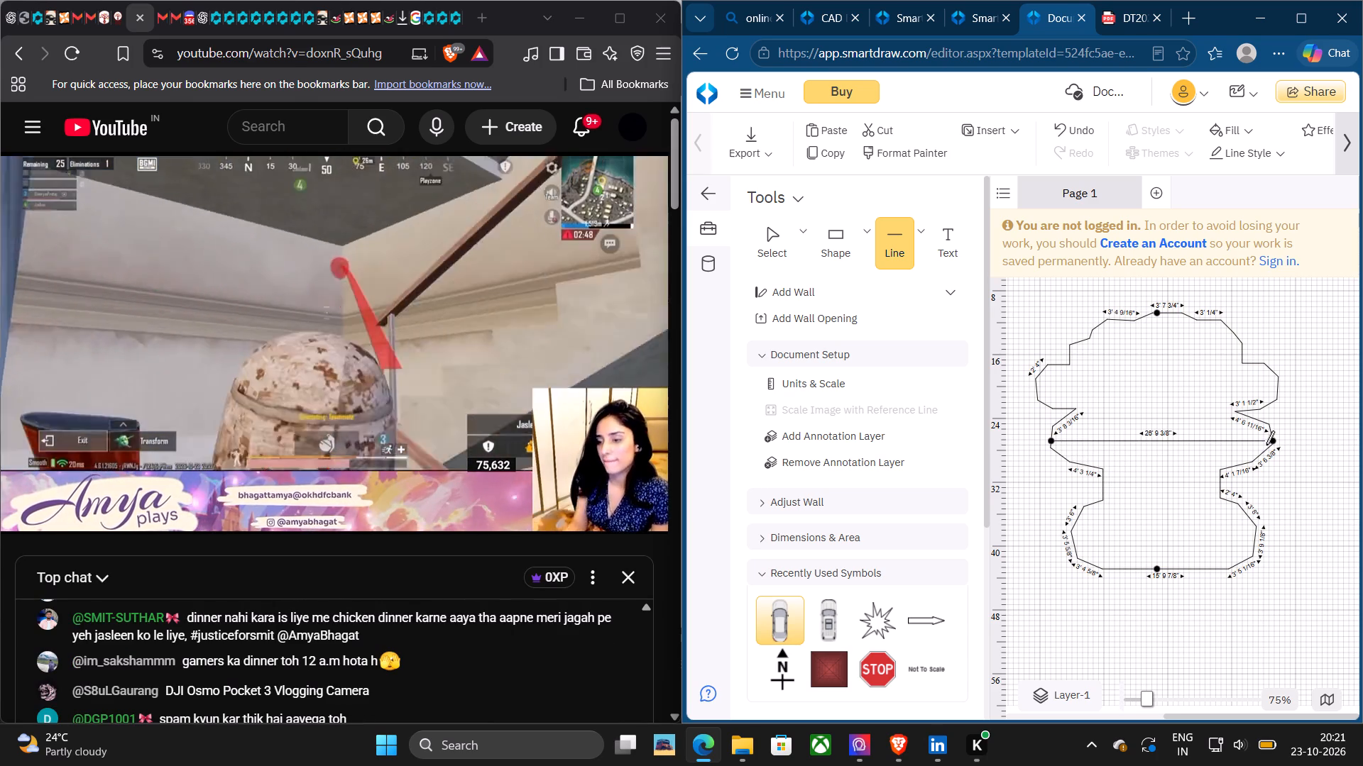
{"action": "left_click", "coordinate": [1274, 445]}
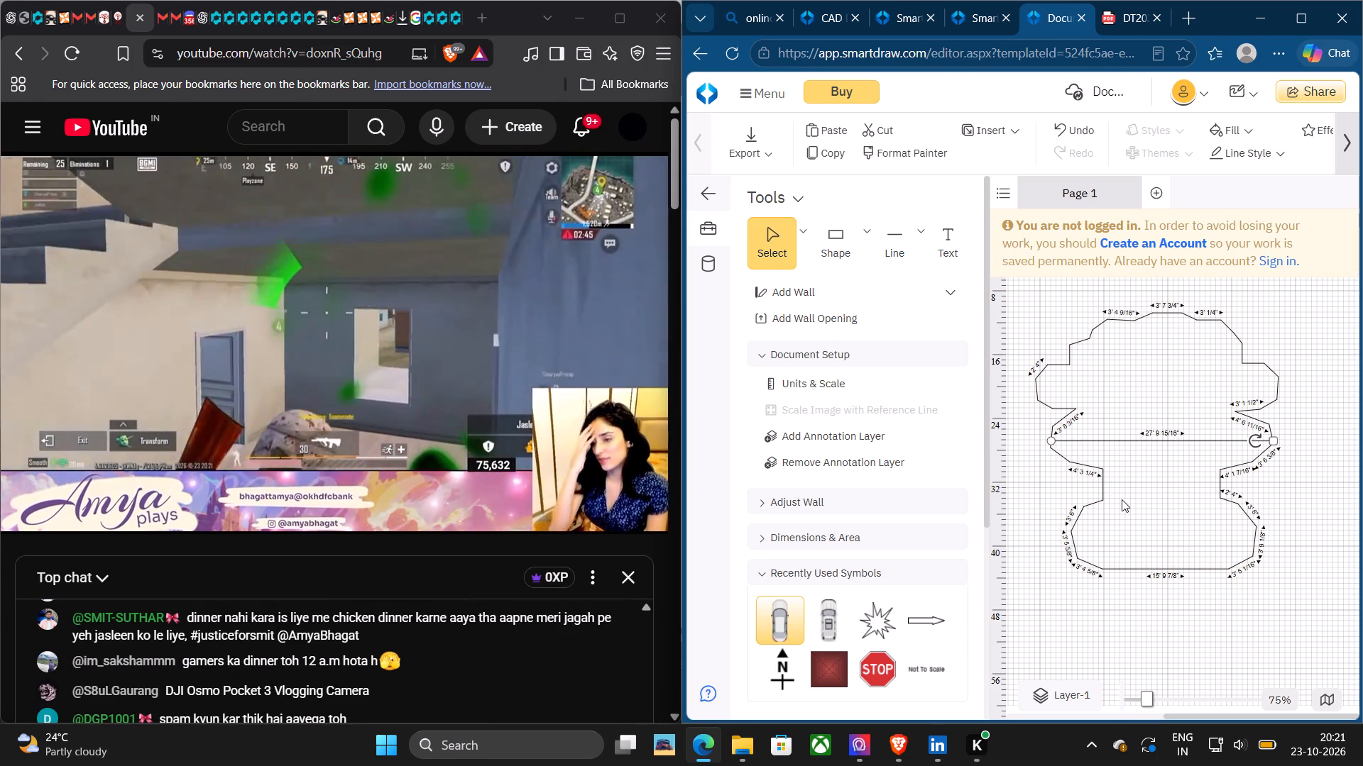
Draw two diagonals joining the horizontal line's ends to the bottom edge's midpoint, about 20' 9" on the left and 21' 7" on the right.
{"action": "left_click", "coordinate": [894, 224]}
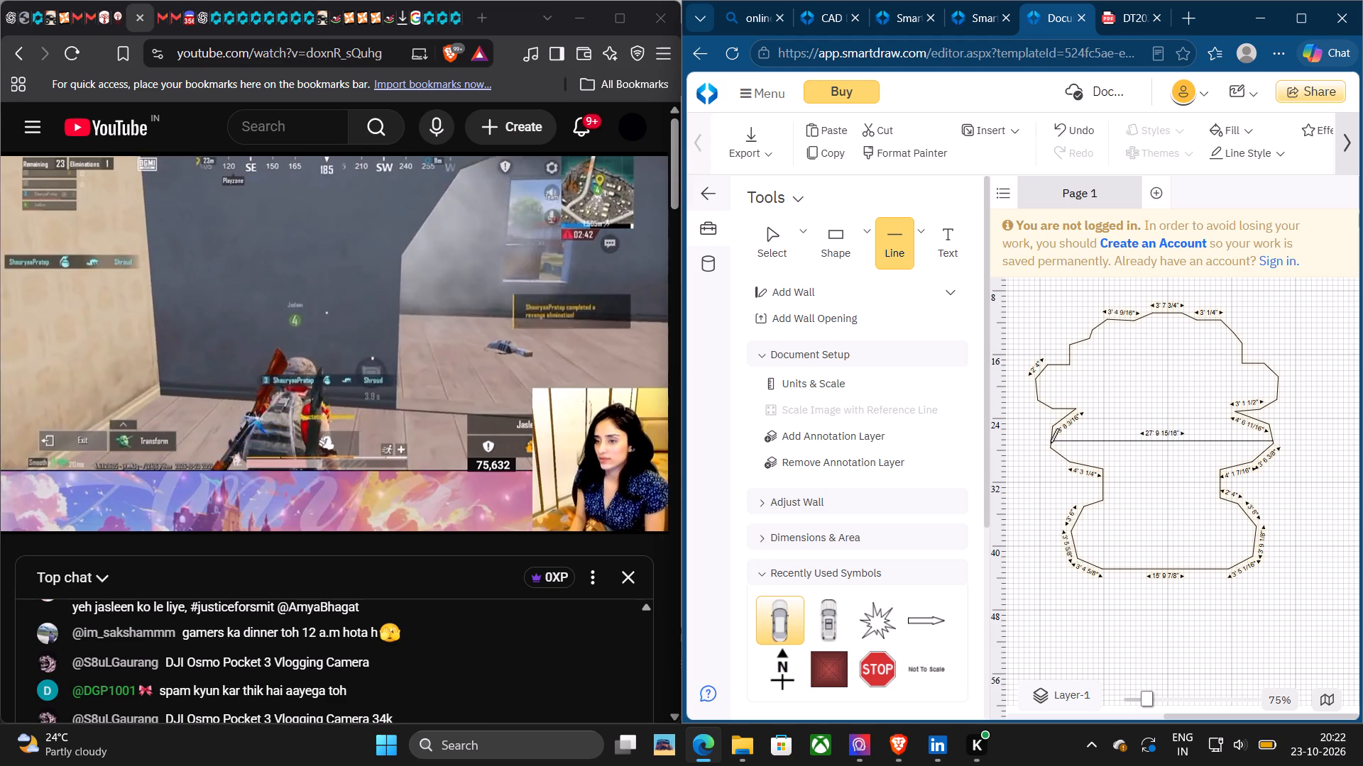
{"action": "left_click", "coordinate": [1050, 443]}
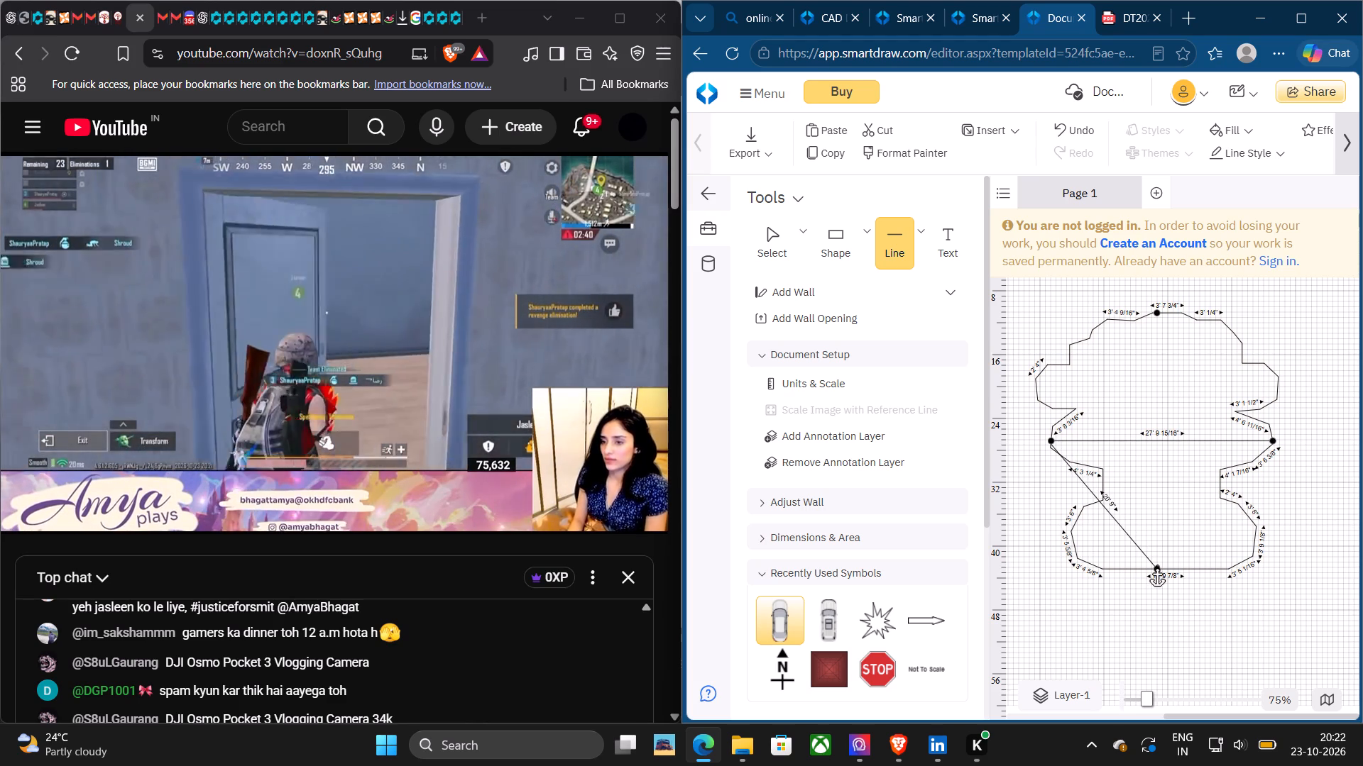
{"action": "left_click", "coordinate": [1156, 565]}
{"action": "left_click", "coordinate": [1161, 626]}
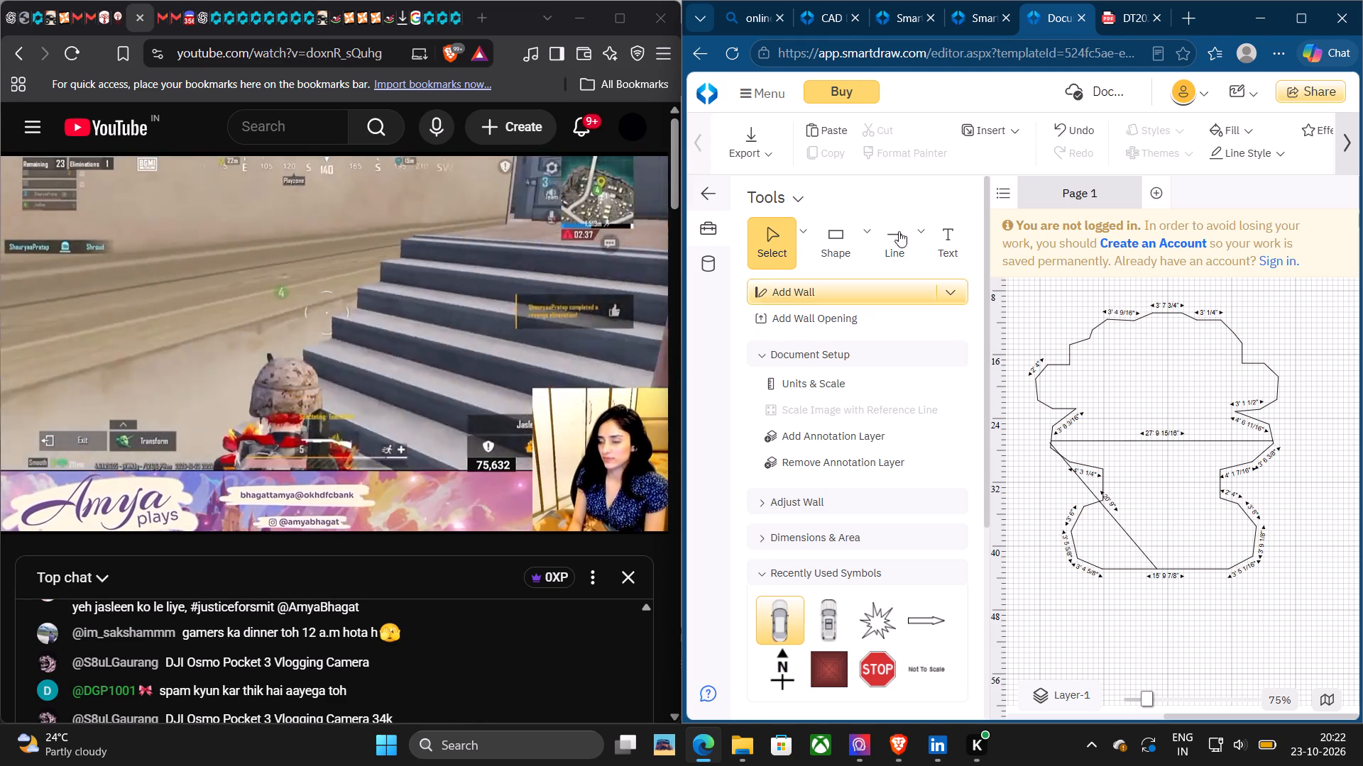
{"action": "left_click", "coordinate": [883, 223]}
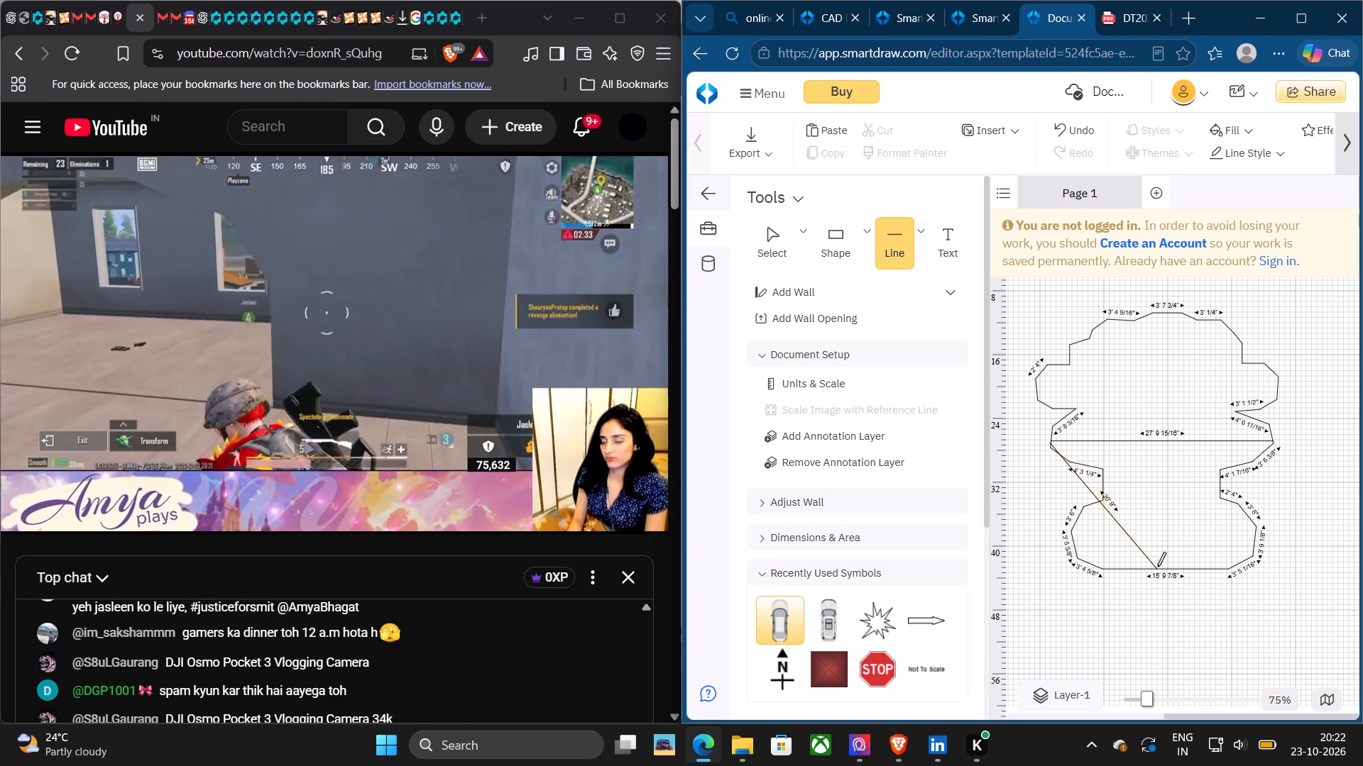
{"action": "left_click", "coordinate": [1157, 568]}
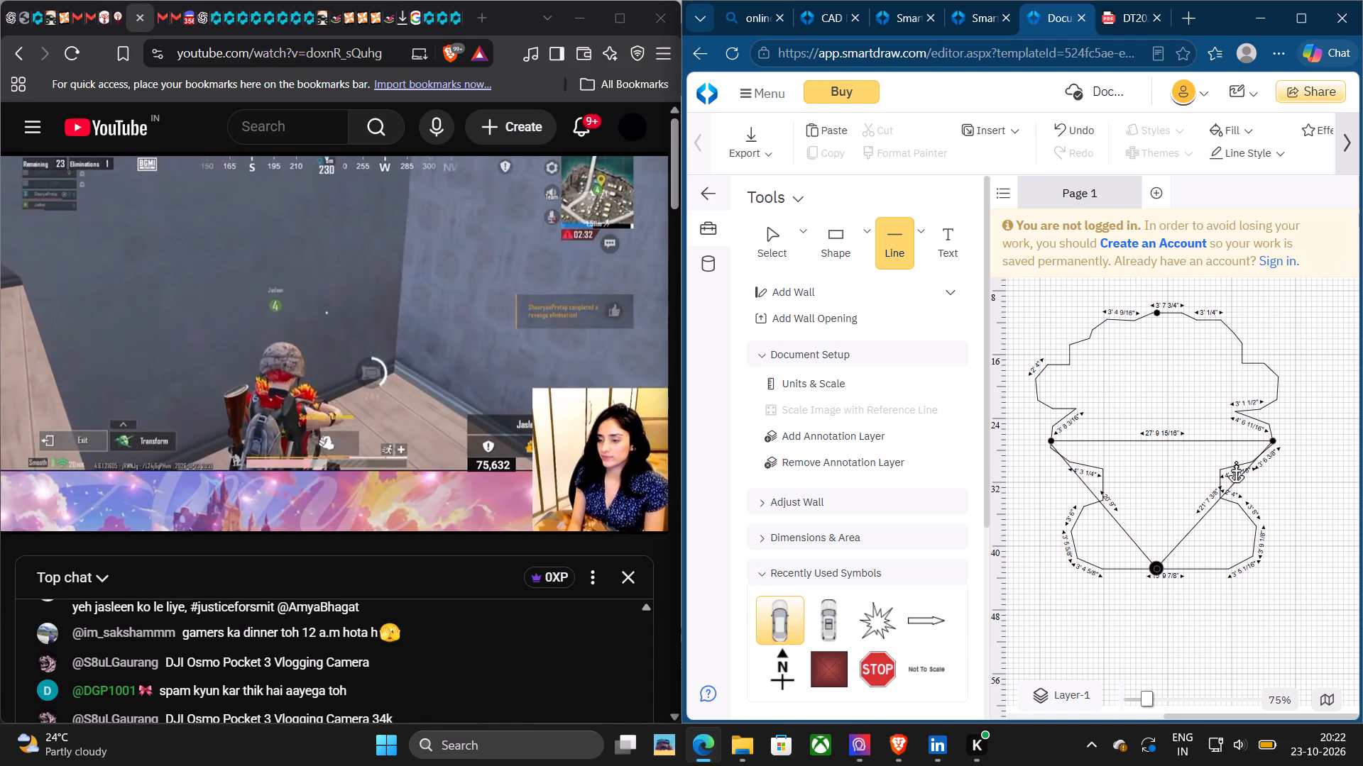
{"action": "left_click", "coordinate": [1235, 462]}
Draw two diagonals joining the horizontal line's ends to the top edge's midpoint, about 20' 9" on the left and 21' 8" on the right.
{"action": "left_click", "coordinate": [892, 231]}
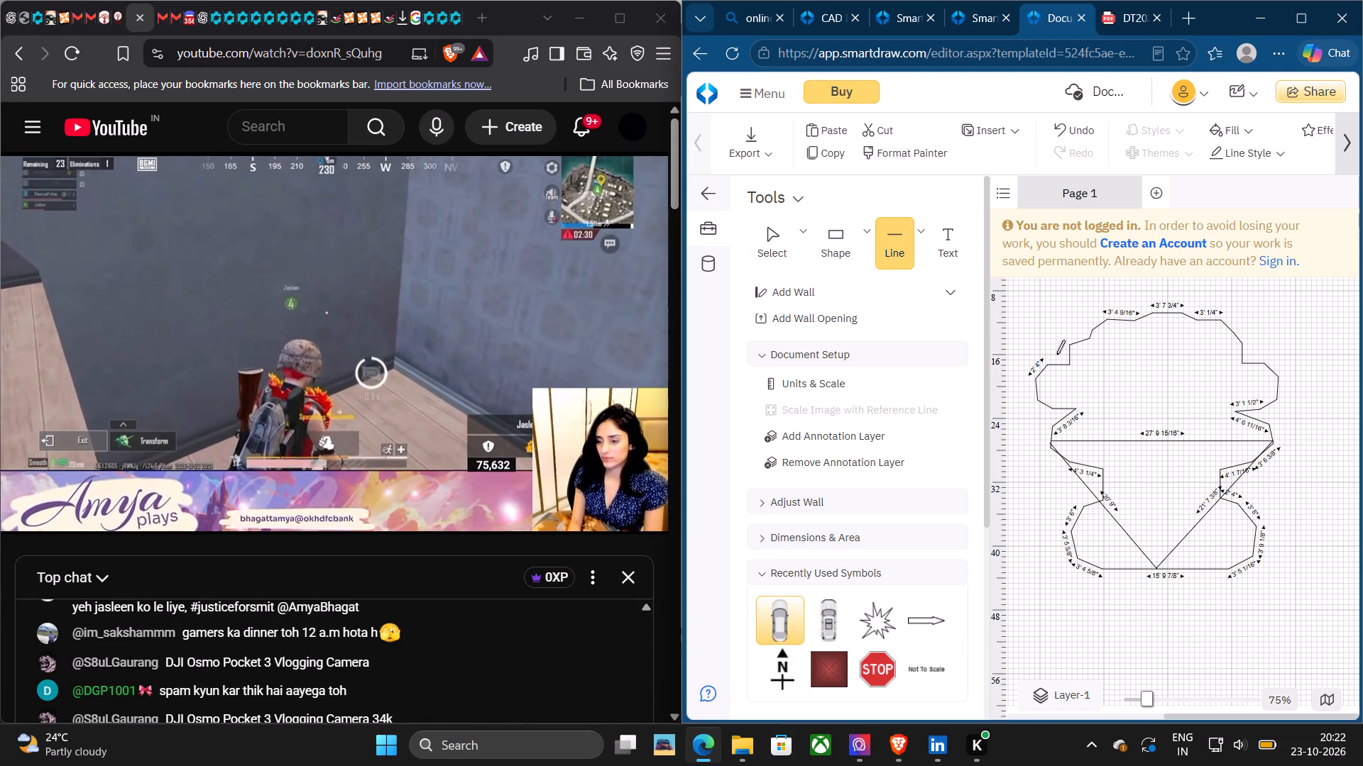
{"action": "left_click", "coordinate": [1051, 440]}
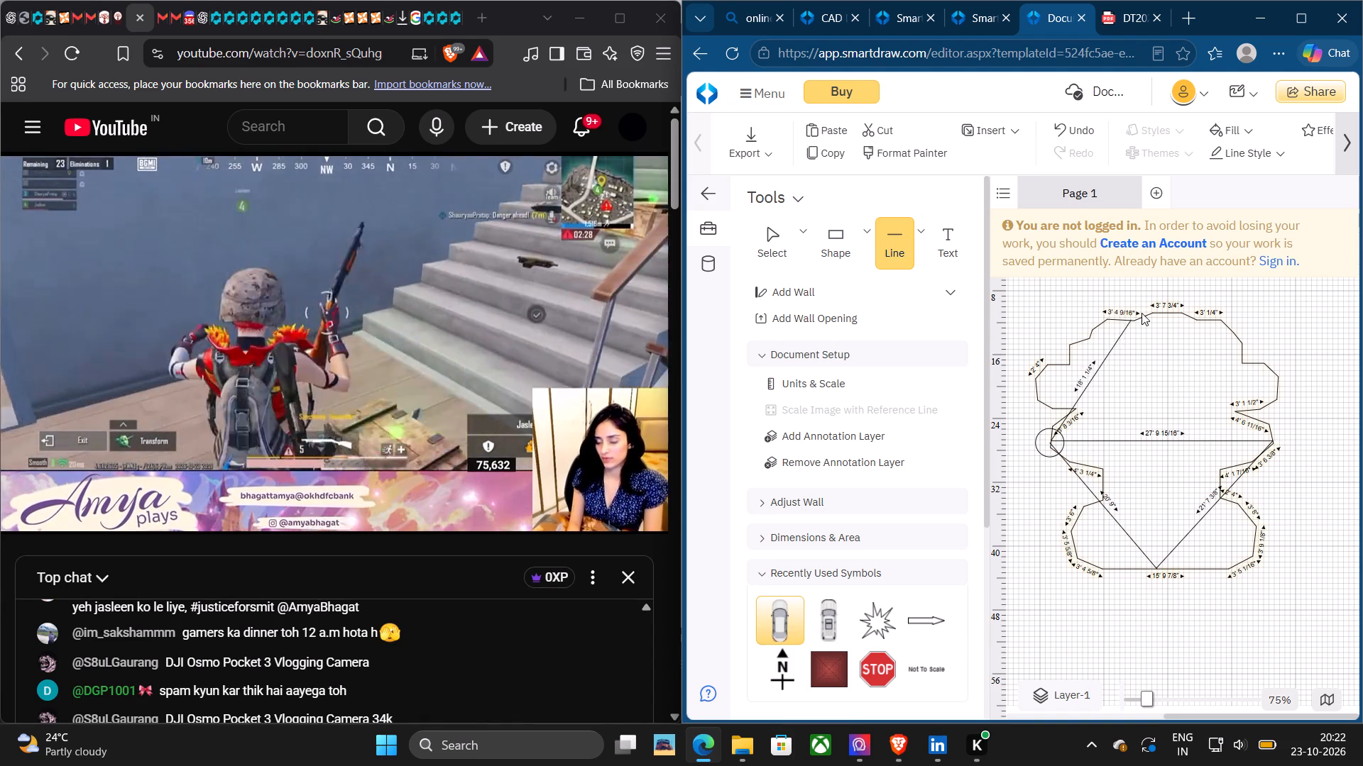
{"action": "left_click", "coordinate": [1156, 315]}
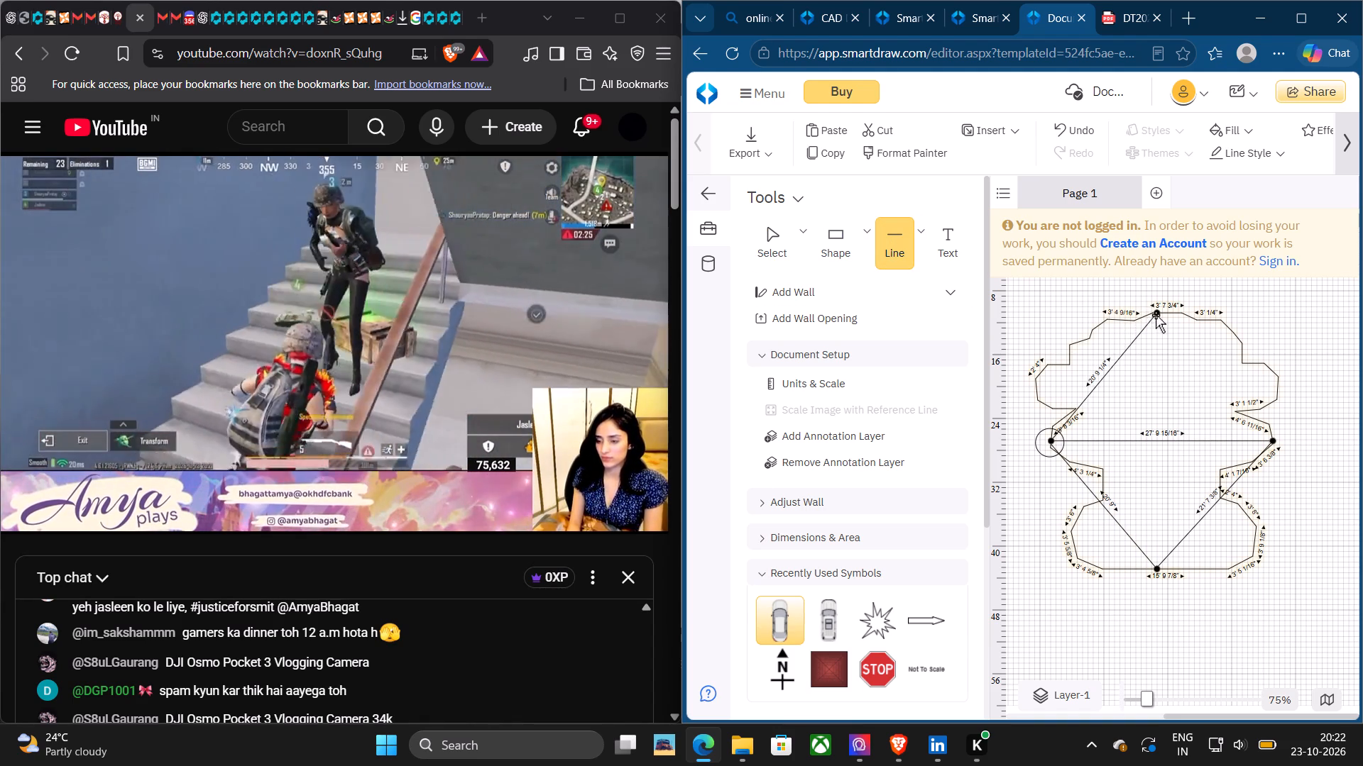
{"action": "left_click", "coordinate": [907, 245]}
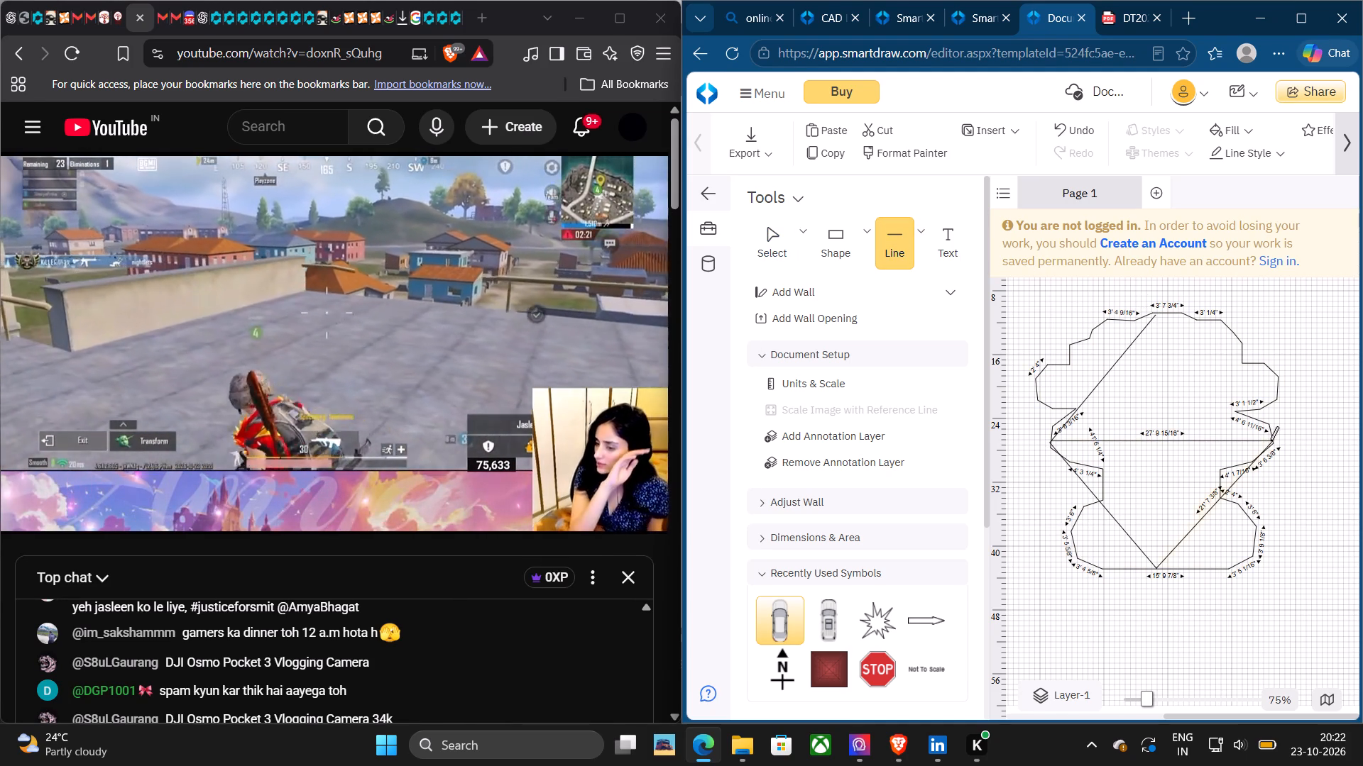
{"action": "left_click", "coordinate": [1270, 440]}
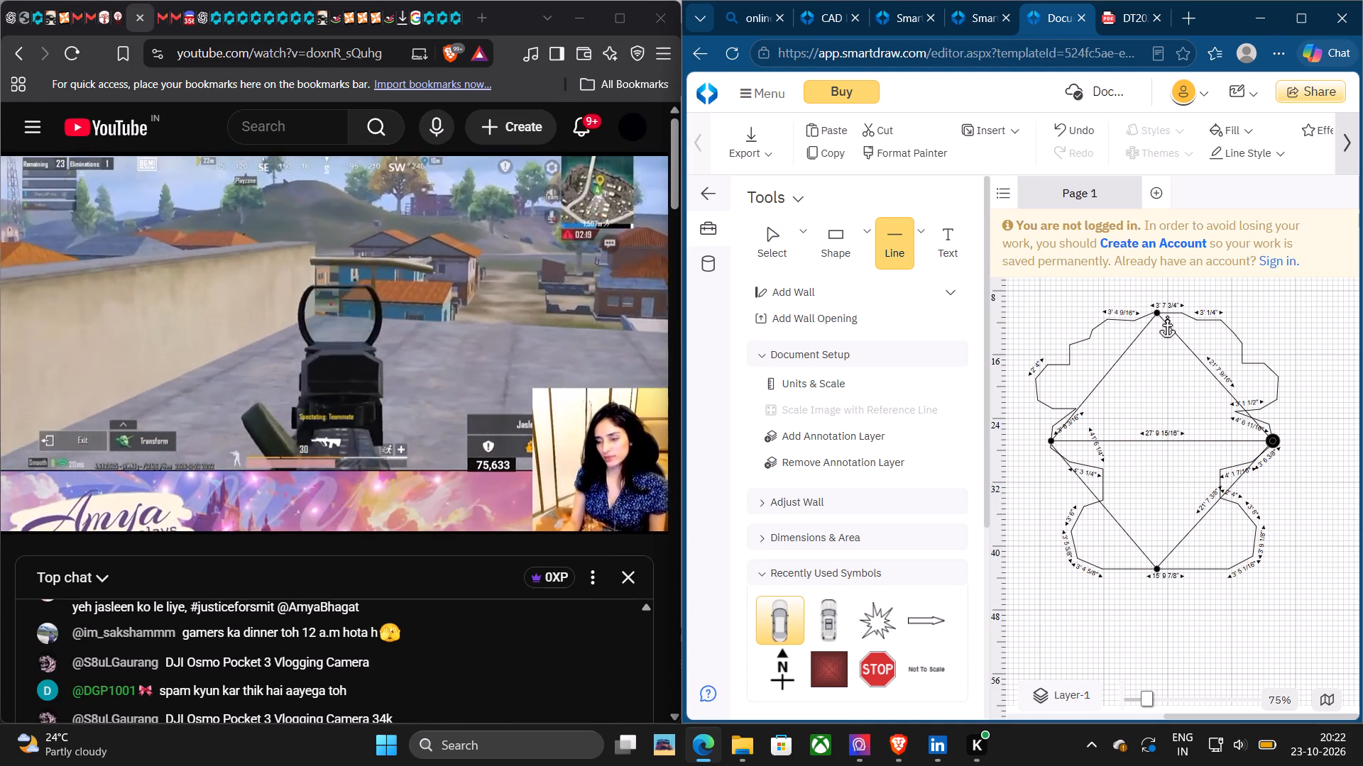
{"action": "left_click", "coordinate": [1166, 316]}
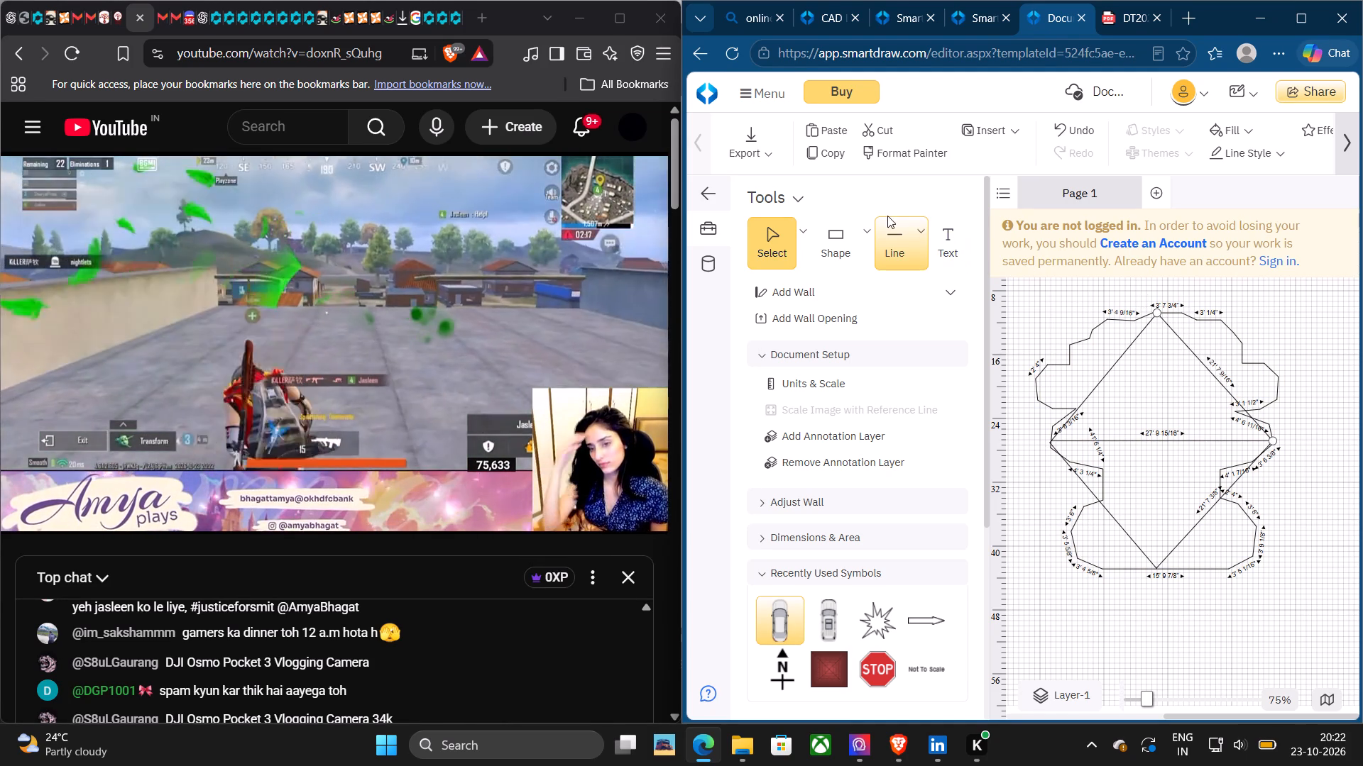
Draw a vertical line about 15' 10" long from the diamond's top corner down to the middle of the horizontal line.
{"action": "left_click", "coordinate": [887, 225]}
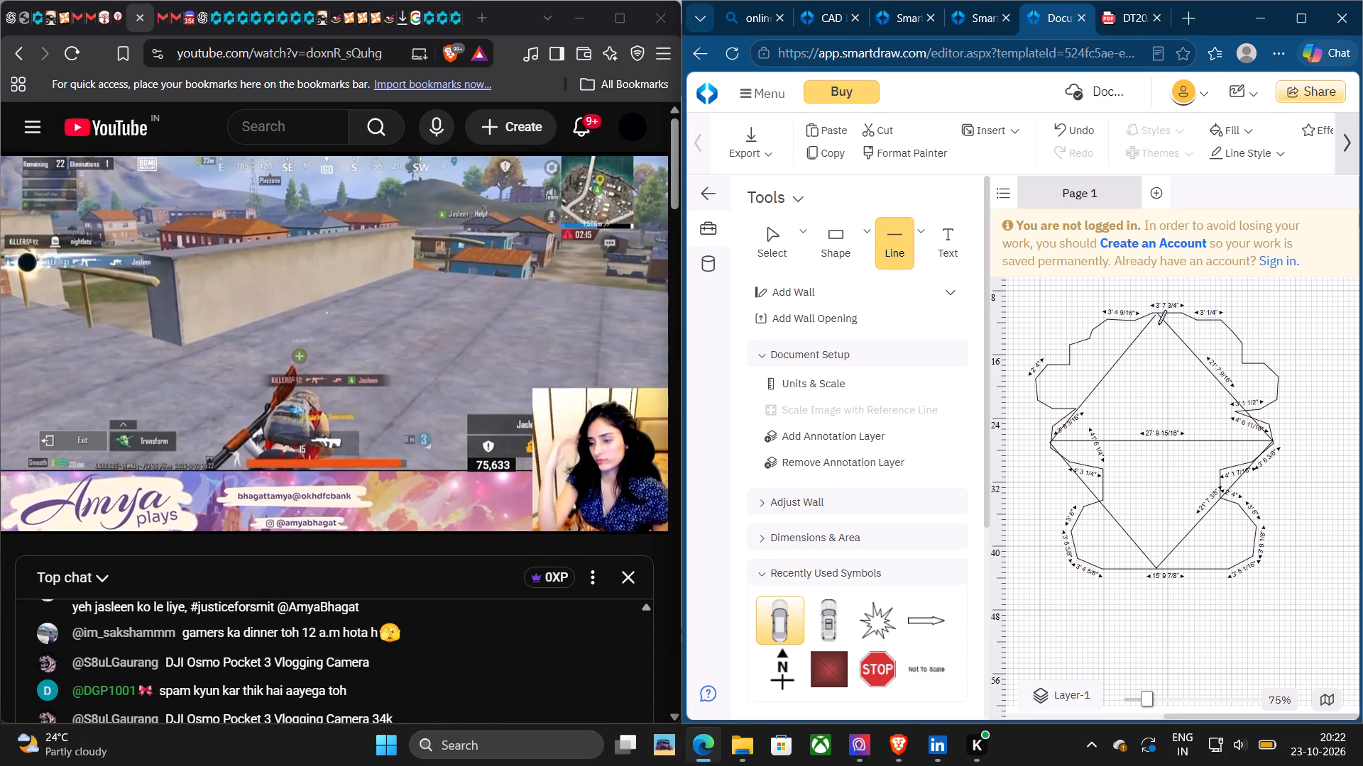
{"action": "left_click", "coordinate": [1155, 314]}
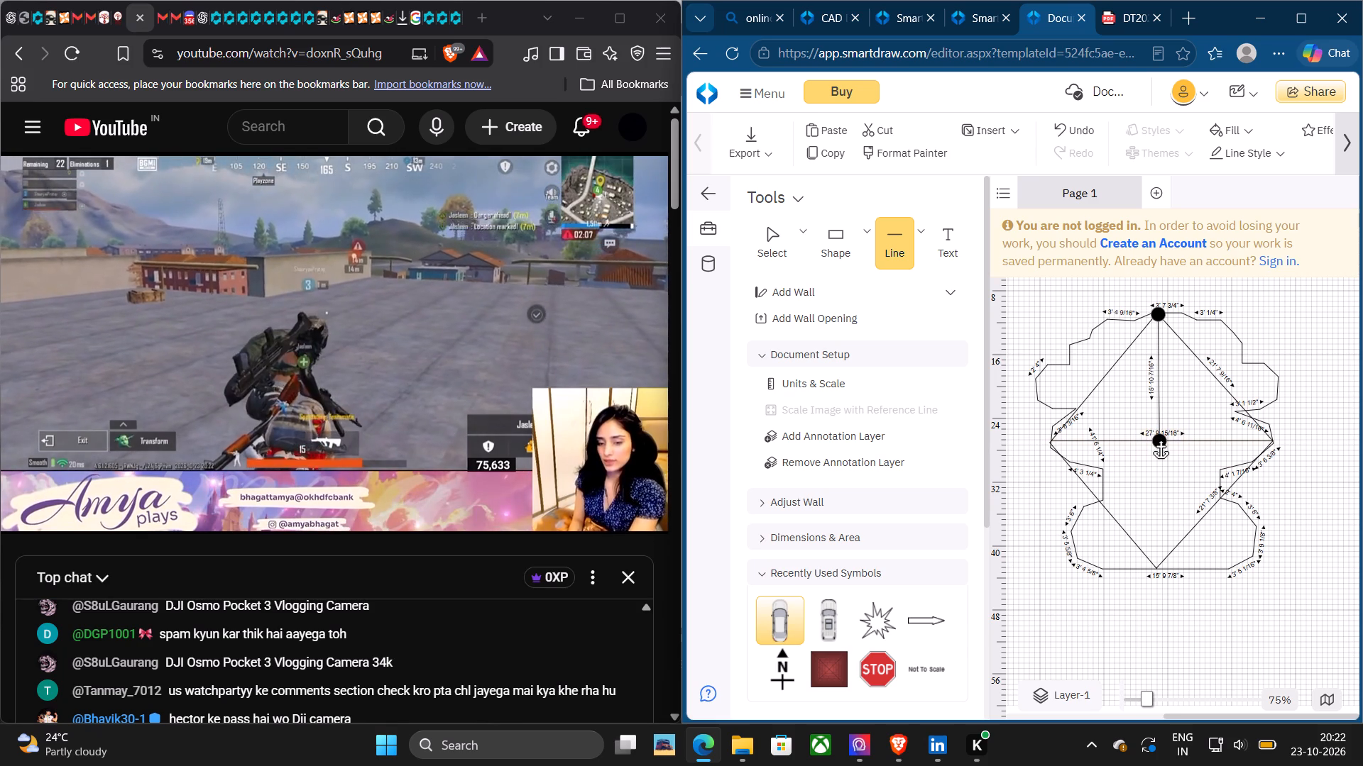
{"action": "left_click", "coordinate": [1160, 437]}
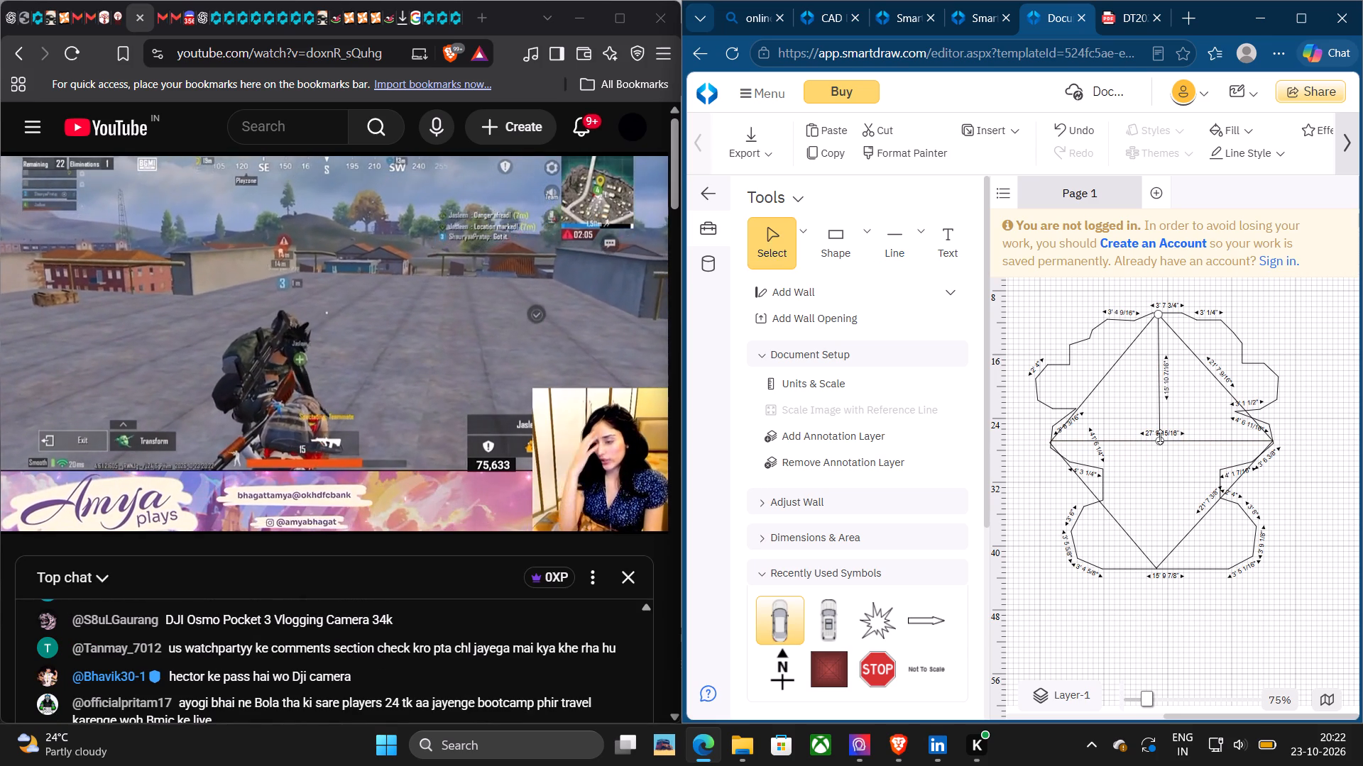
{"action": "left_click", "coordinate": [1161, 489]}
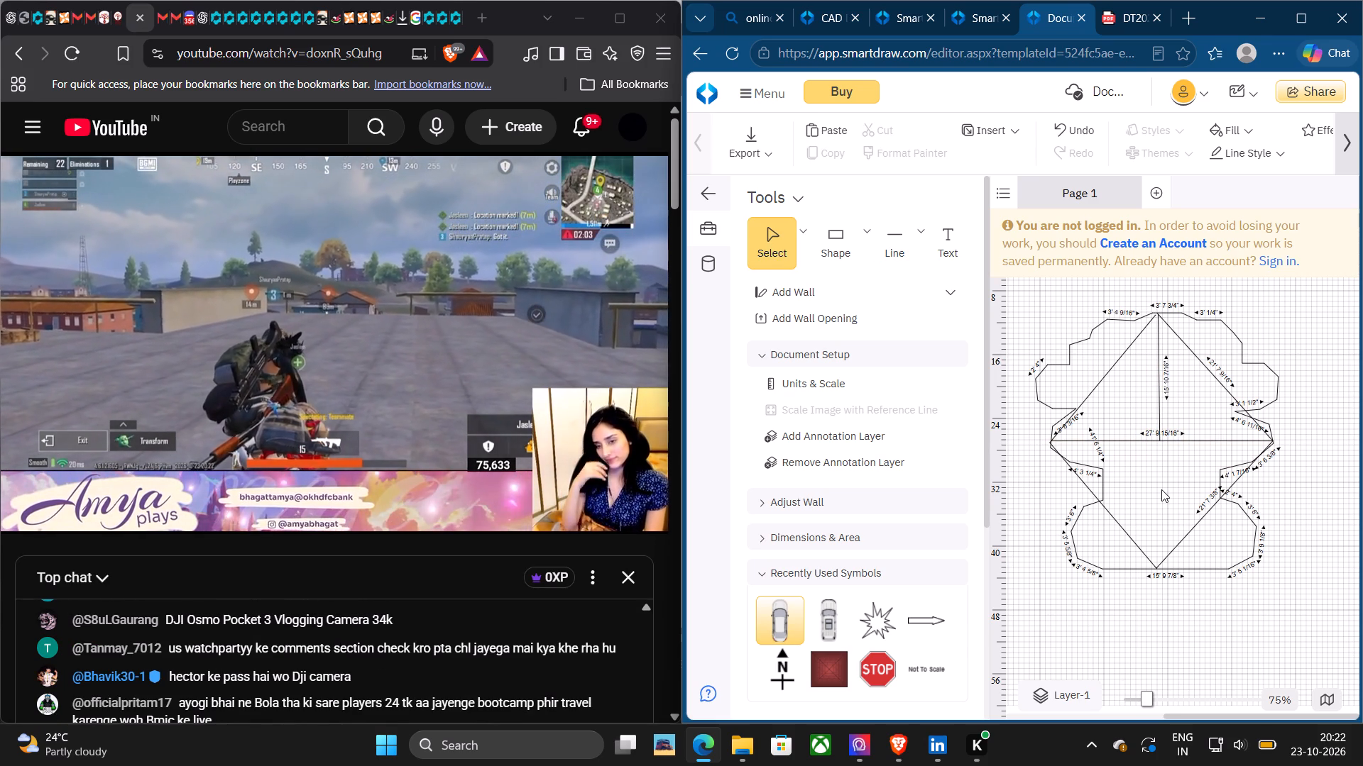
Draw a diagonal about 10' 6" long from the horizontal line's middle to the midpoint of the diamond's upper-left side.
{"action": "left_click", "coordinate": [892, 248]}
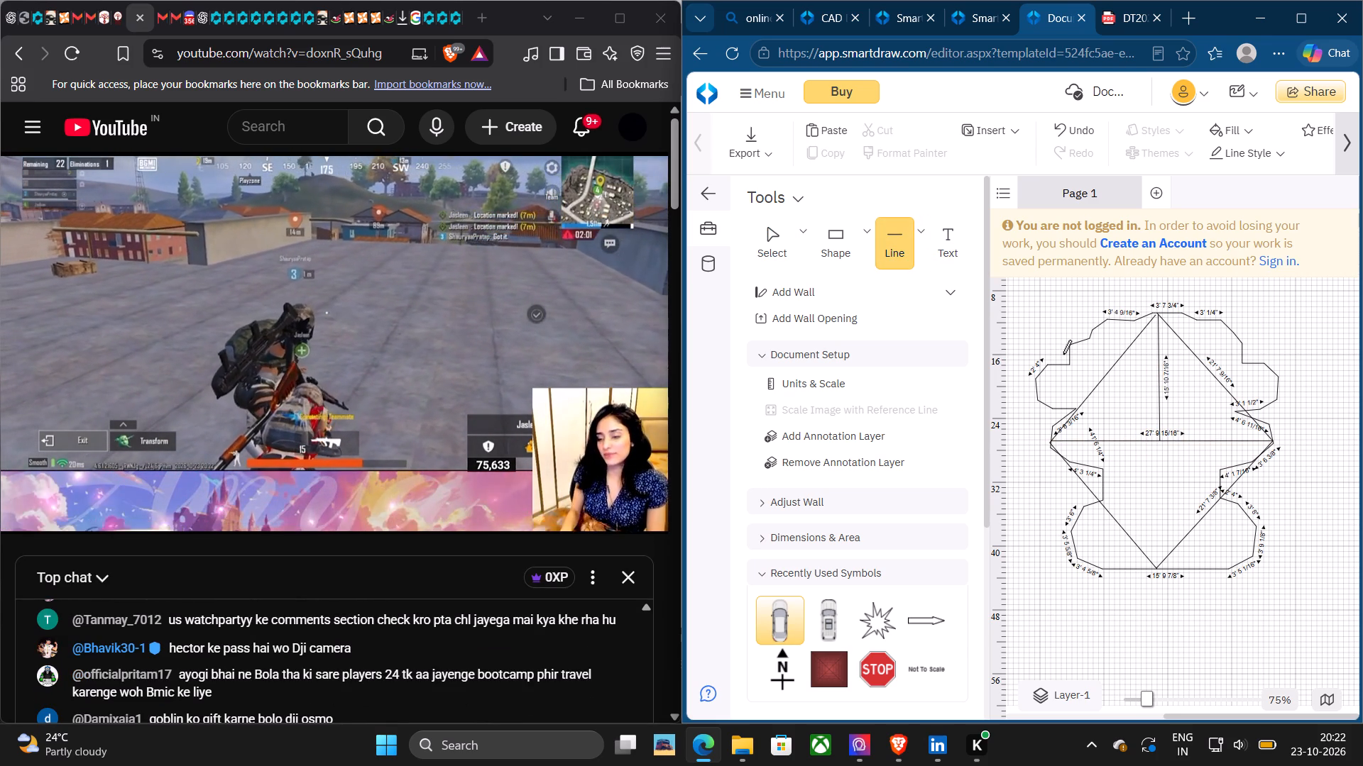
{"action": "left_click", "coordinate": [1159, 440]}
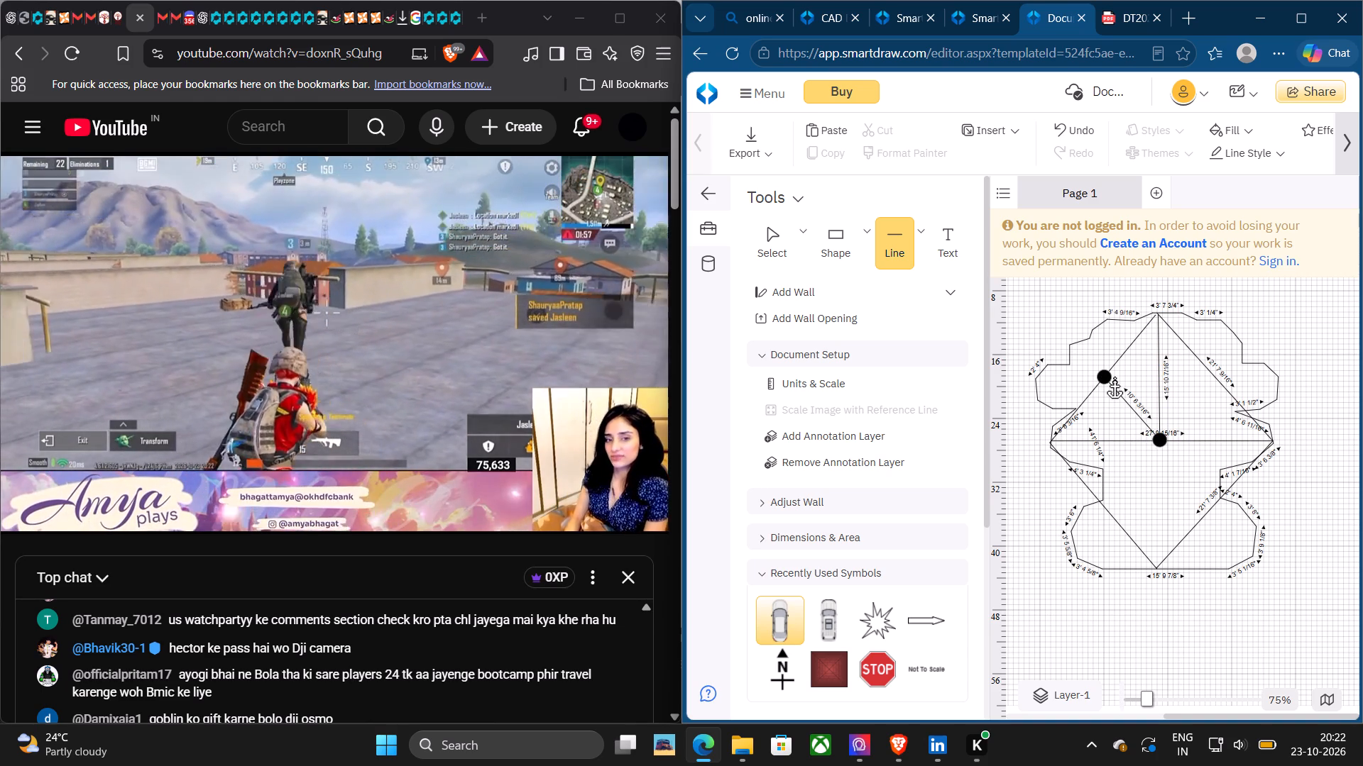
{"action": "left_click", "coordinate": [1114, 377]}
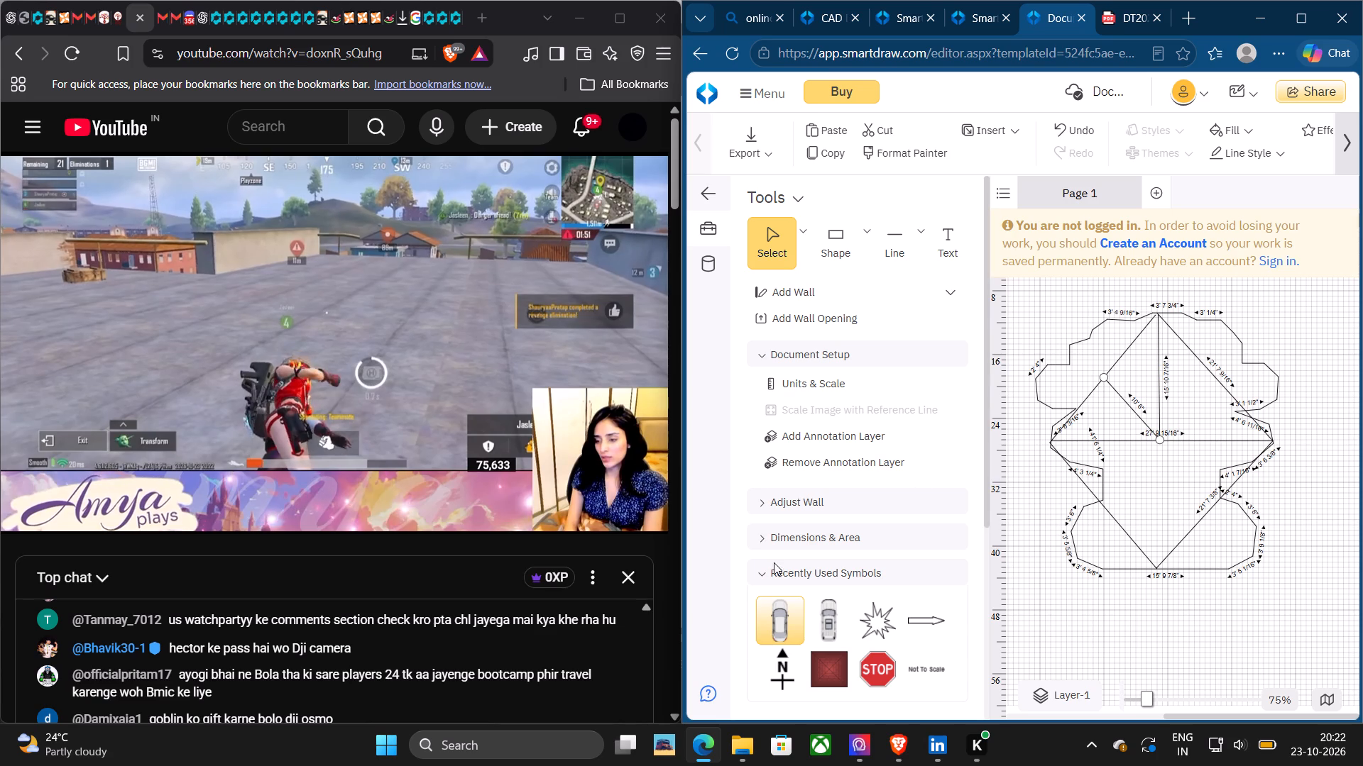
Switch to the YouTube stream and close its live chat.
{"action": "left_click", "coordinate": [627, 584]}
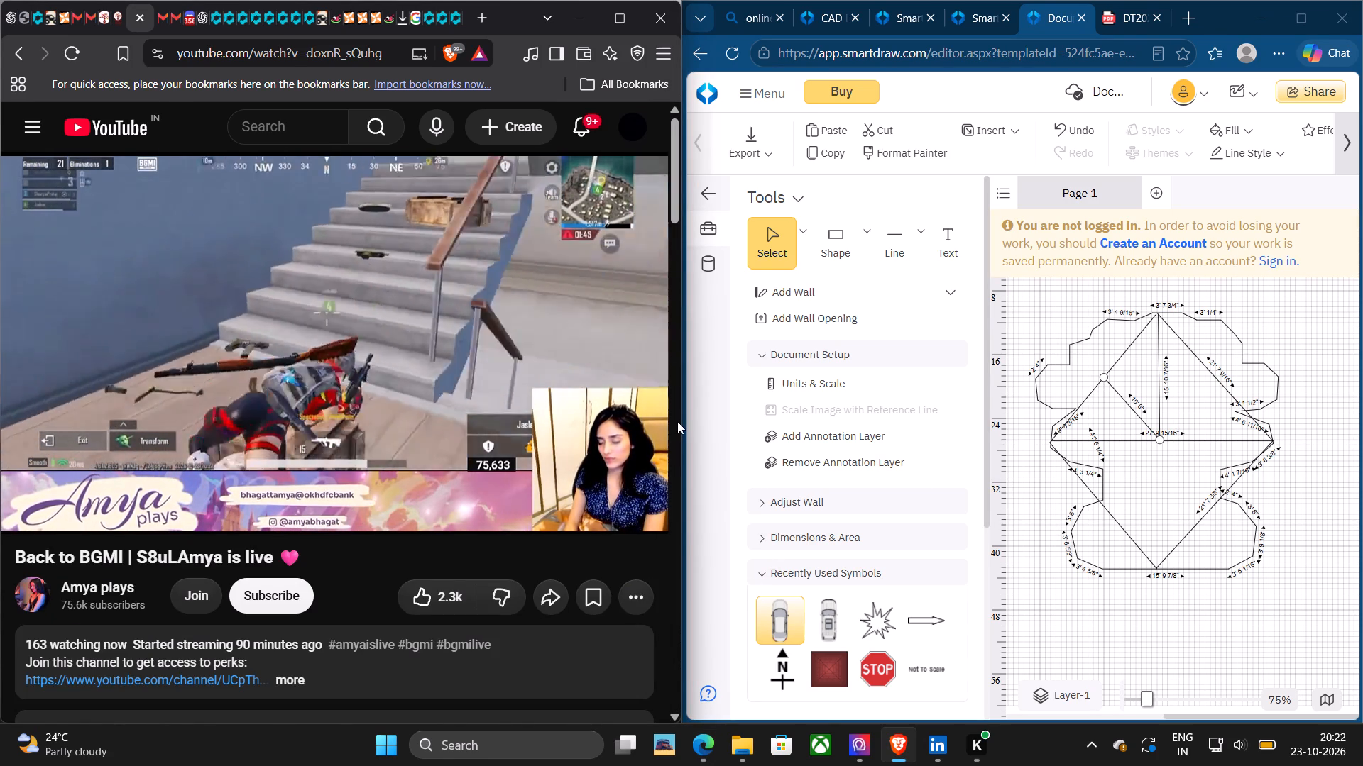
Back in the SmartDraw document, draw a diagonal about 10' 5" long from the horizontal line's middle to the midpoint of the diamond's upper-right side.
{"action": "left_click", "coordinate": [892, 232]}
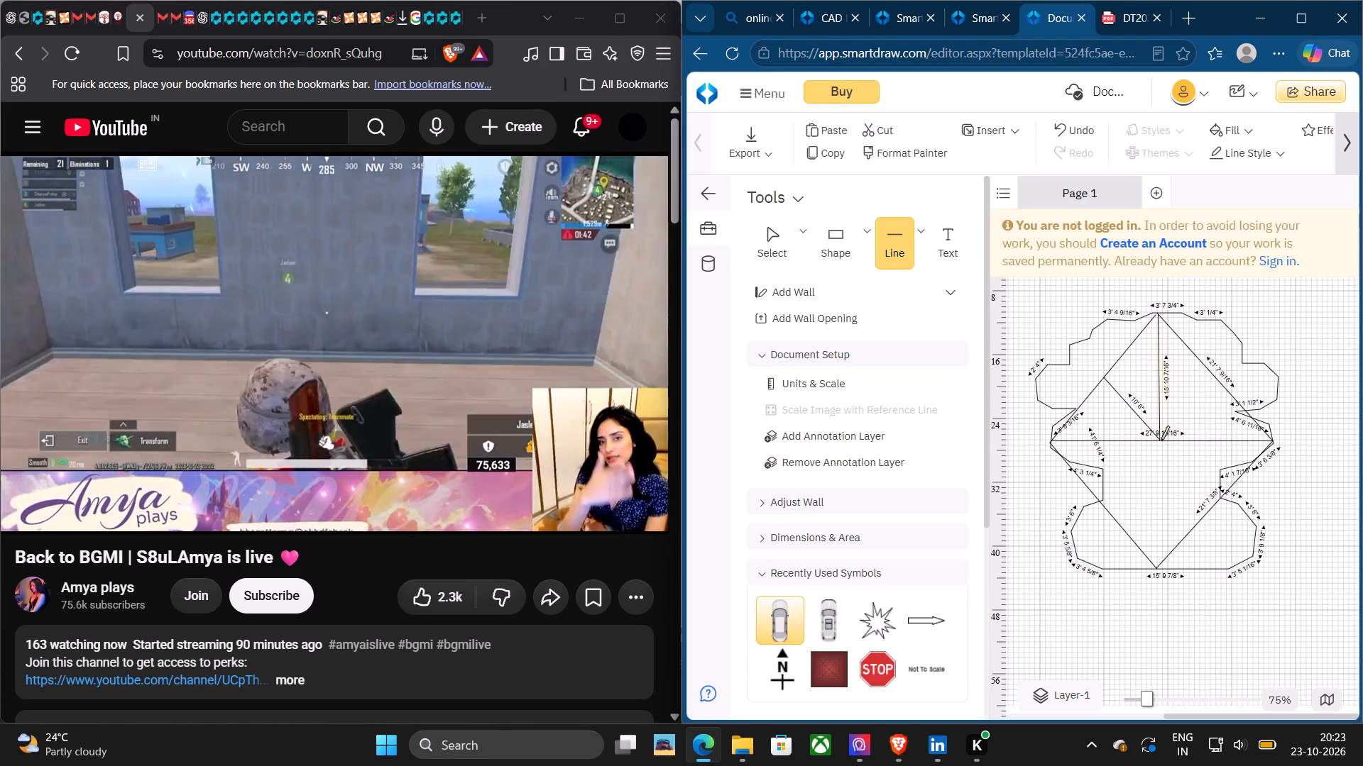
{"action": "left_click", "coordinate": [1161, 439]}
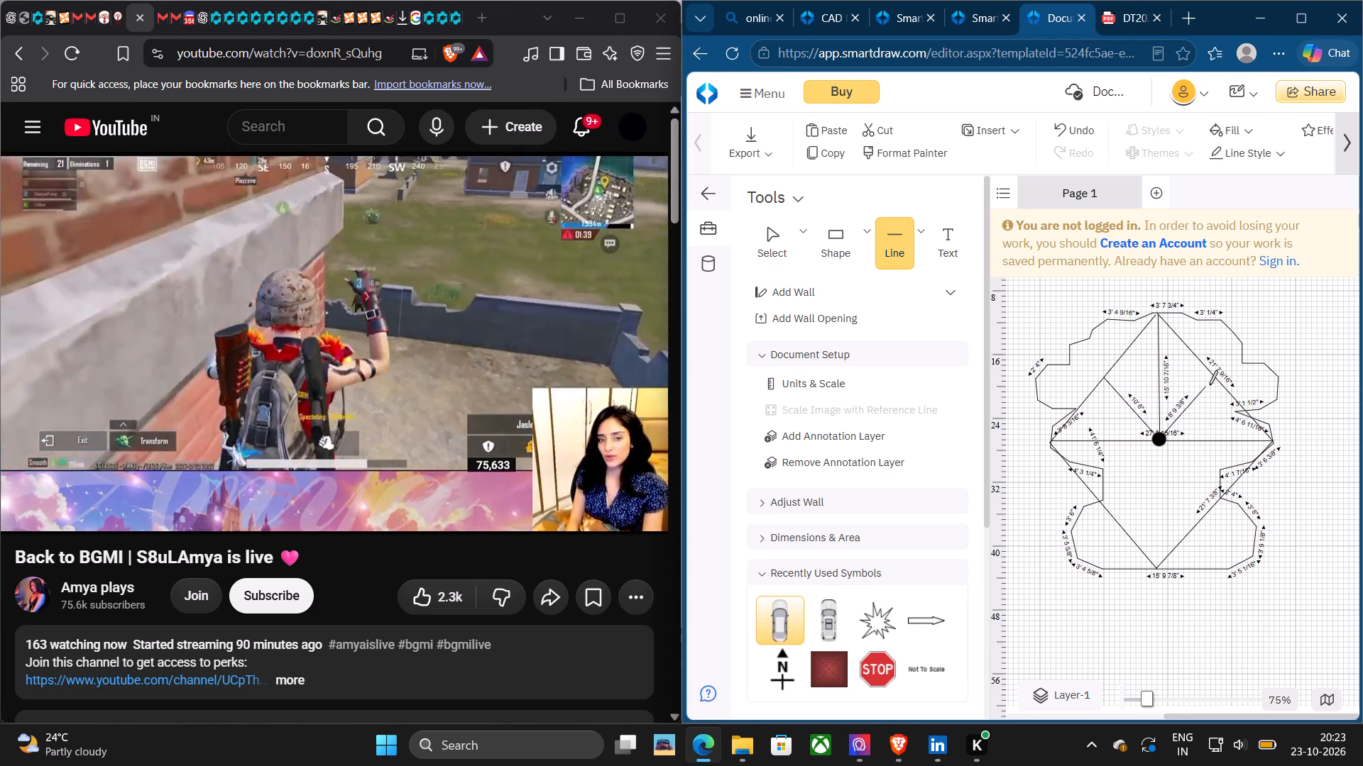
{"action": "left_click", "coordinate": [1211, 379]}
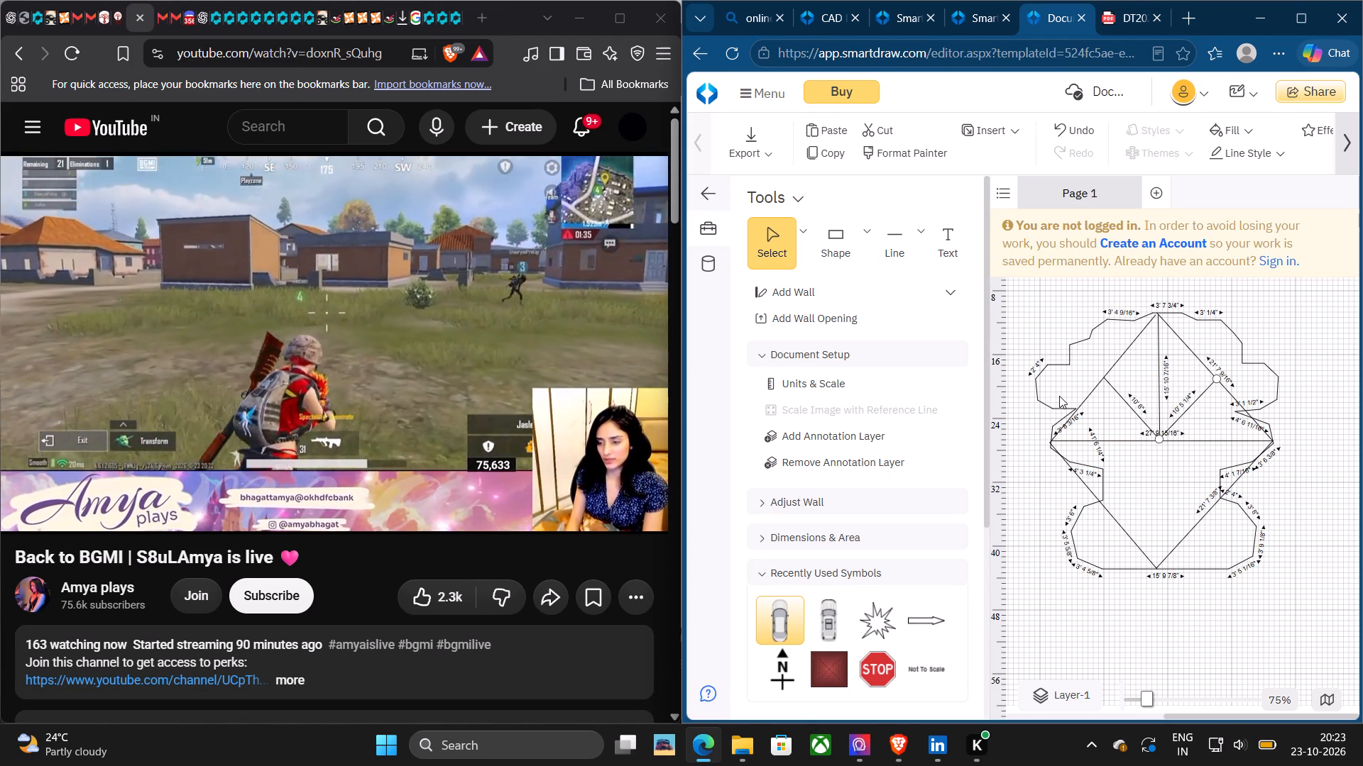
Draw verticals from the midpoints of the diamond's upper sides down to the horizontal line, about 7' 9" on the left and 7' 8" on the right.
{"action": "left_click", "coordinate": [900, 226]}
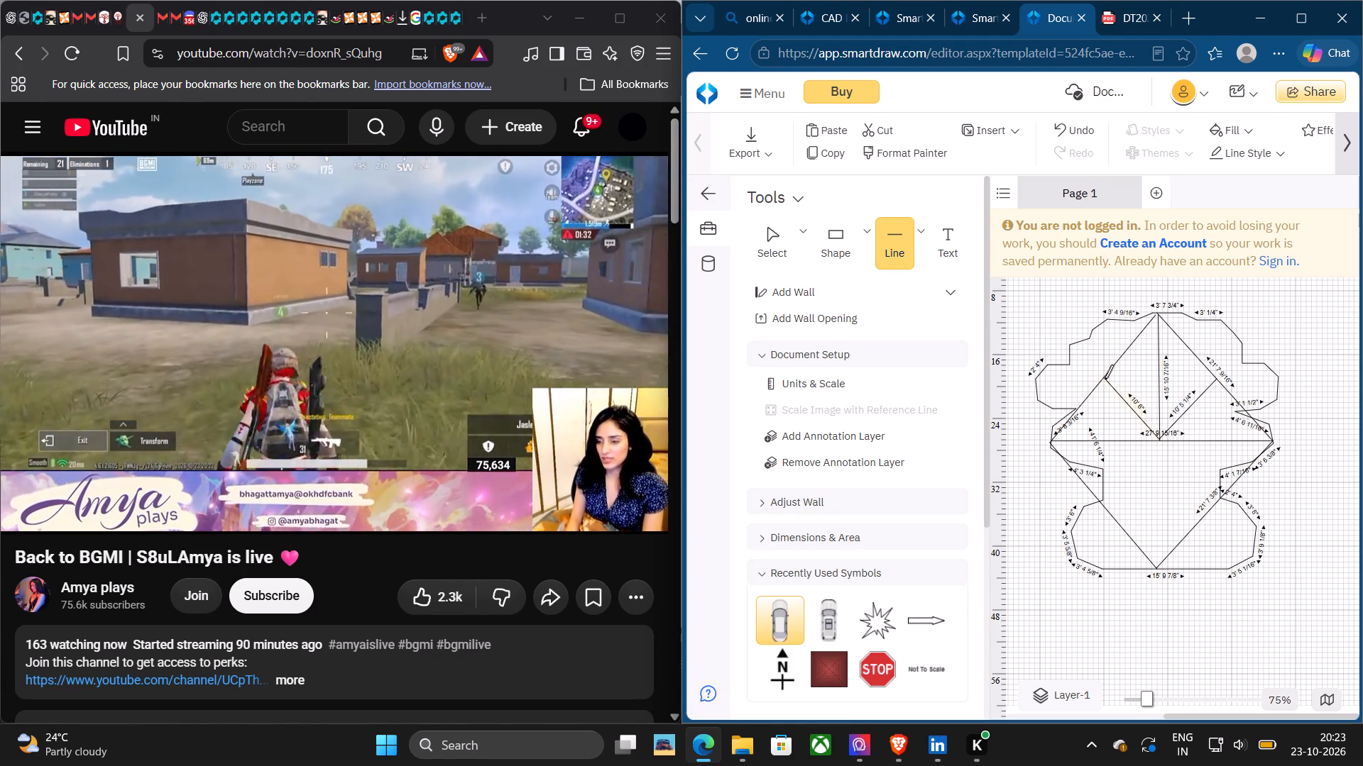
{"action": "left_click_drag", "start_coordinate": [1105, 379], "coordinate": [1107, 434]}
{"action": "left_click", "coordinate": [1107, 434]}
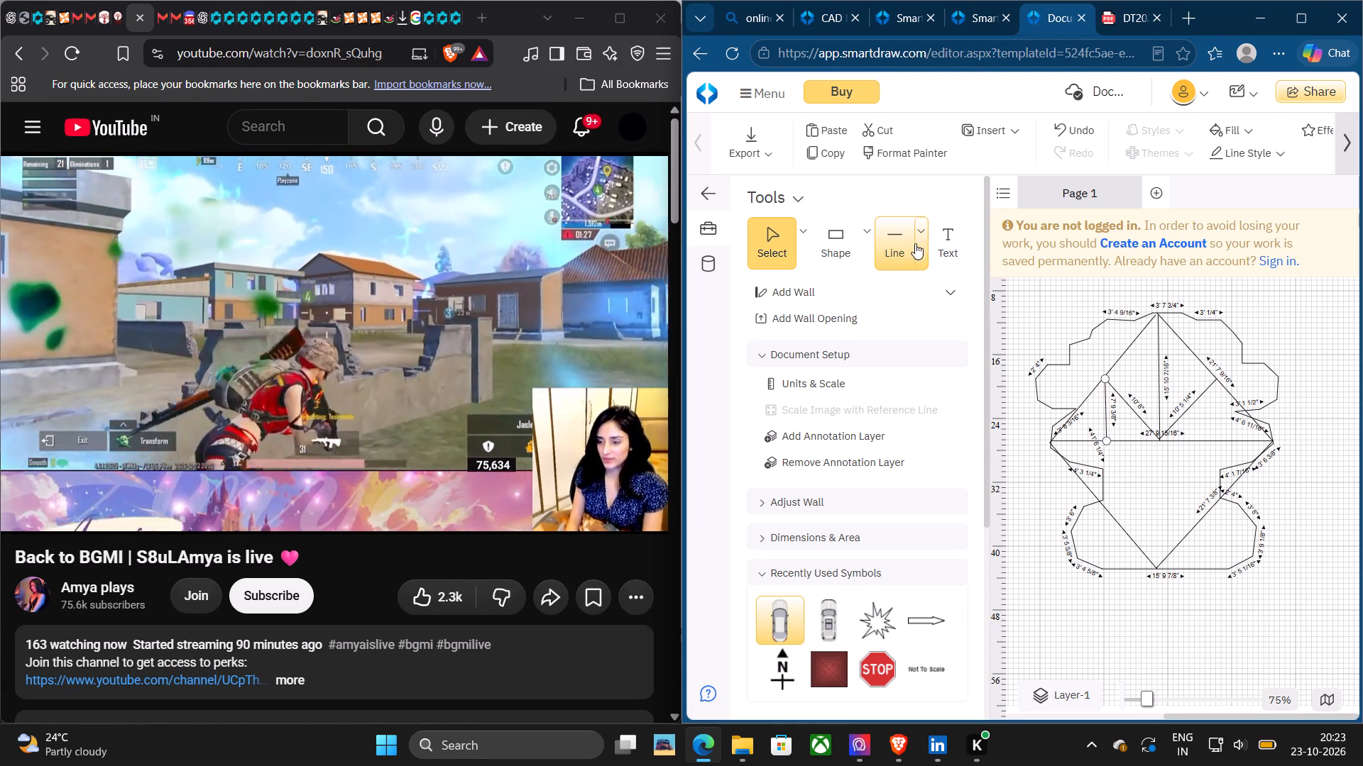
{"action": "left_click", "coordinate": [897, 244]}
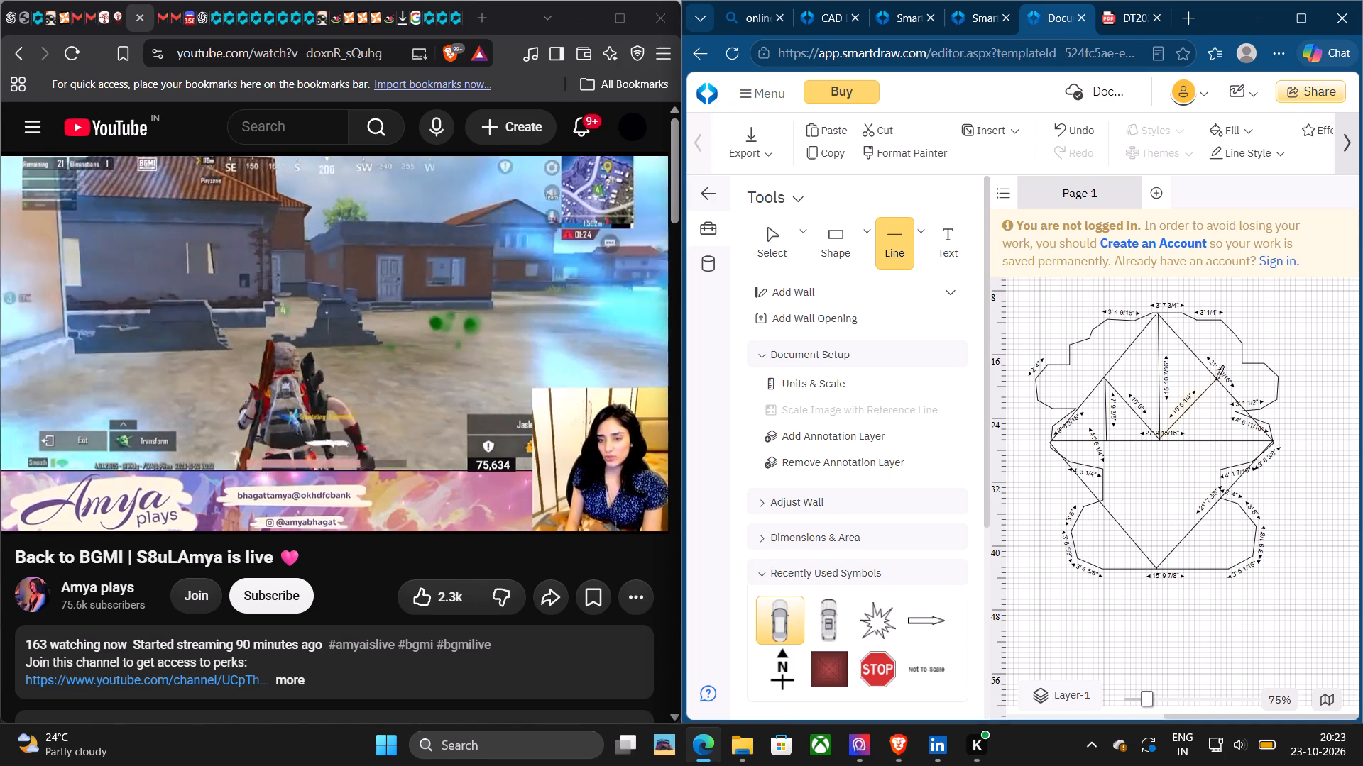
{"action": "left_click_drag", "start_coordinate": [1215, 379], "coordinate": [1216, 440]}
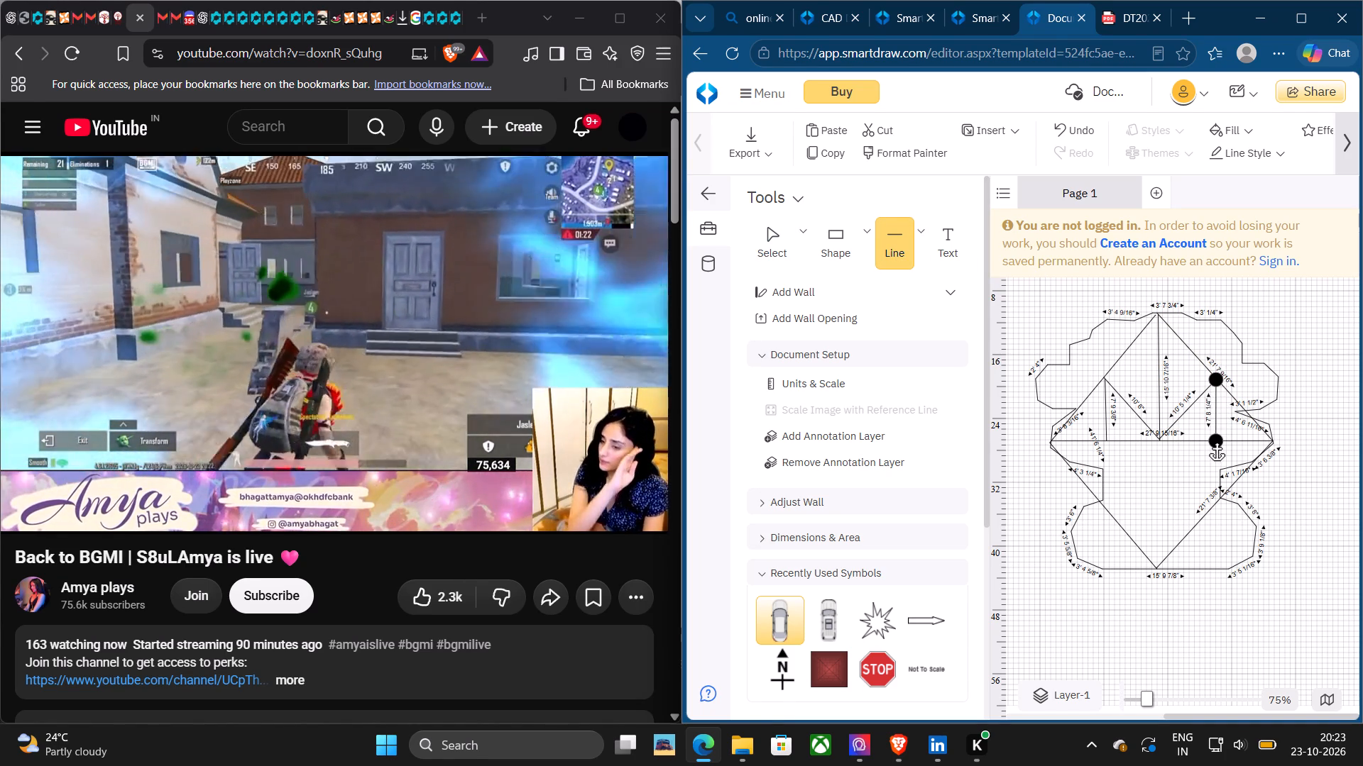
{"action": "left_click_drag", "start_coordinate": [1216, 440], "coordinate": [1218, 440]}
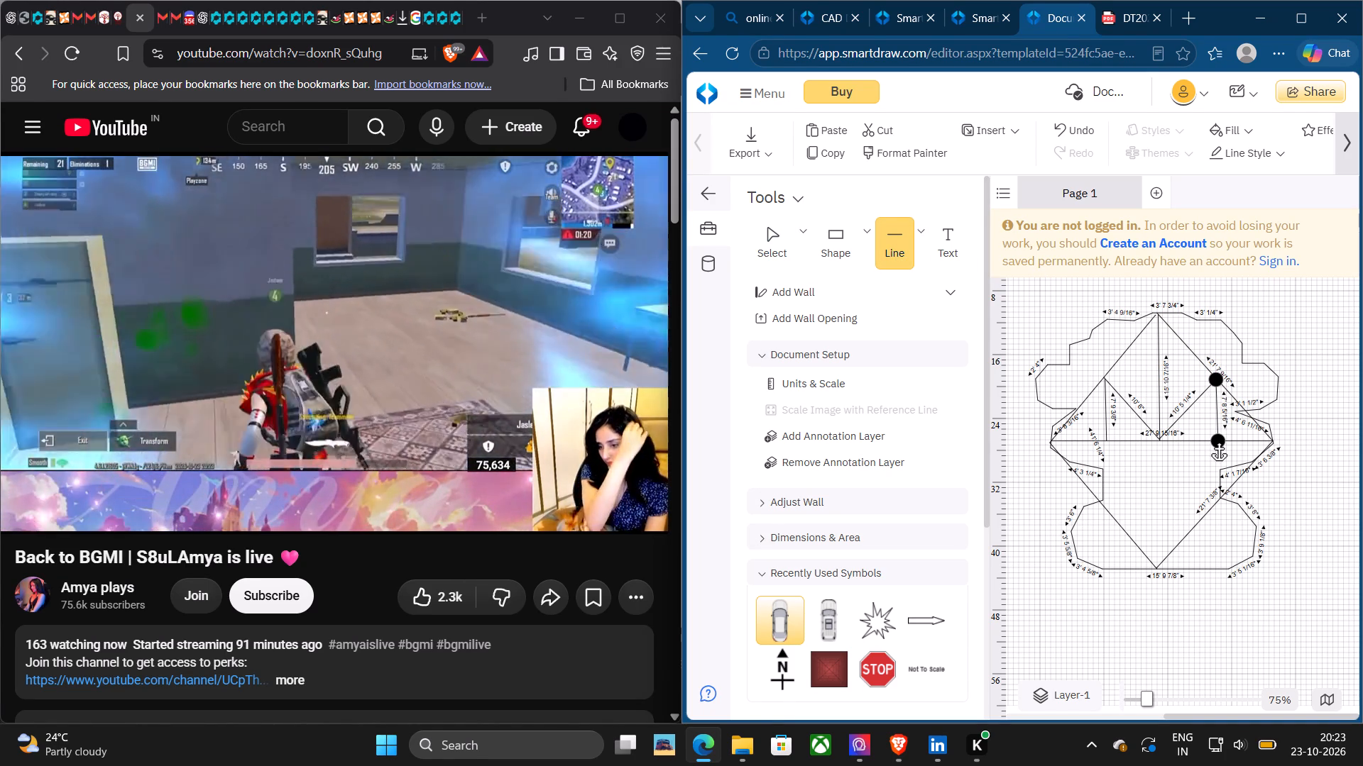
{"action": "left_click_drag", "start_coordinate": [1218, 440], "coordinate": [1217, 438]}
{"action": "left_click", "coordinate": [1217, 438]}
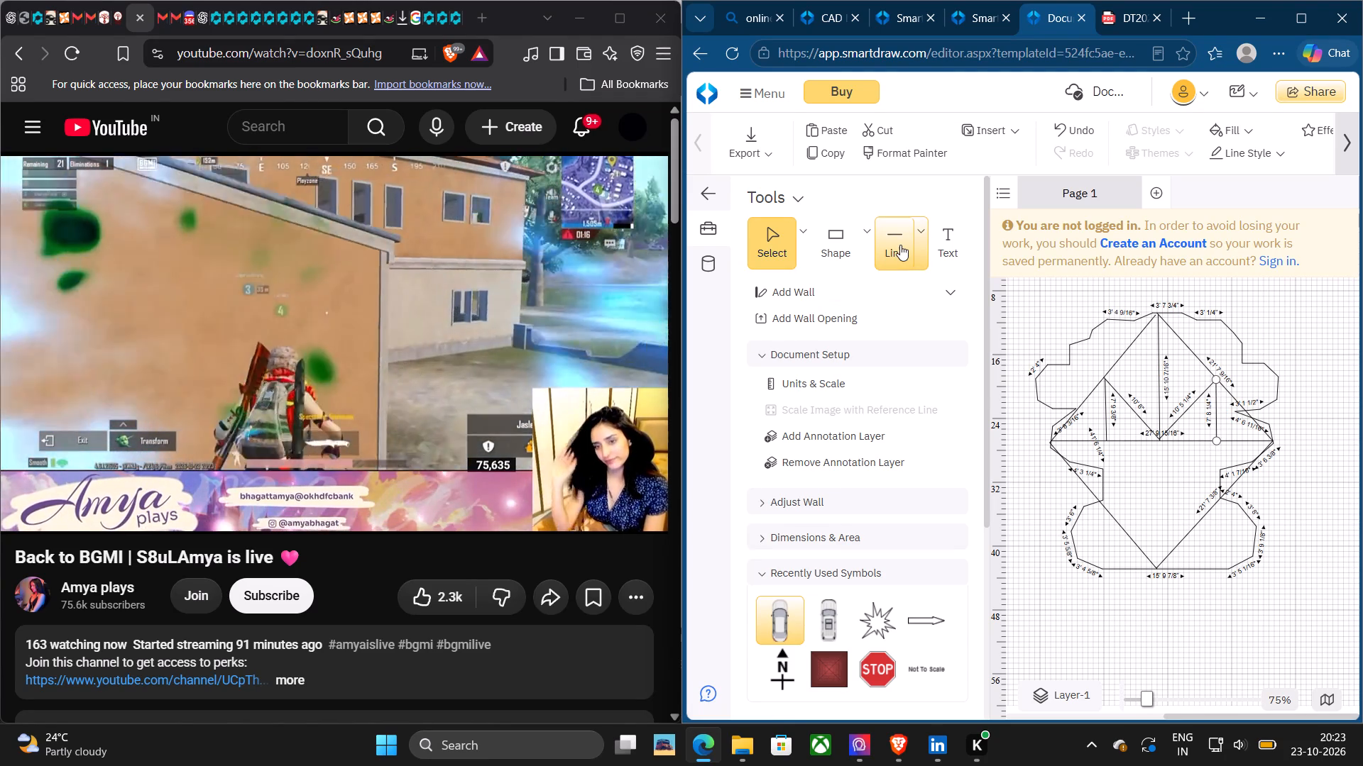
Draw two horizontal lines joining the upper side midpoints to the central vertical, about 6' 9" on the left and 7' 3" on the right.
{"action": "left_click", "coordinate": [900, 245]}
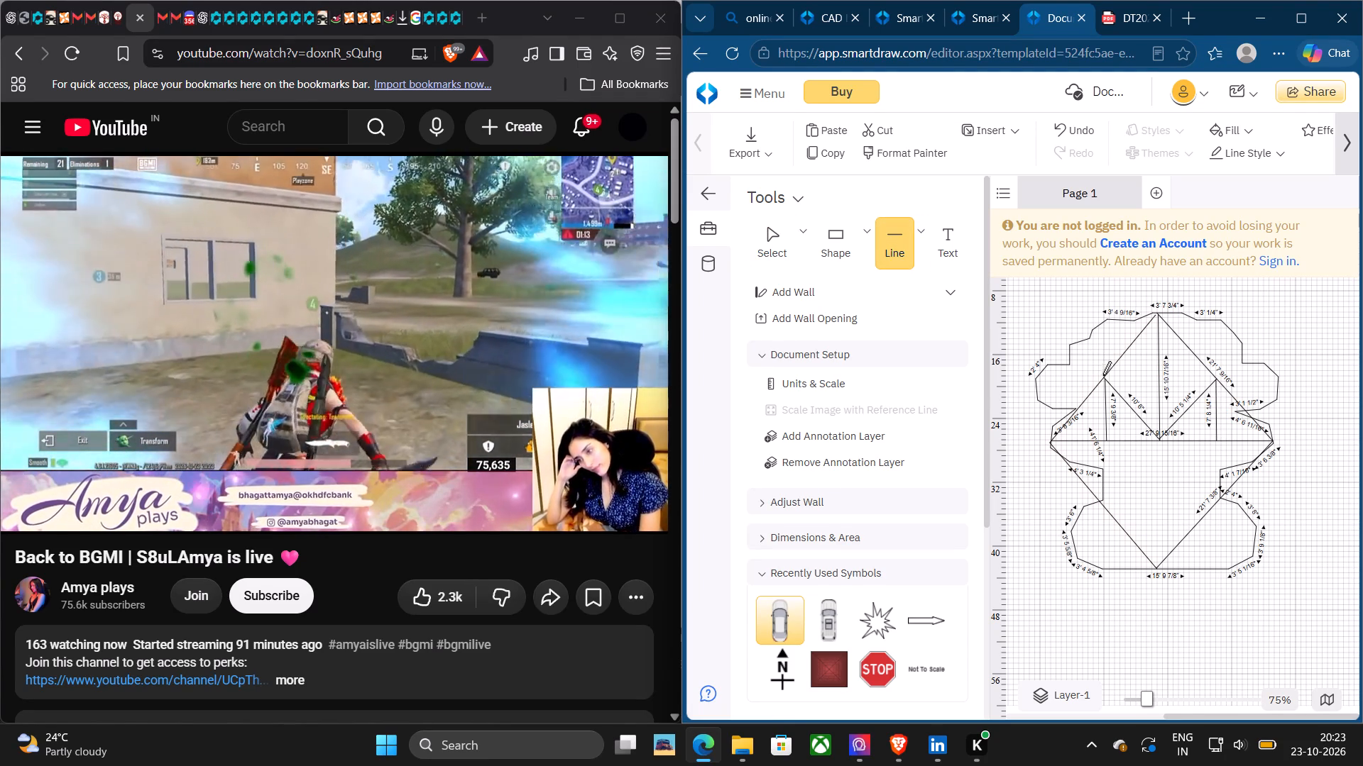
{"action": "left_click_drag", "start_coordinate": [1103, 377], "coordinate": [1160, 381]}
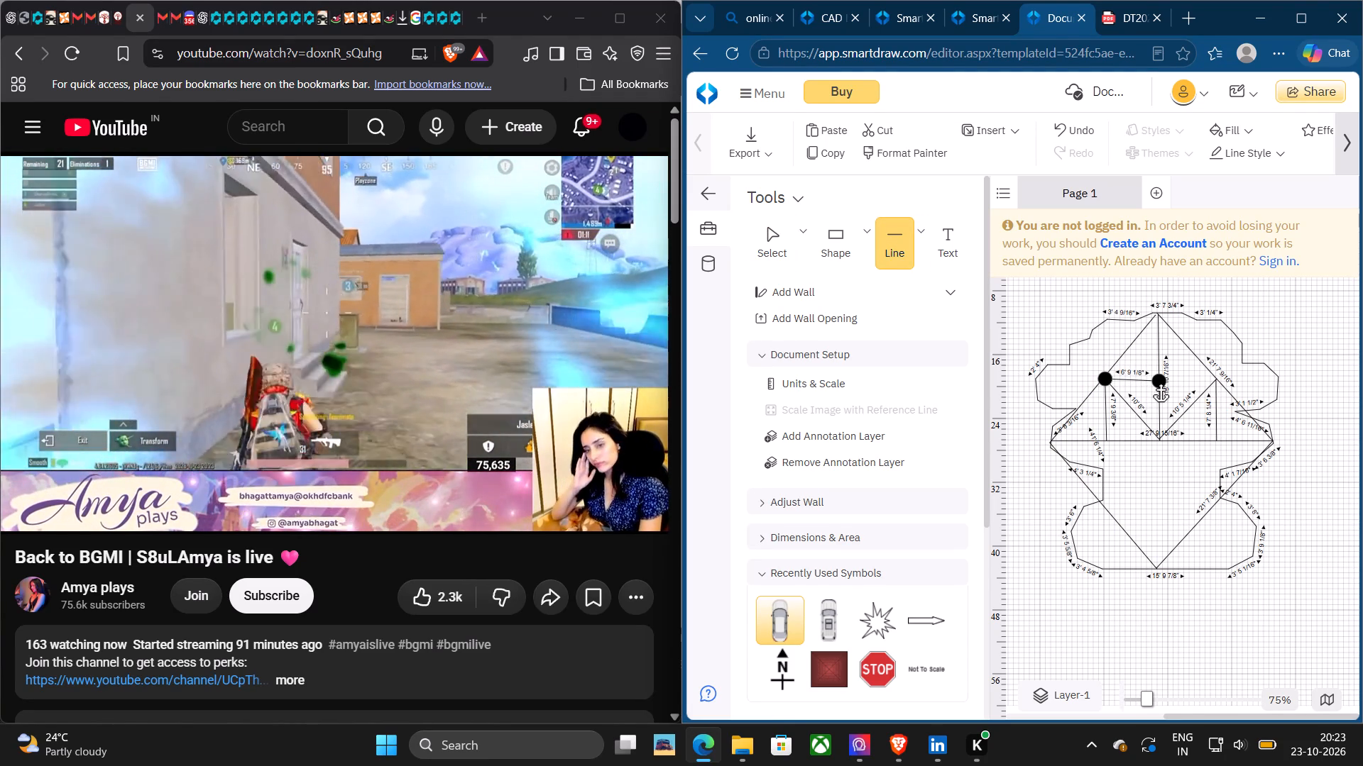
{"action": "left_click_drag", "start_coordinate": [1160, 381], "coordinate": [1158, 379]}
{"action": "left_click", "coordinate": [1158, 379]}
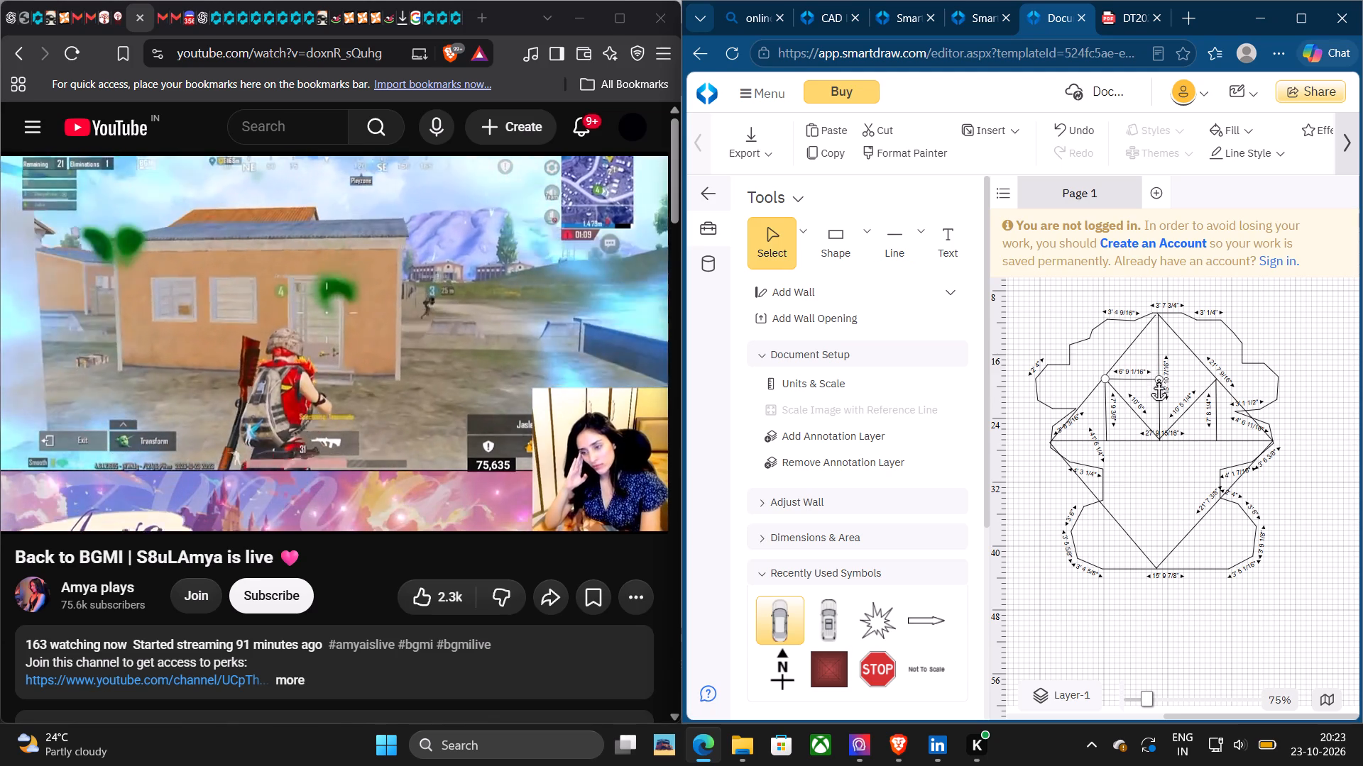
{"action": "left_click", "coordinate": [888, 228]}
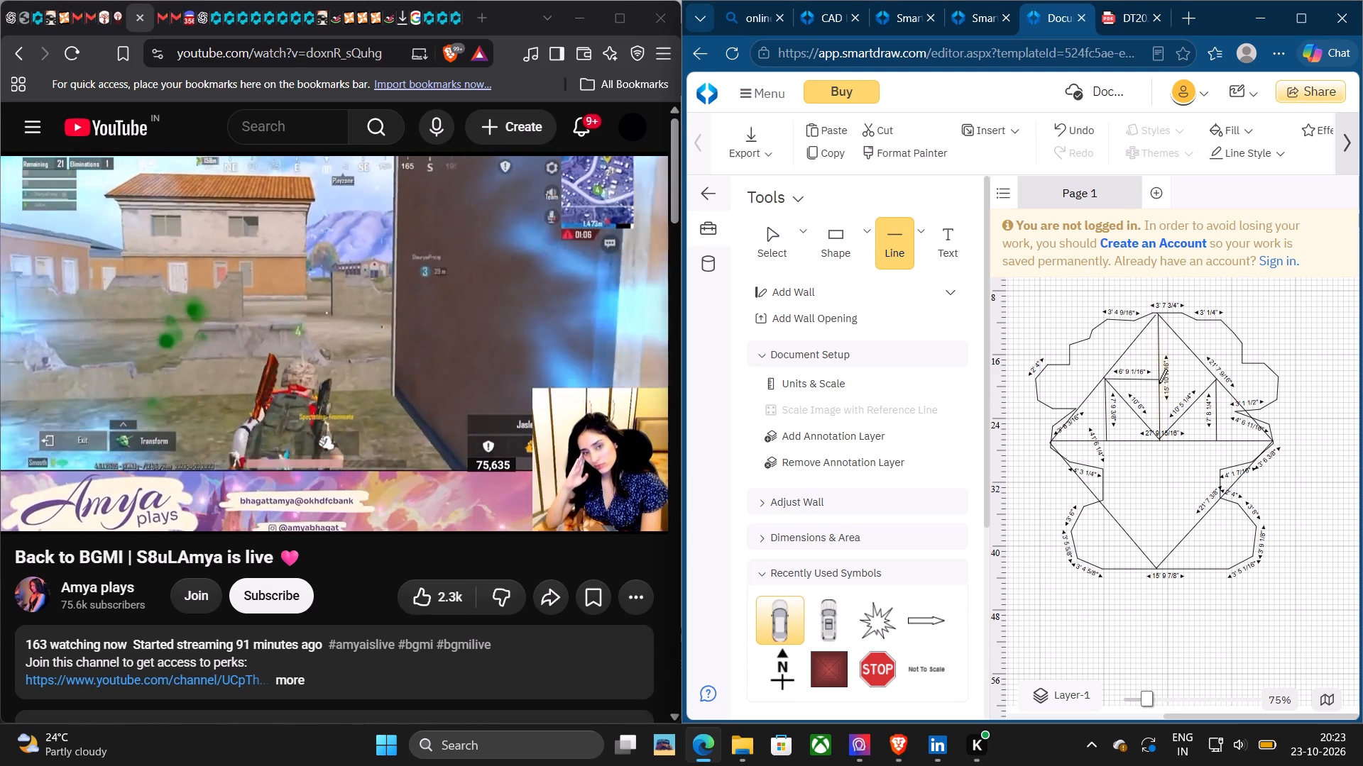
{"action": "left_click", "coordinate": [1159, 379]}
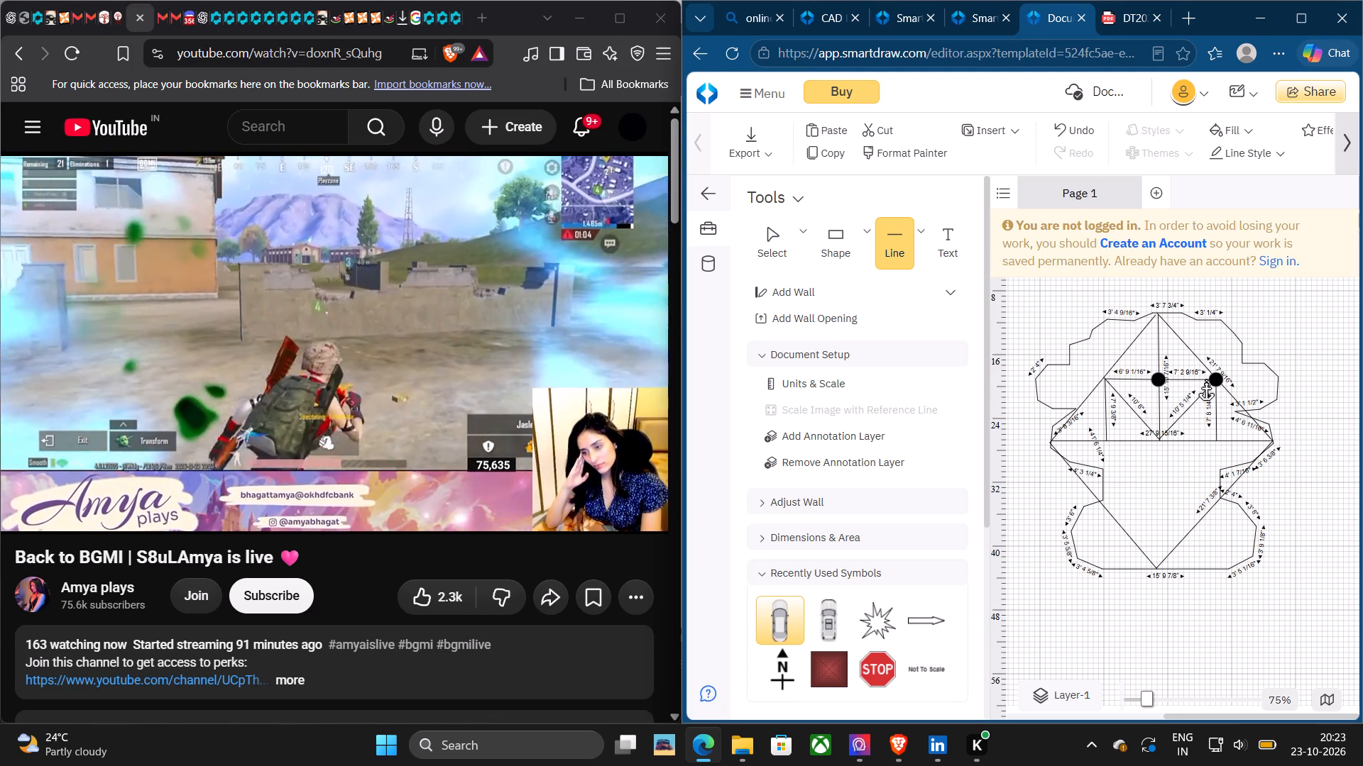
{"action": "left_click", "coordinate": [1212, 379]}
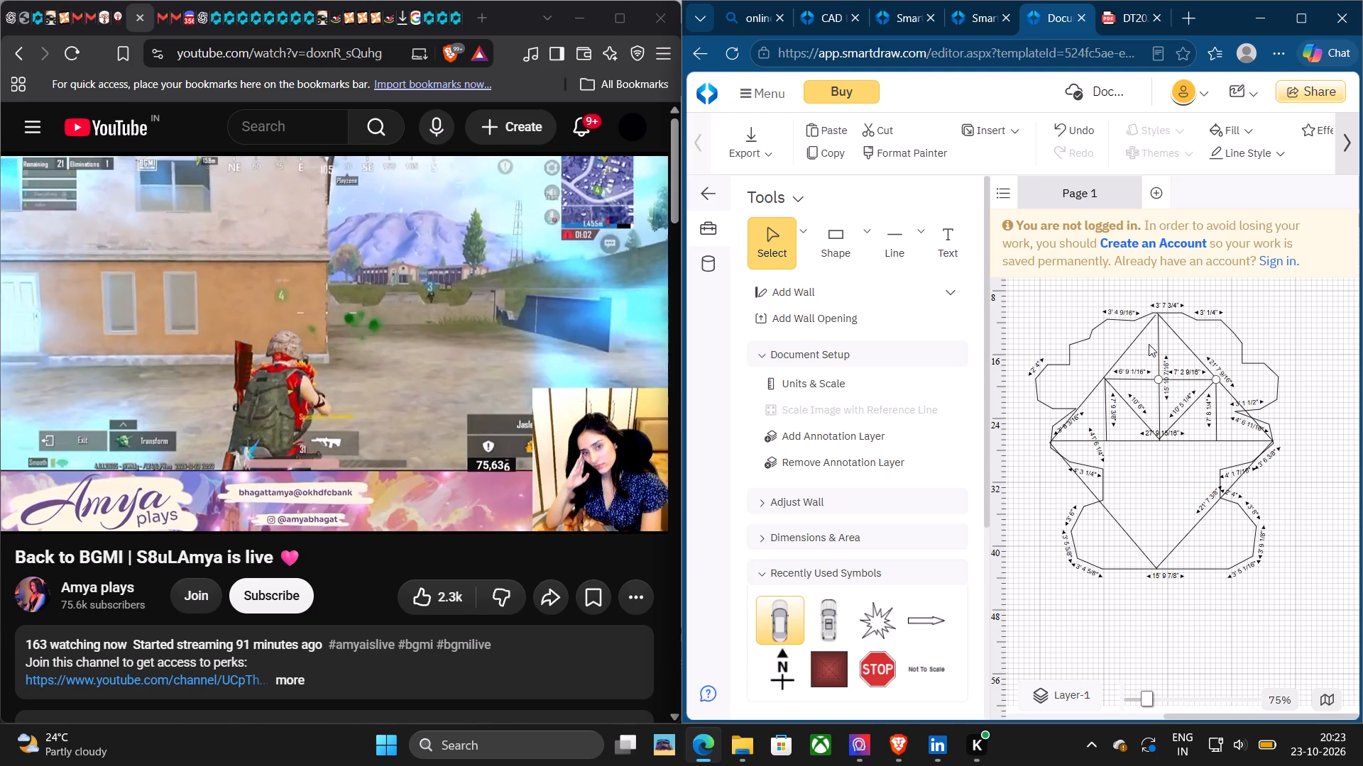
Draw two verticals from the wide horizontal line, below the existing ones, down to the diamond's lower-left and lower-right sides.
{"action": "left_click", "coordinate": [892, 235]}
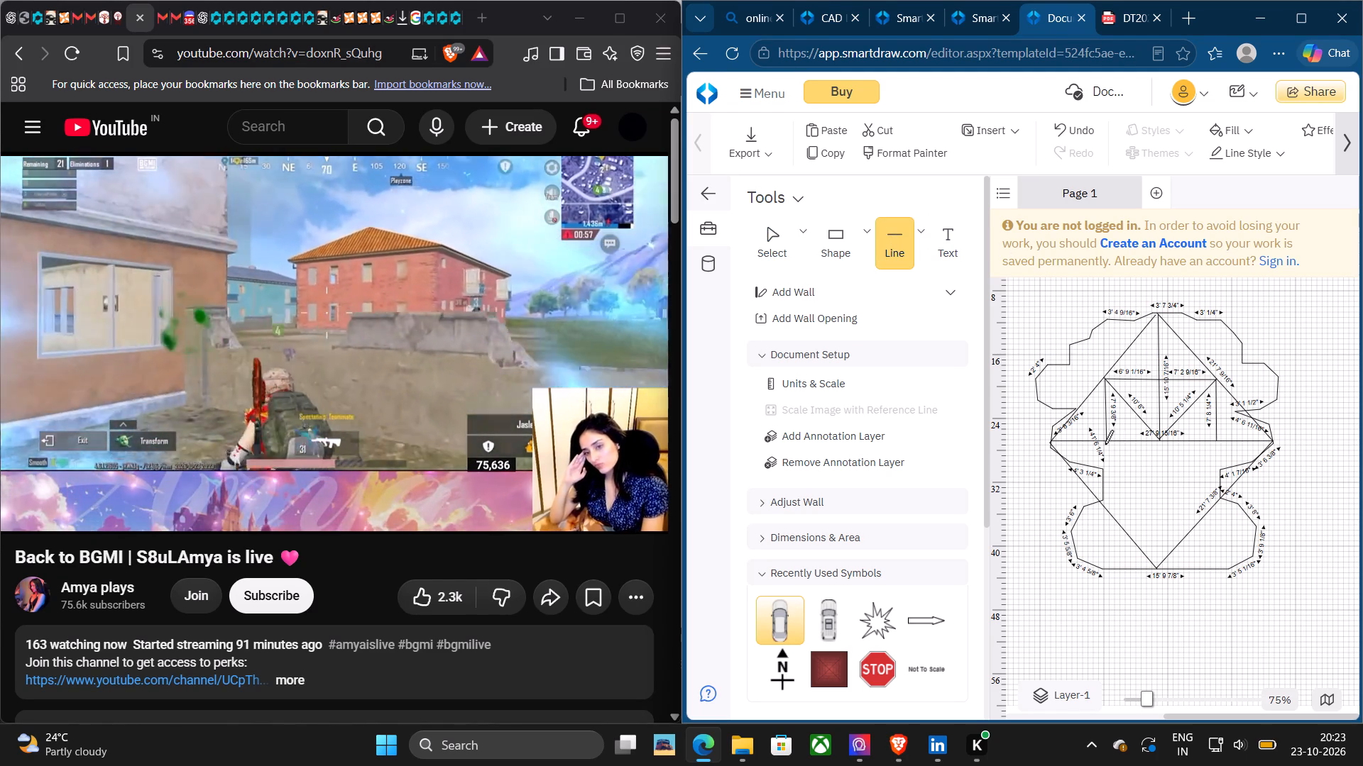
{"action": "left_click", "coordinate": [1107, 443]}
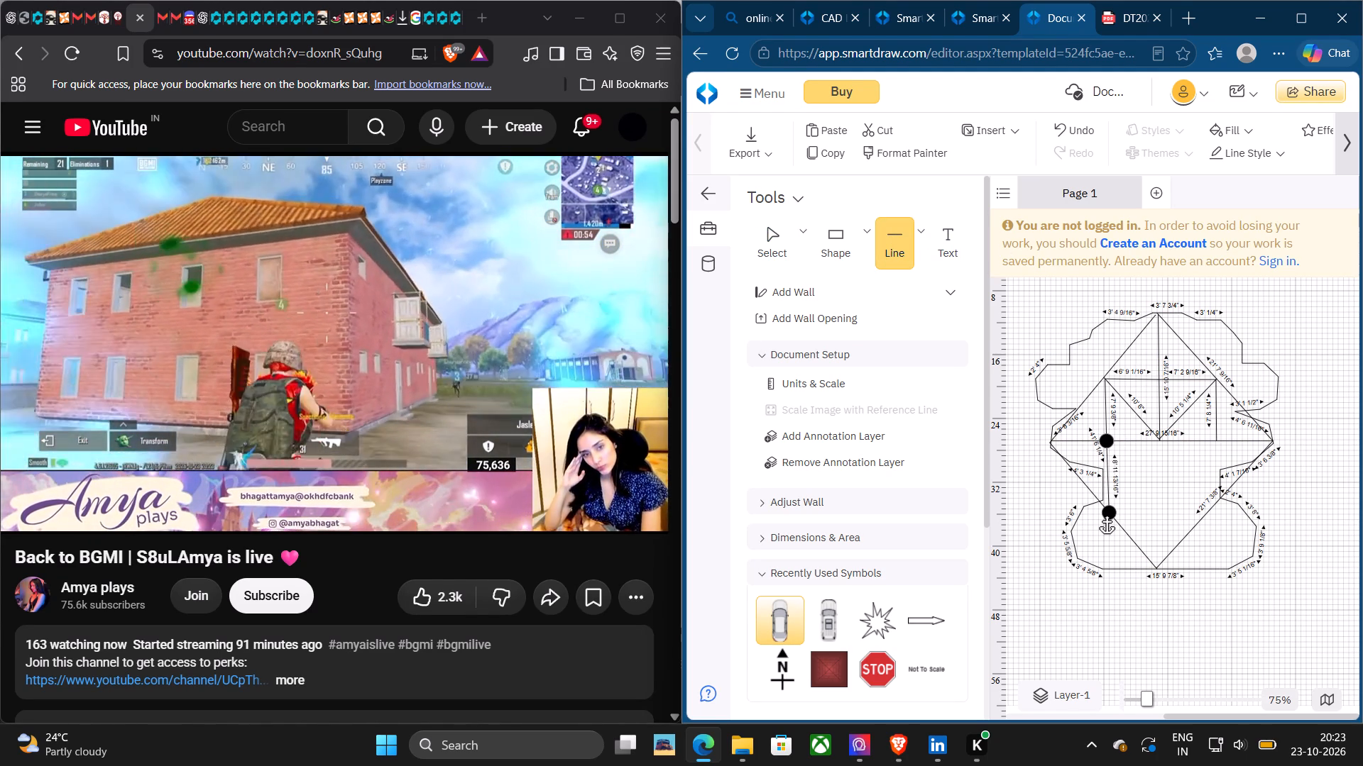
{"action": "left_click", "coordinate": [1106, 510]}
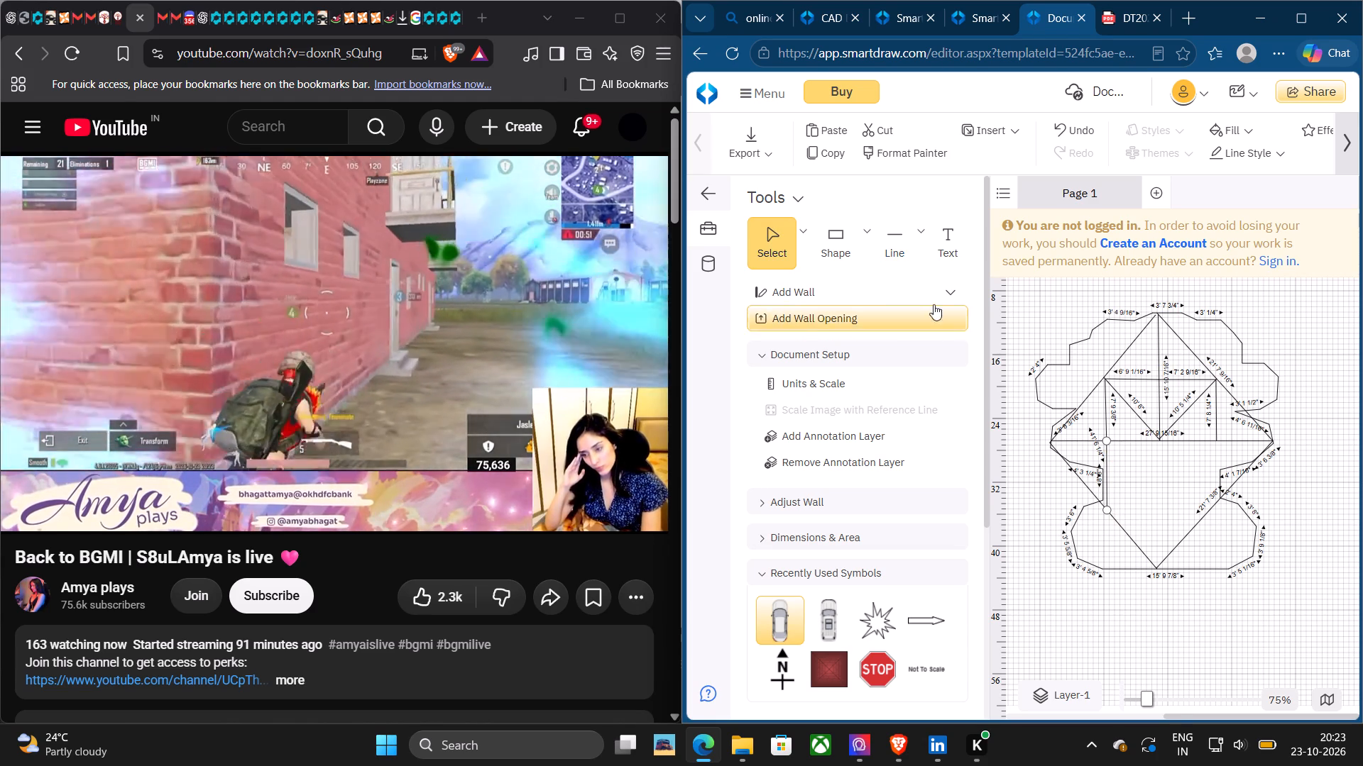
{"action": "left_click", "coordinate": [880, 238]}
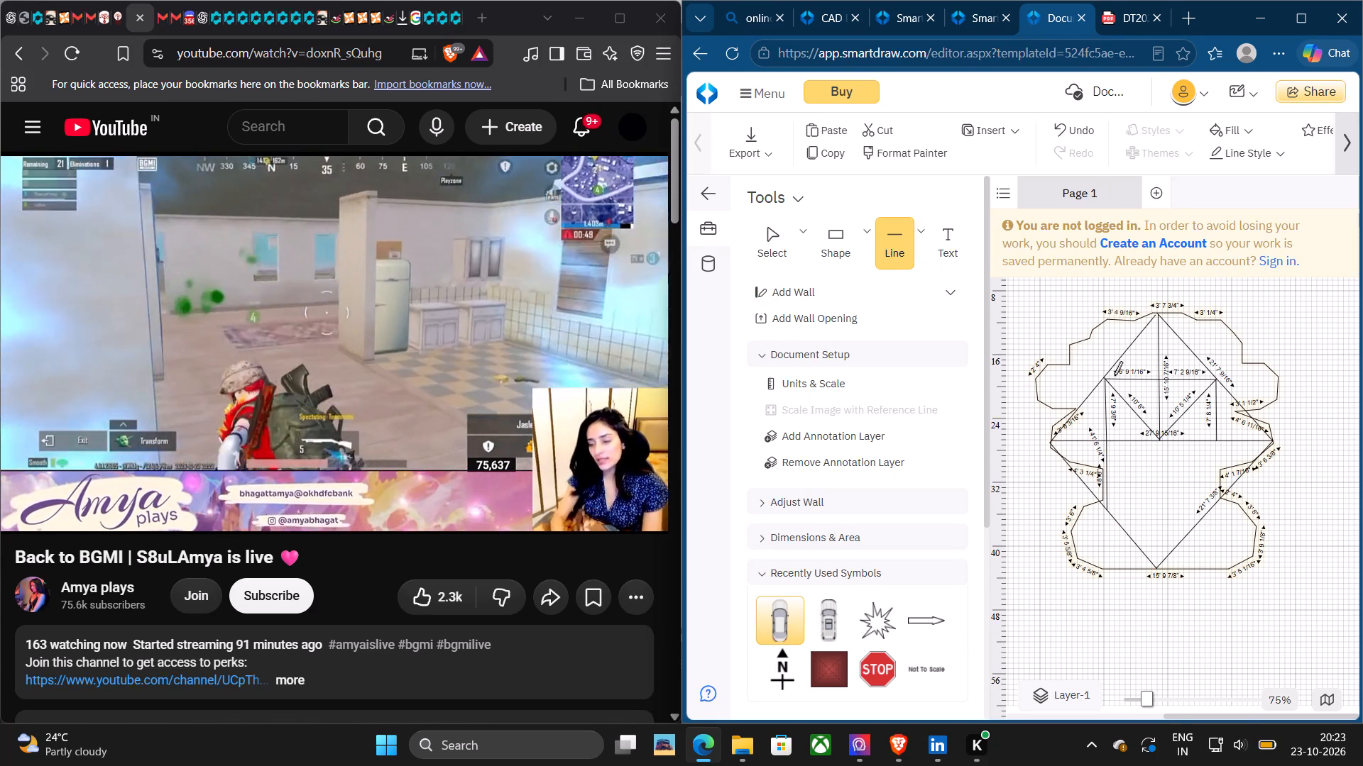
{"action": "left_click_drag", "start_coordinate": [1216, 439], "coordinate": [1219, 490]}
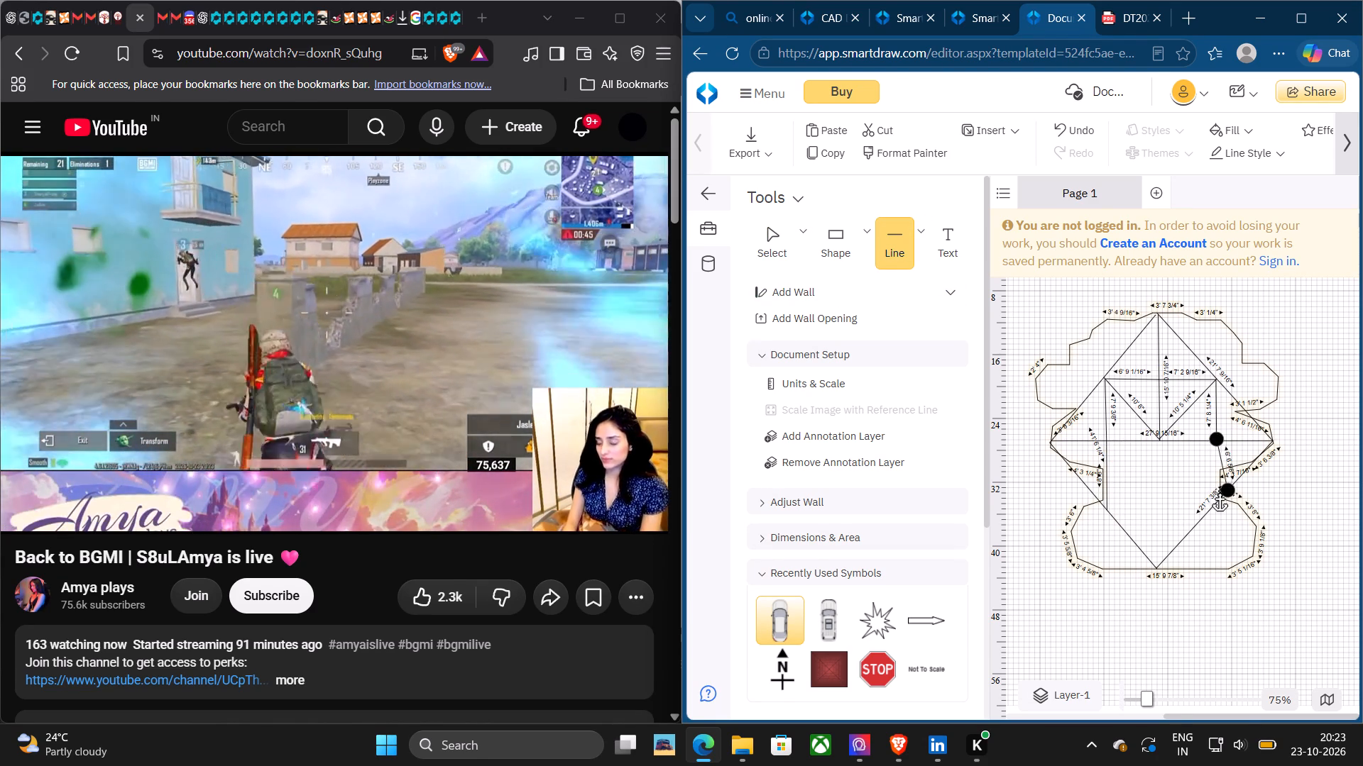
{"action": "left_click_drag", "start_coordinate": [1219, 490], "coordinate": [1213, 508]}
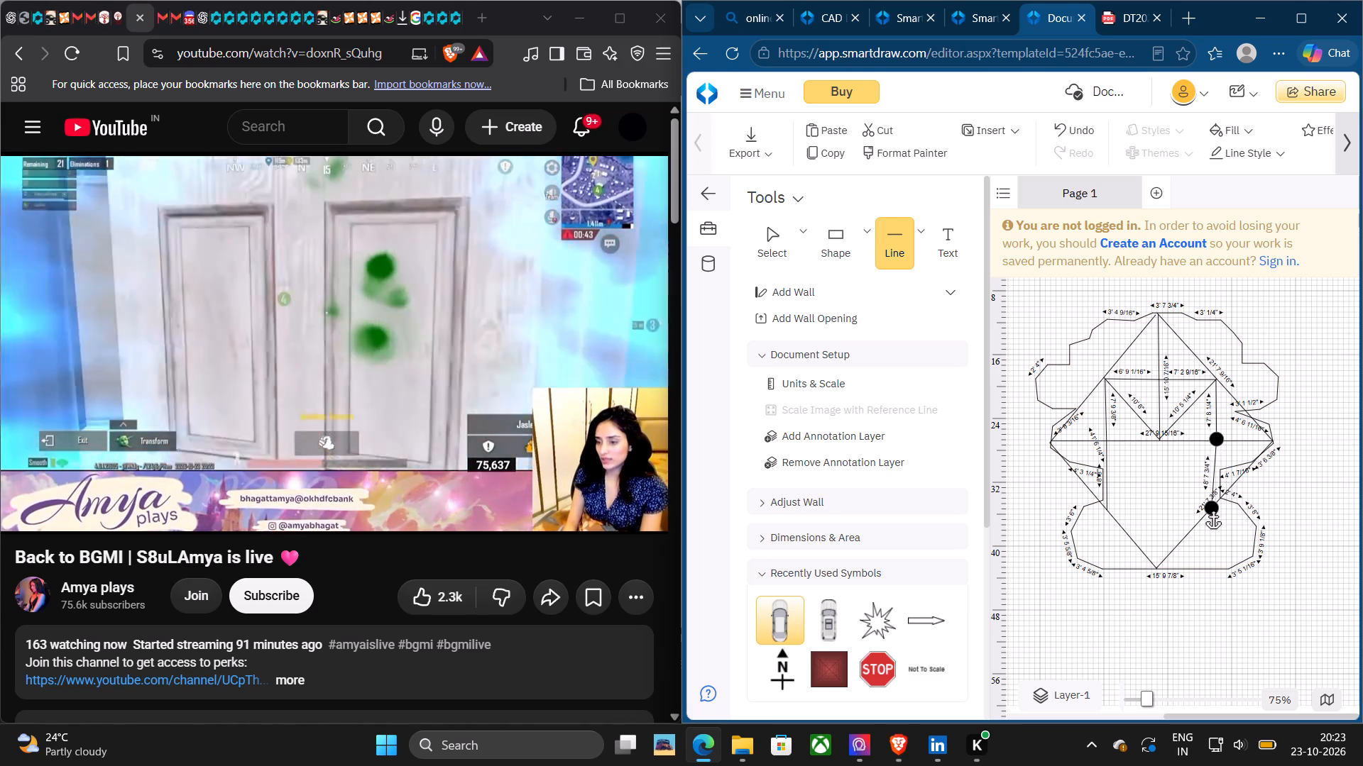
{"action": "left_click_drag", "start_coordinate": [1213, 508], "coordinate": [1215, 501]}
{"action": "left_click", "coordinate": [1215, 501]}
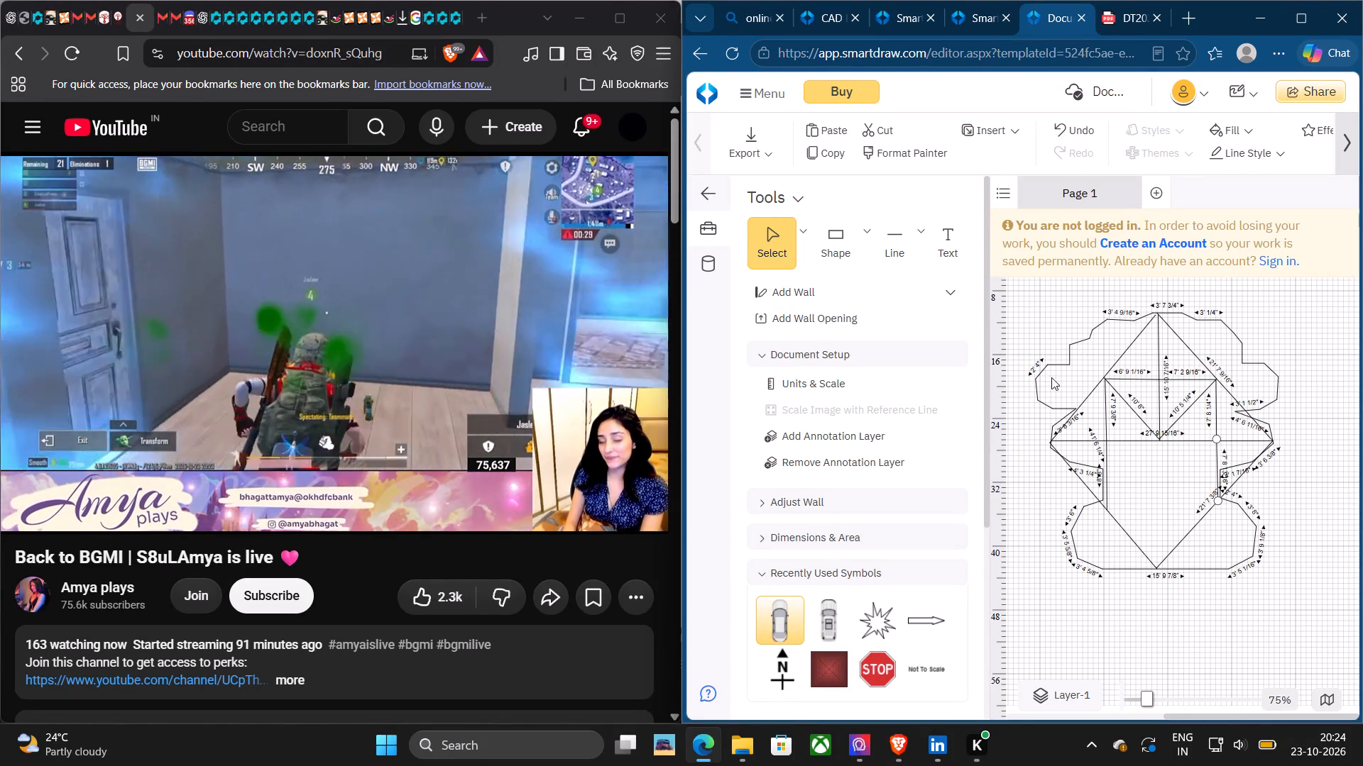
Join the two verticals' lower ends with a line about 13' 11" long, and draw a central vertical about 8' long down to it.
{"action": "left_click", "coordinate": [897, 260]}
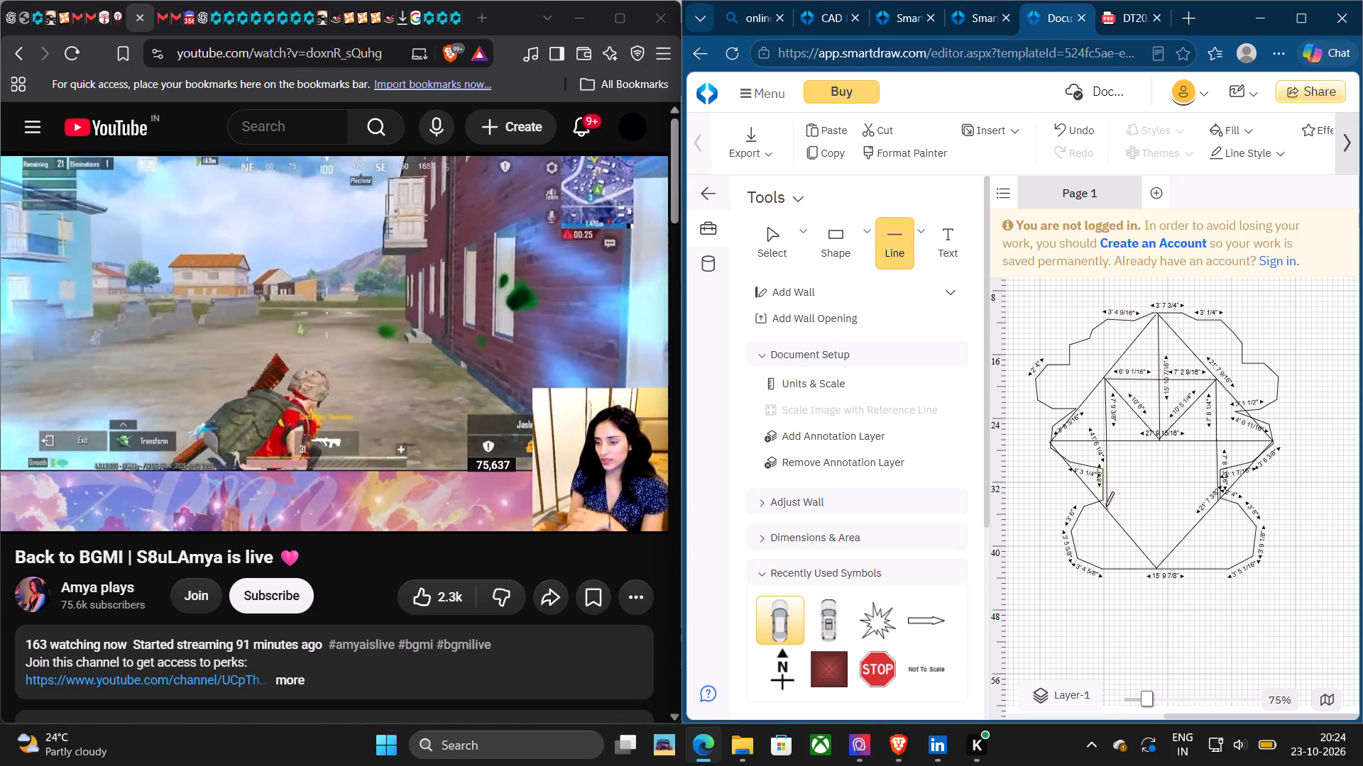
{"action": "left_click", "coordinate": [1105, 506]}
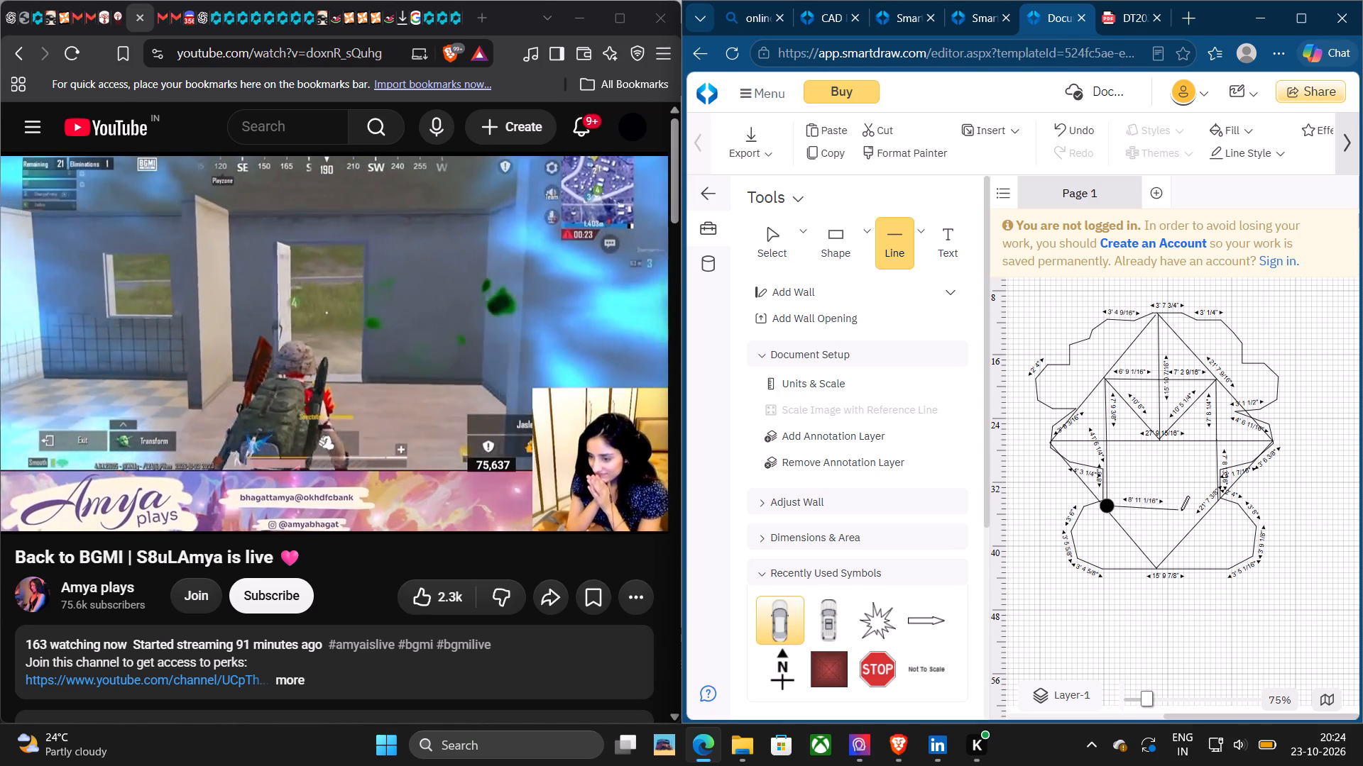
{"action": "left_click", "coordinate": [1222, 500]}
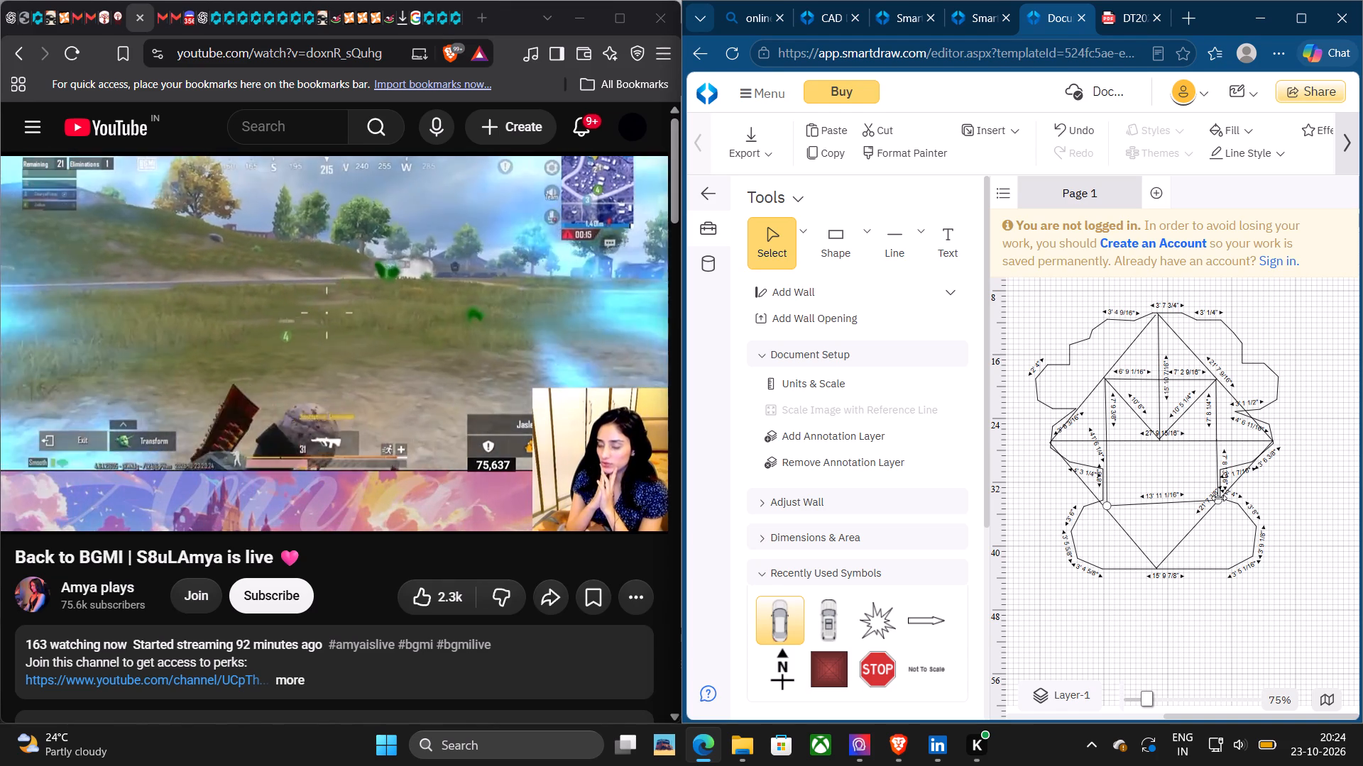
{"action": "left_click", "coordinate": [887, 235]}
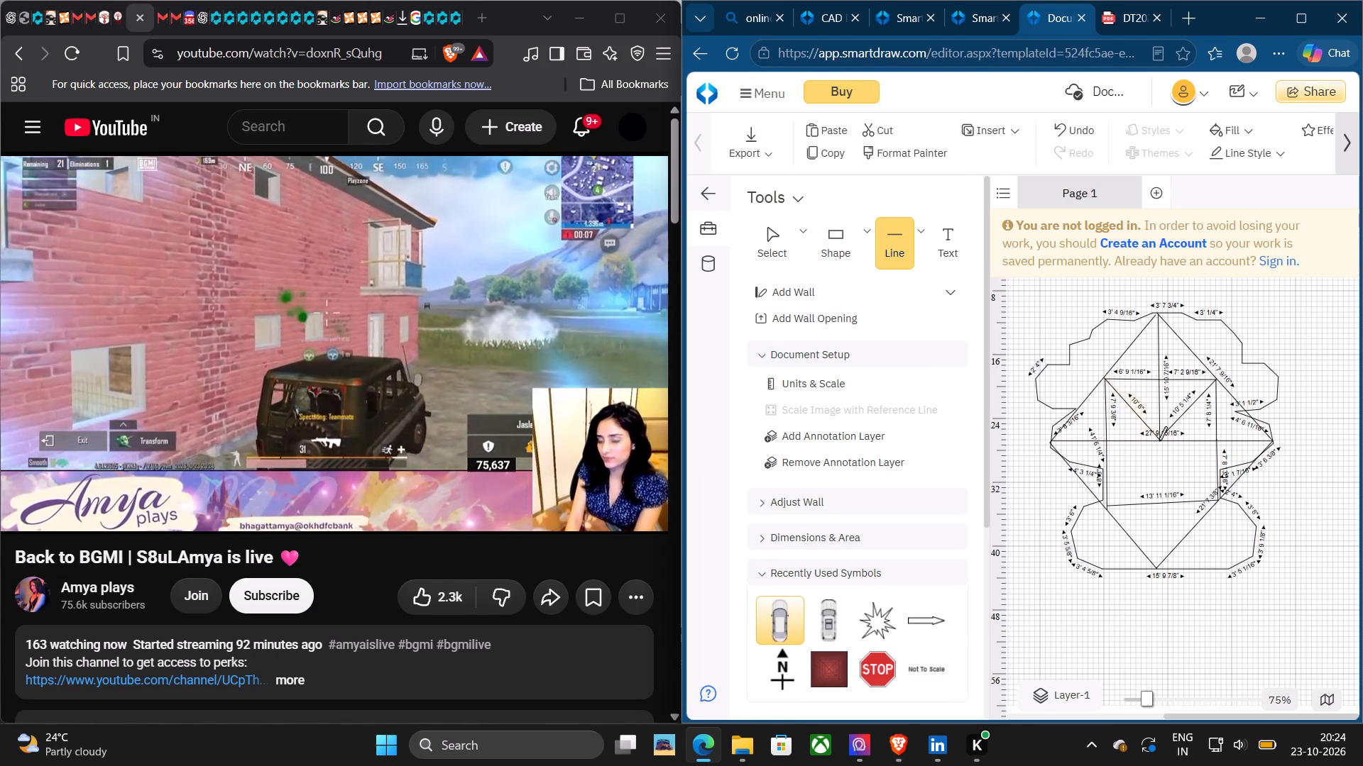
{"action": "left_click", "coordinate": [1159, 440]}
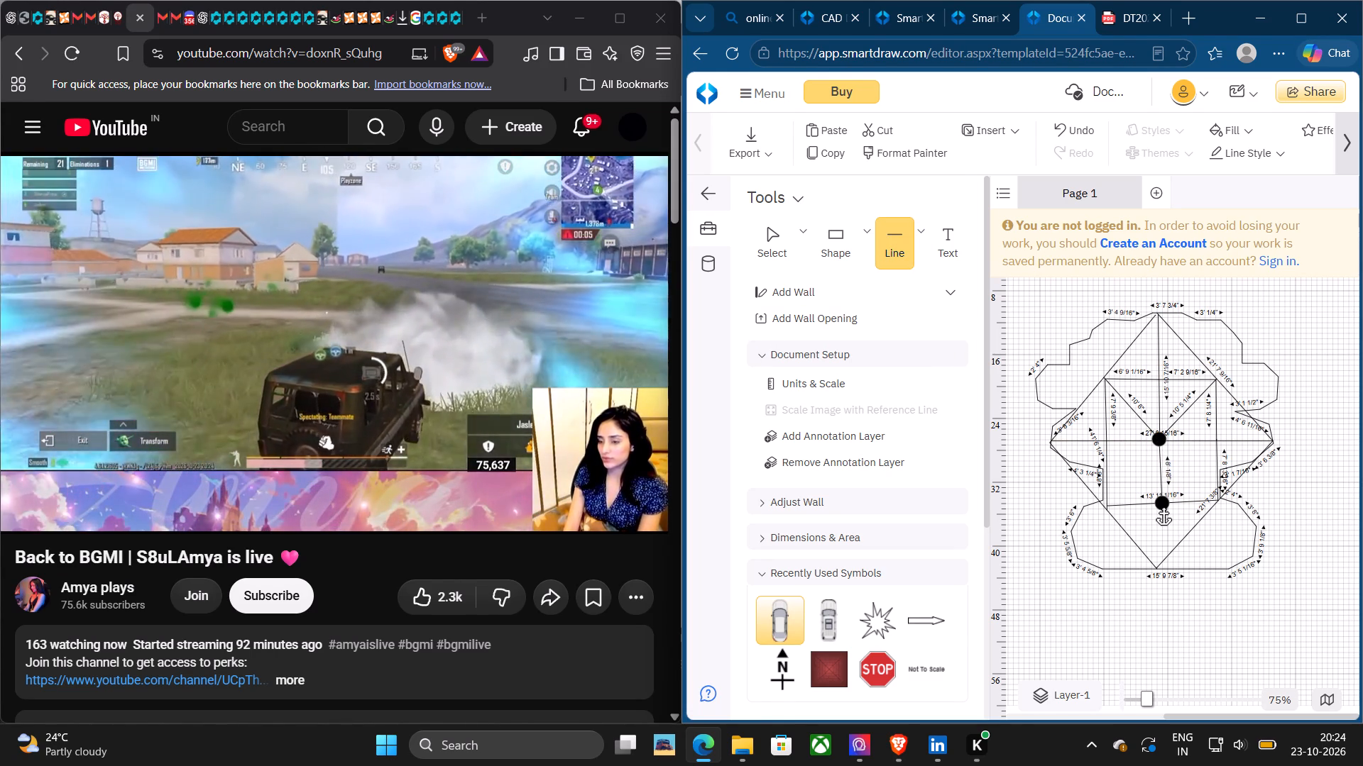
{"action": "left_click", "coordinate": [1163, 504]}
Draw two diagonals about 10' 4" long from the central vertical's lower end up to where the side verticals meet the wide horizontal line.
{"action": "left_click", "coordinate": [895, 255]}
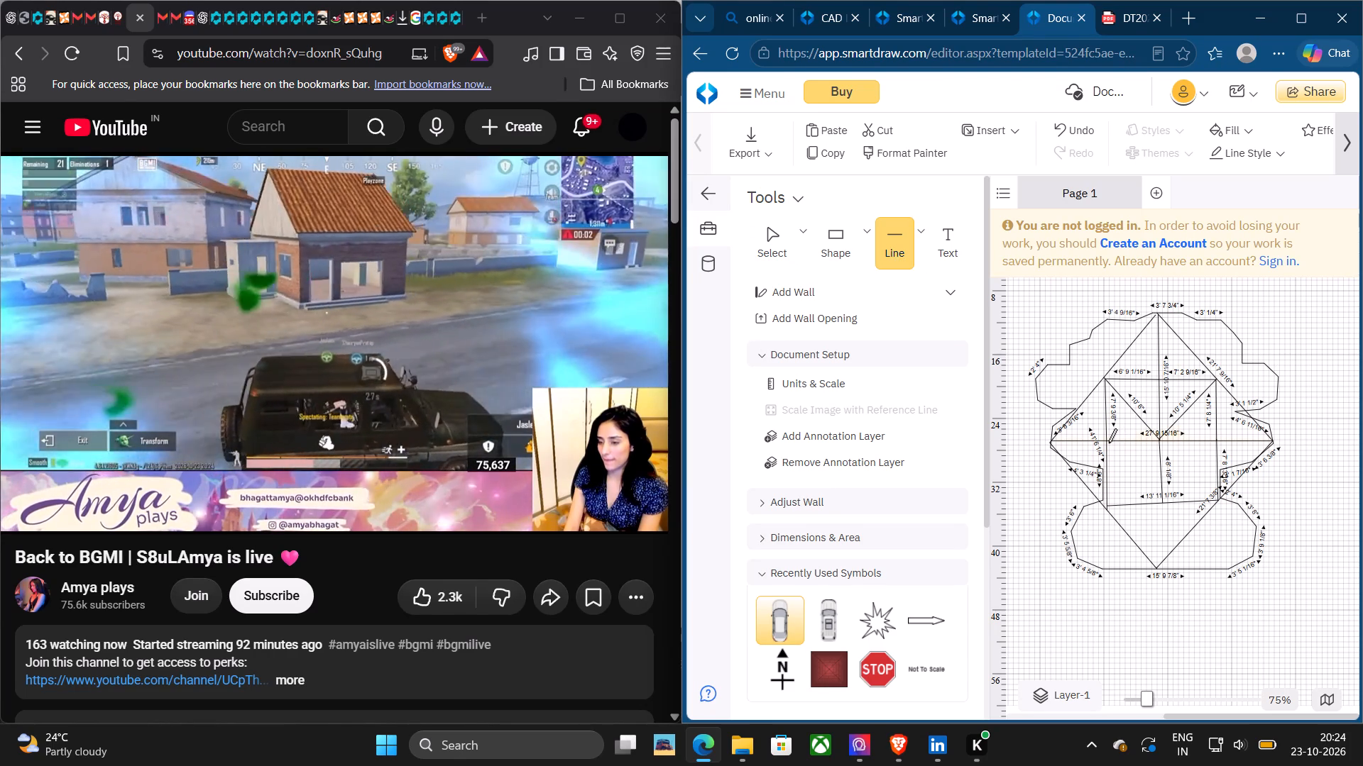
{"action": "left_click", "coordinate": [1107, 443]}
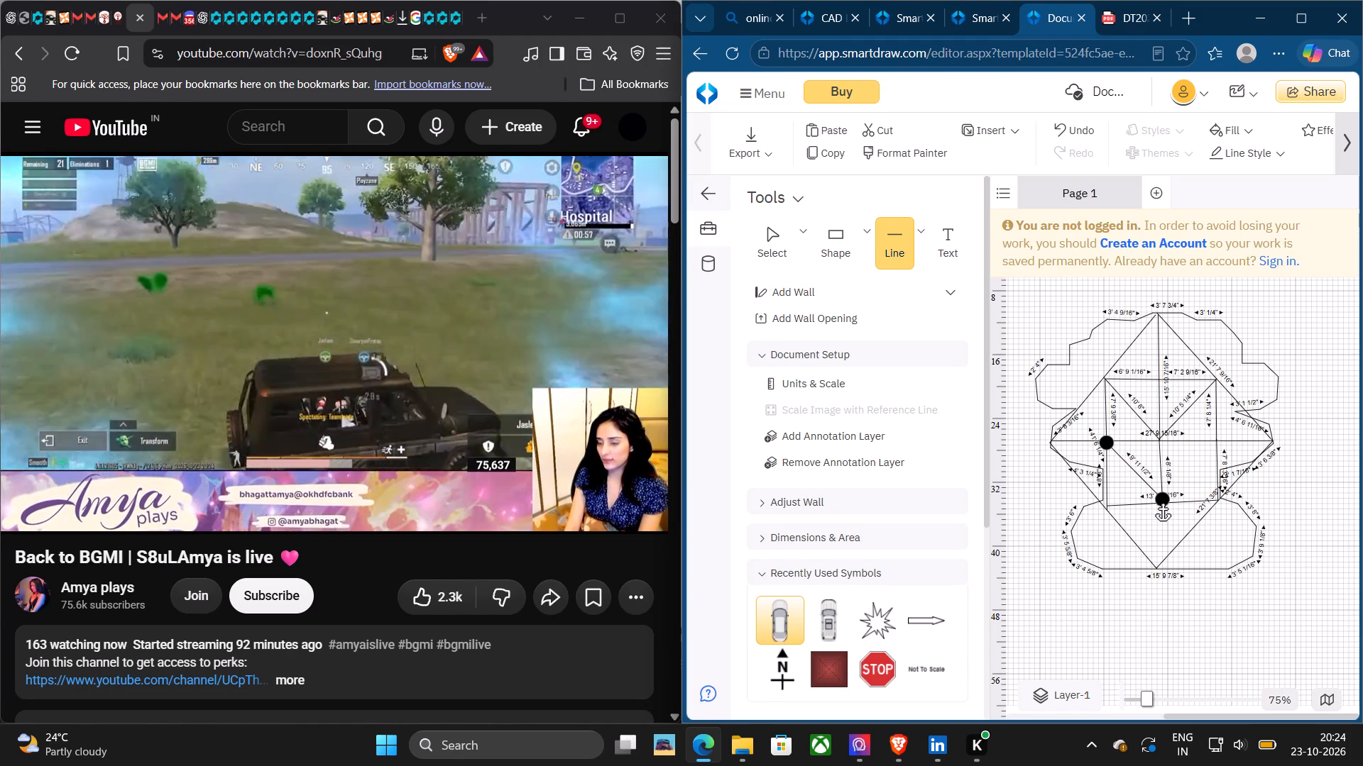
{"action": "left_click", "coordinate": [1164, 502]}
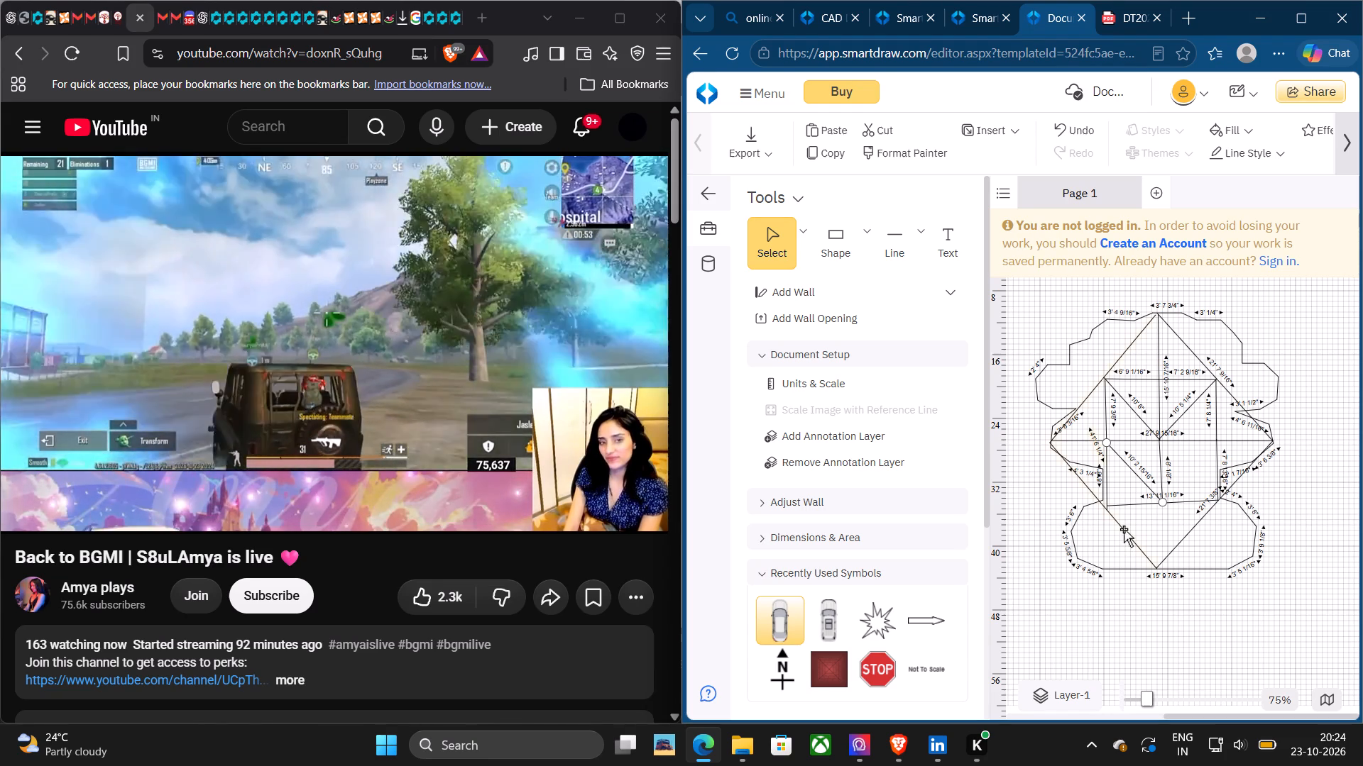
{"action": "left_click", "coordinate": [892, 245]}
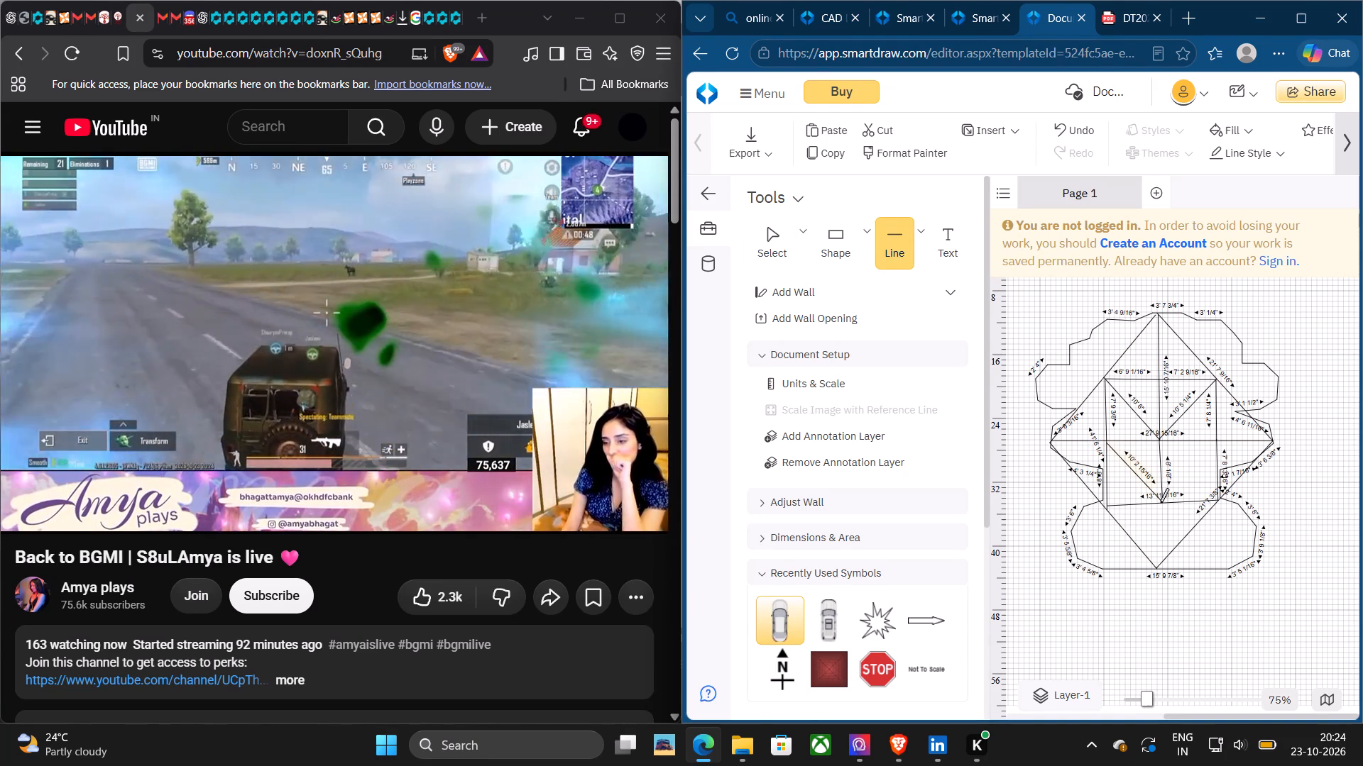
{"action": "left_click", "coordinate": [1161, 497]}
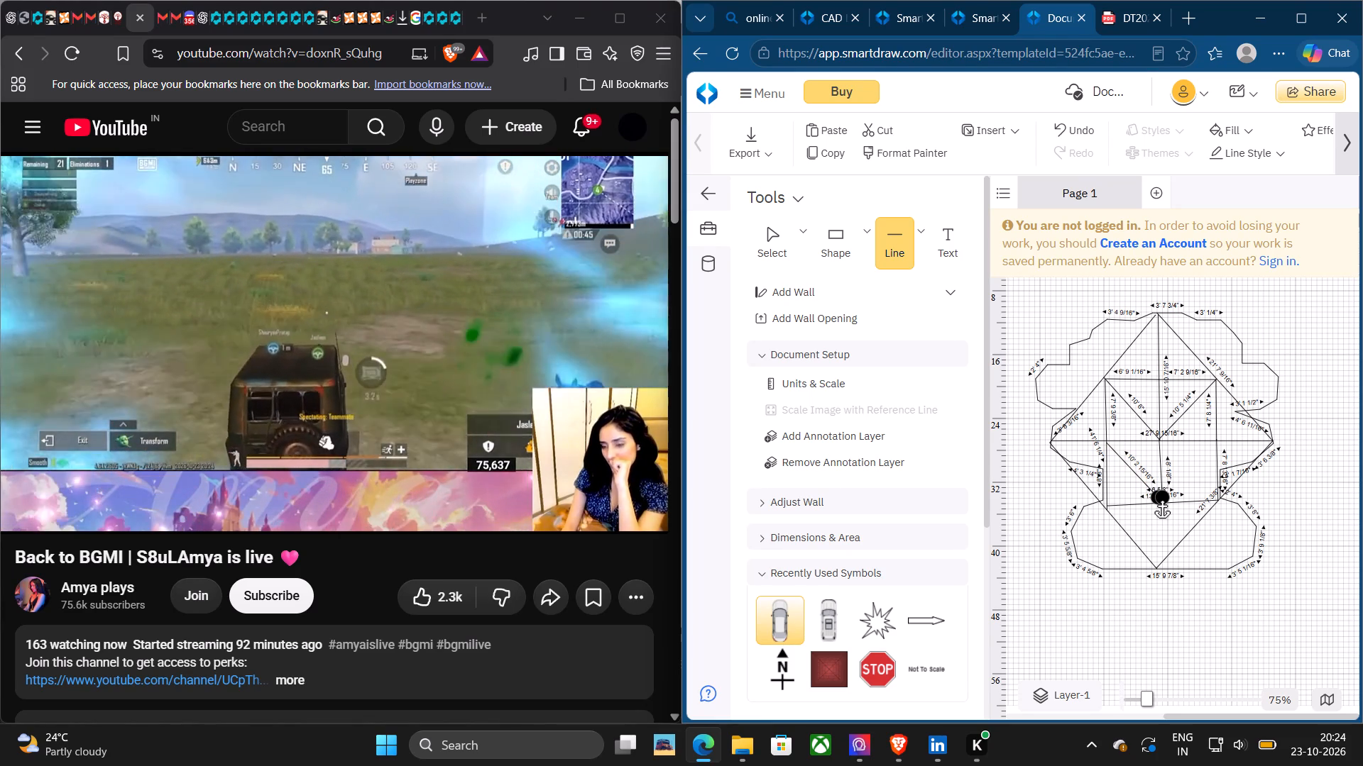
{"action": "left_click", "coordinate": [1223, 440]}
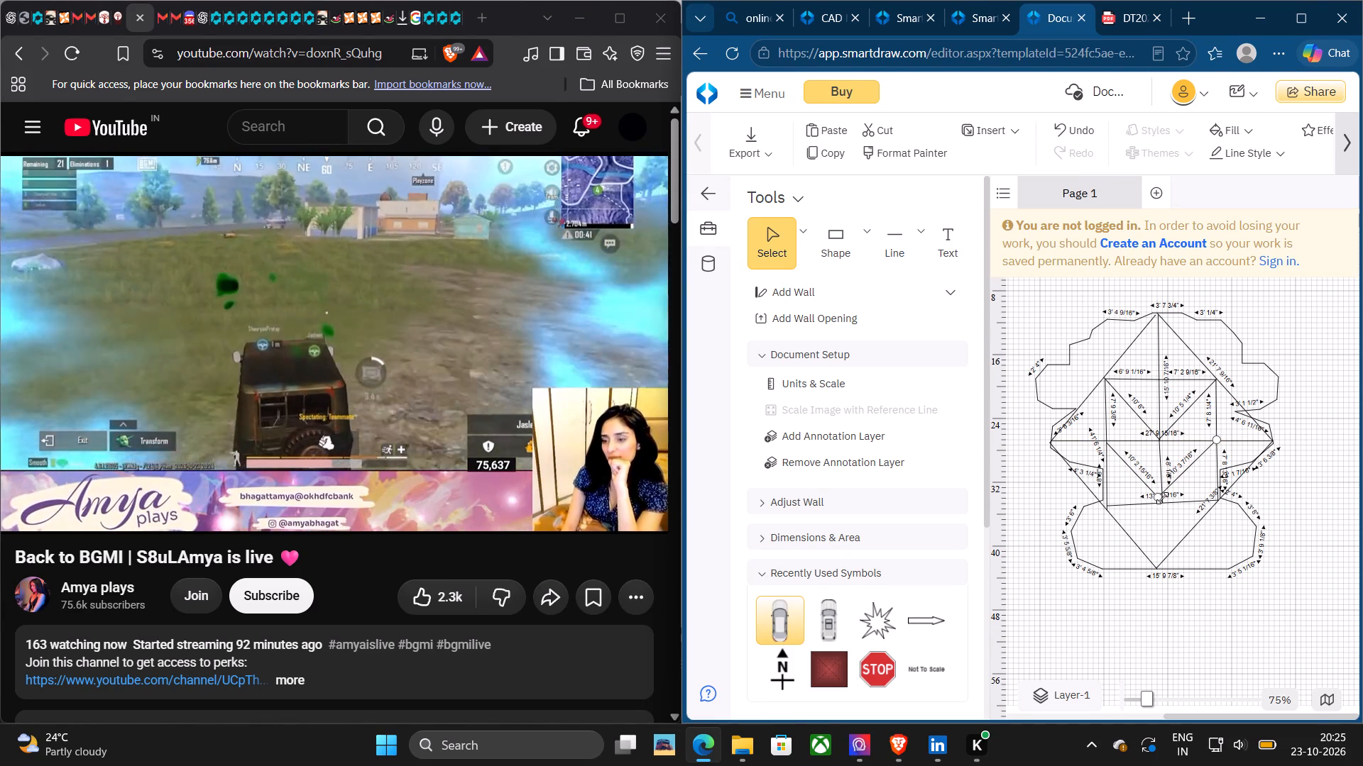
{"action": "right_click_drag", "start_coordinate": [1162, 498], "coordinate": [1168, 503]}
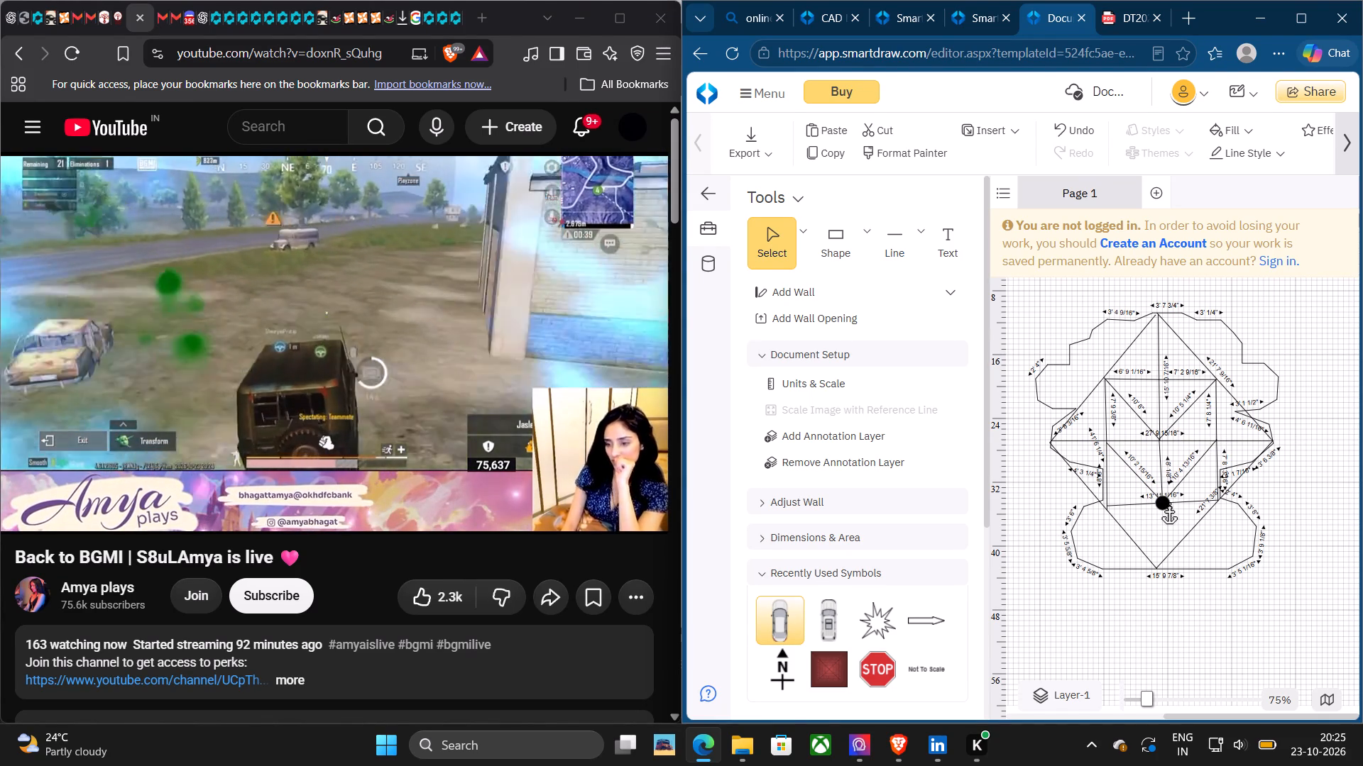
{"action": "right_click_drag", "start_coordinate": [1168, 503], "coordinate": [1168, 502]}
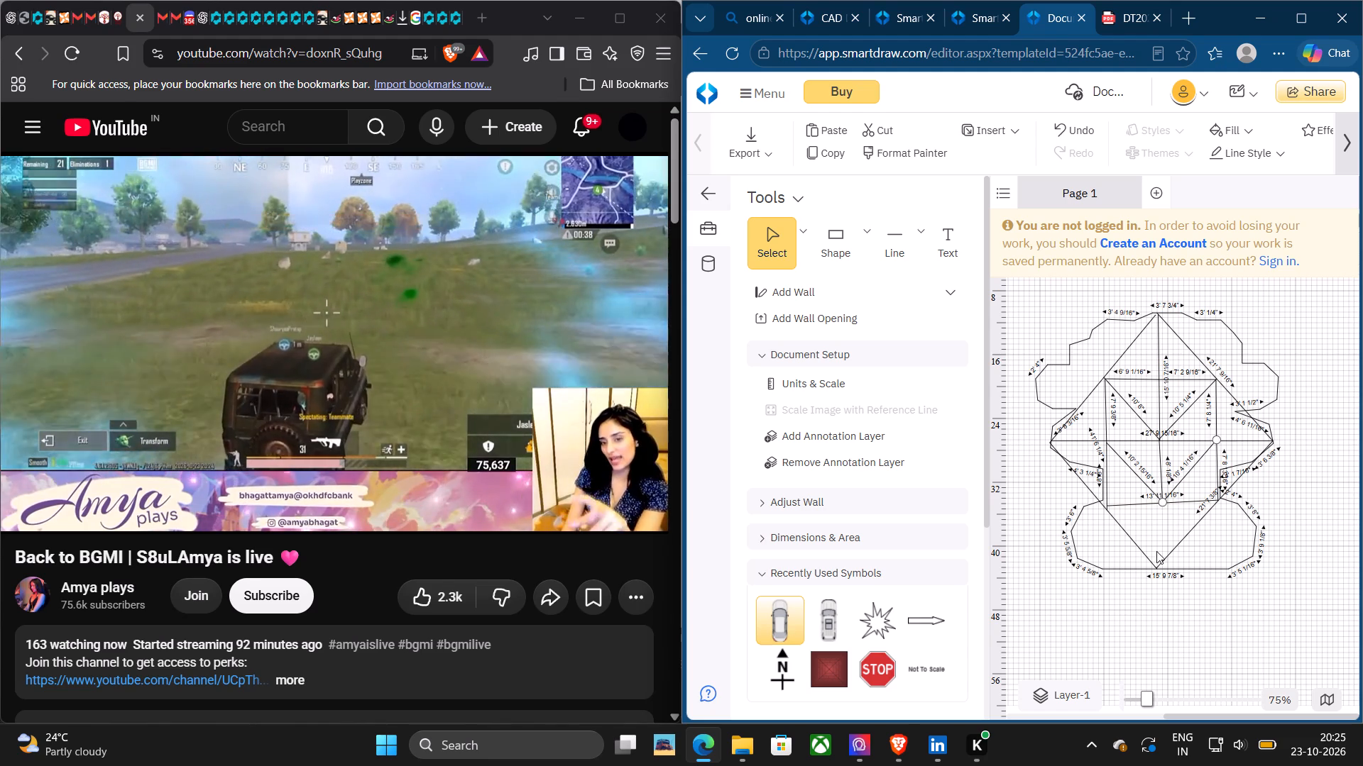
Draw a near-vertical line about 8' long from the middle of the lower horizontal line to the diamond's bottom corner.
{"action": "left_click", "coordinate": [1155, 562]}
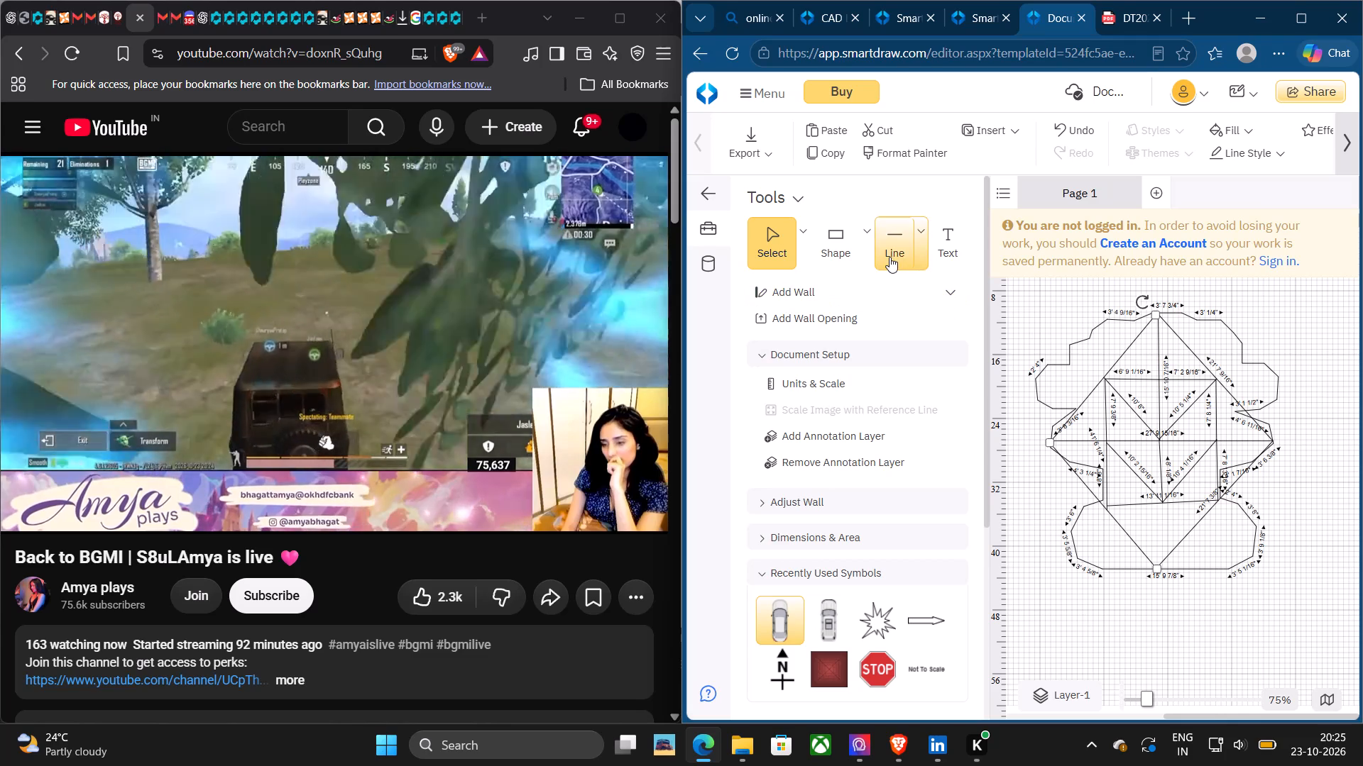
{"action": "left_click", "coordinate": [889, 257]}
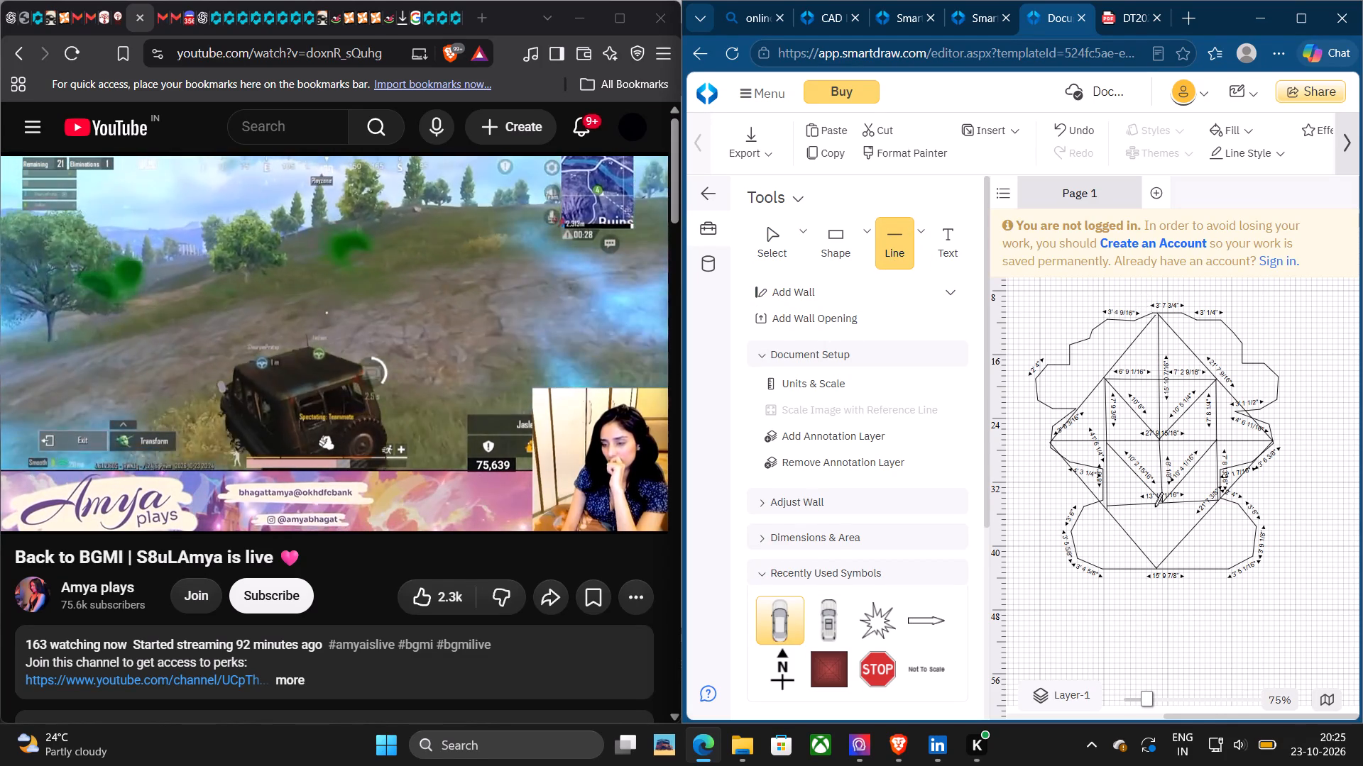
{"action": "left_click_drag", "start_coordinate": [1152, 506], "coordinate": [1157, 571]}
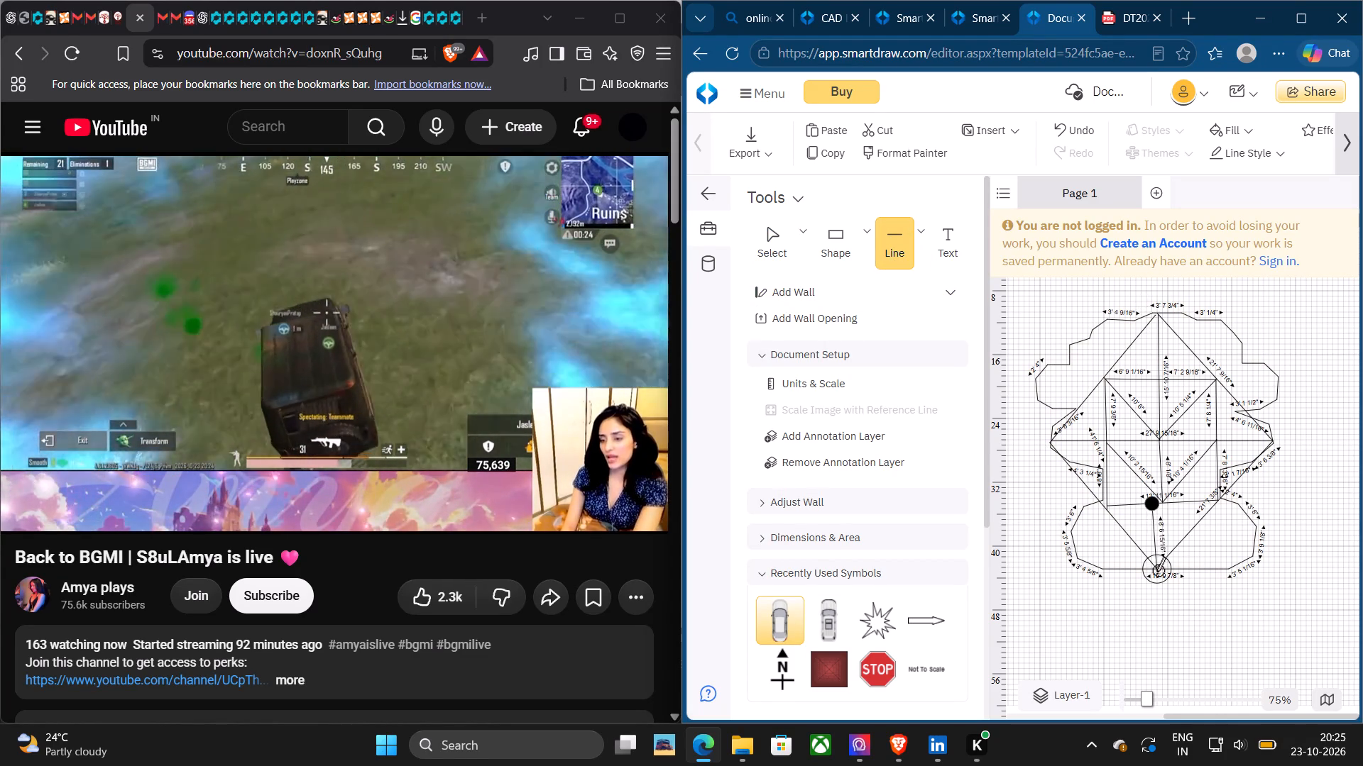
{"action": "left_click_drag", "start_coordinate": [1157, 571], "coordinate": [1157, 570]}
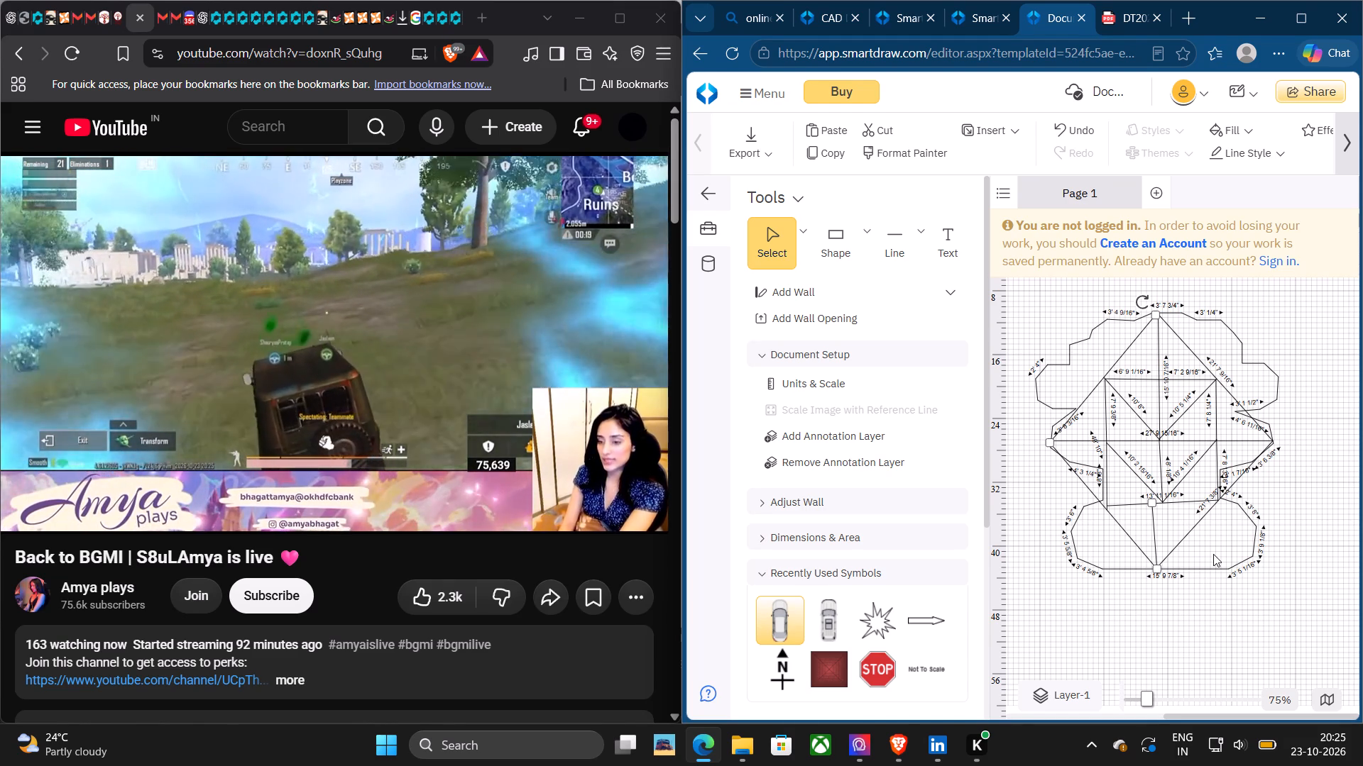
{"action": "left_click", "coordinate": [1214, 553]}
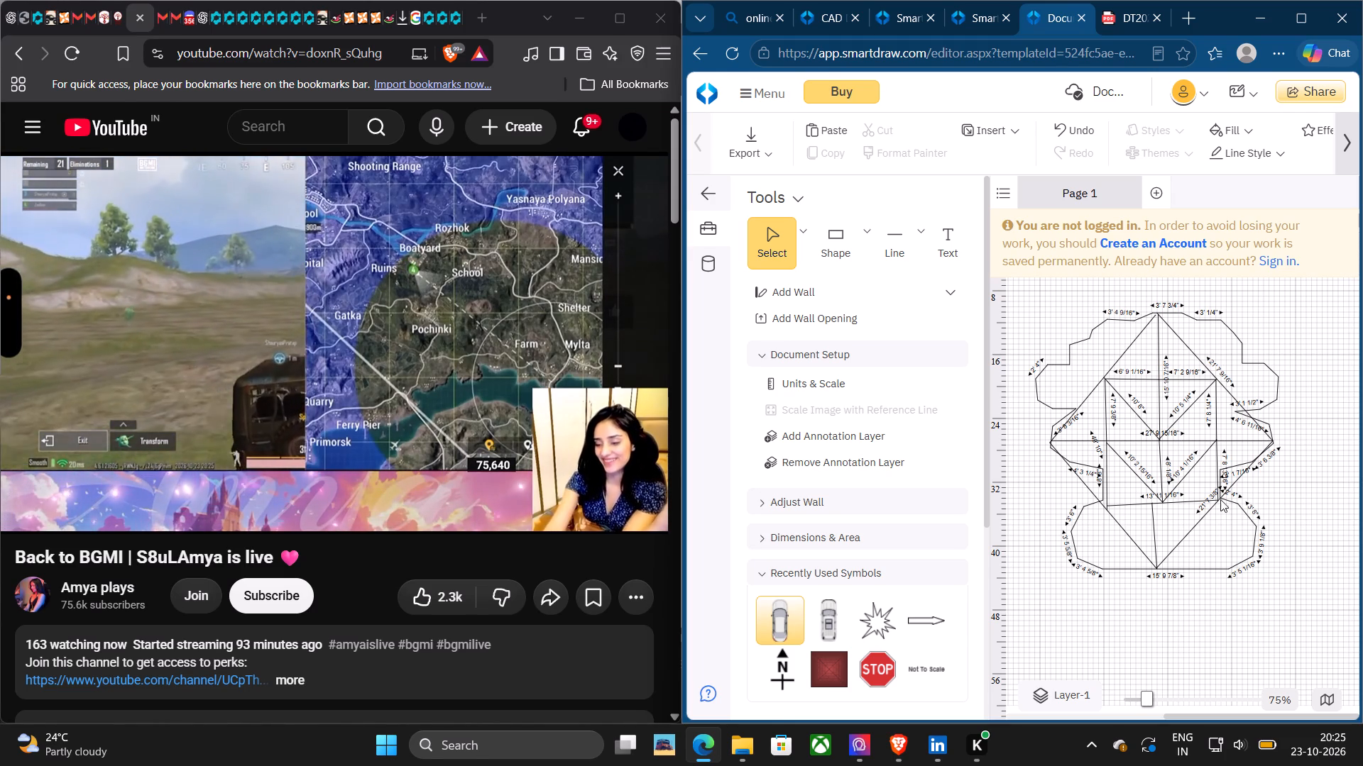
Draw verticals from the lower horizontal line's ends down to the outline's bottom edge, about 7' 7" on the left and 8' 9" on the right.
{"action": "left_click", "coordinate": [907, 262]}
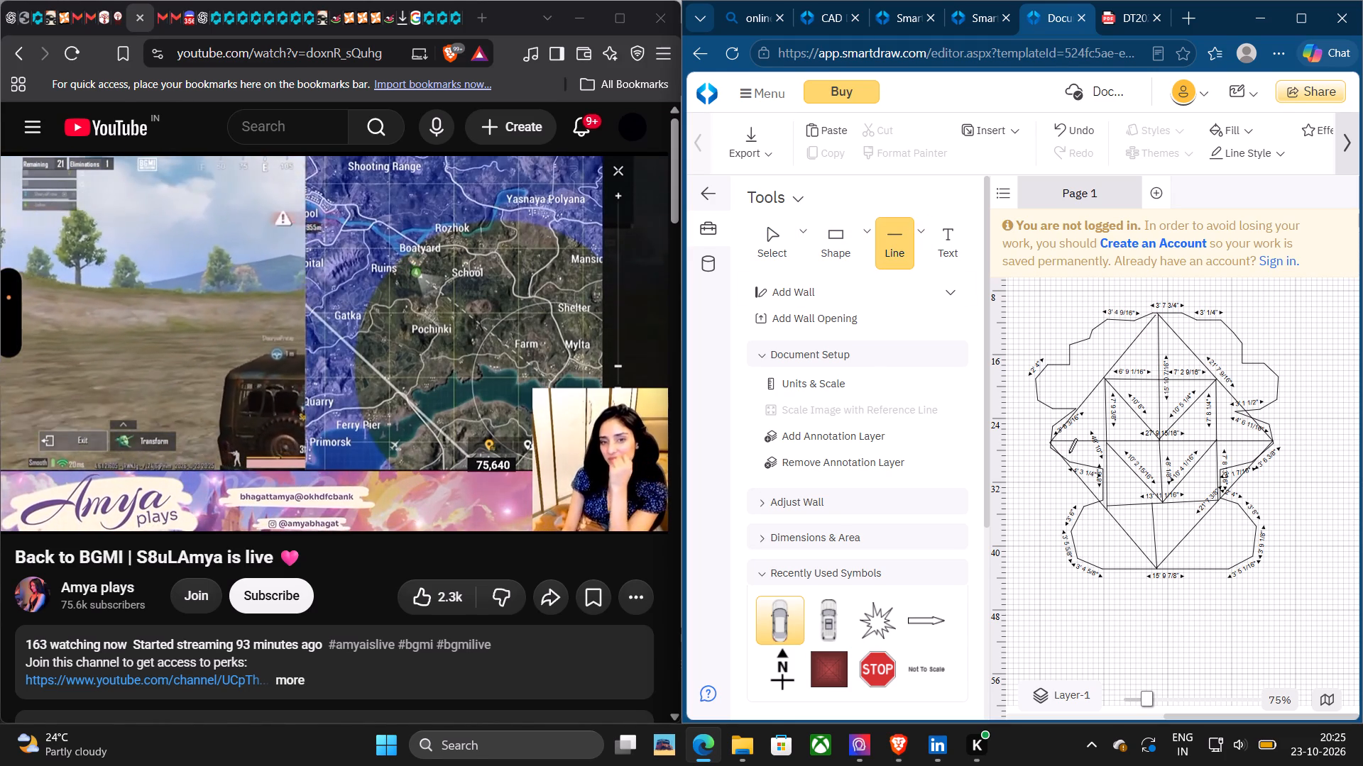
{"action": "left_click", "coordinate": [1105, 511]}
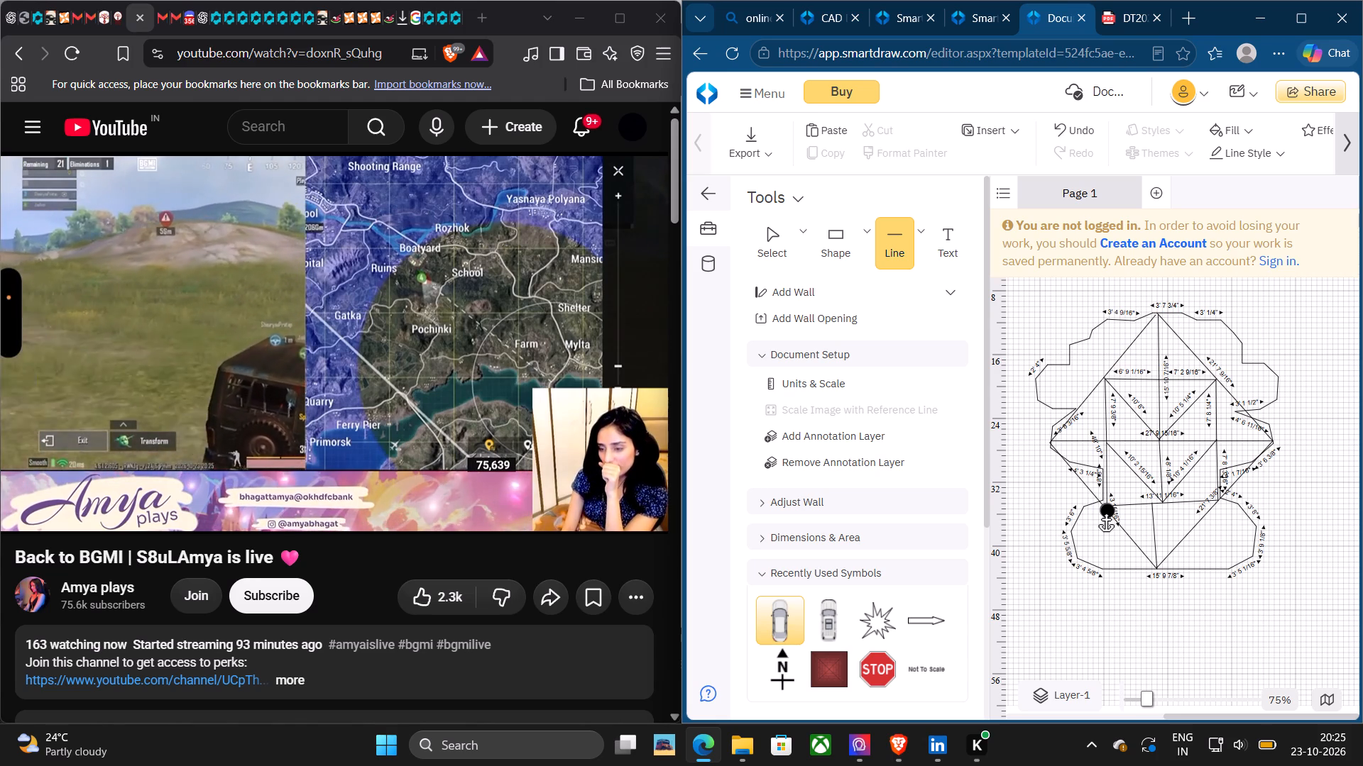
{"action": "left_click", "coordinate": [1107, 570]}
{"action": "left_click", "coordinate": [1126, 649]}
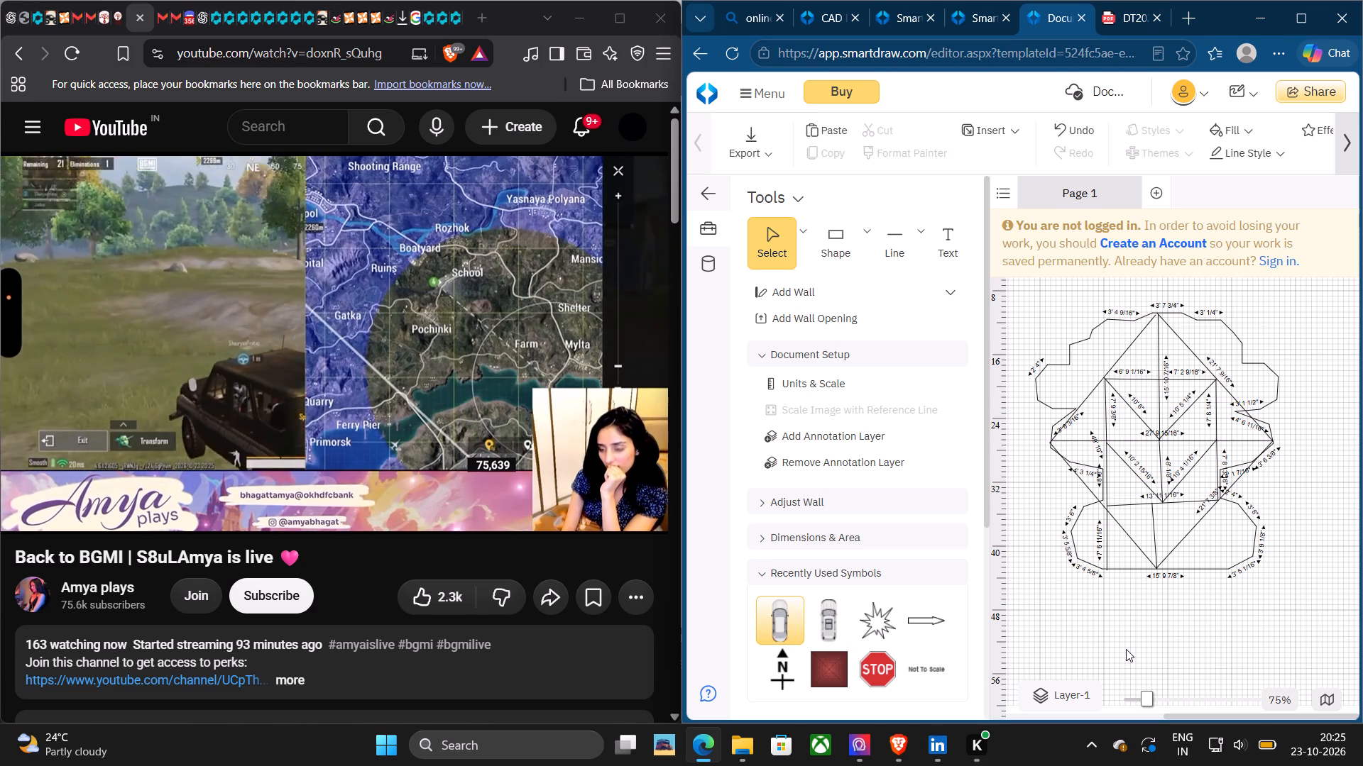
{"action": "left_click", "coordinate": [912, 246]}
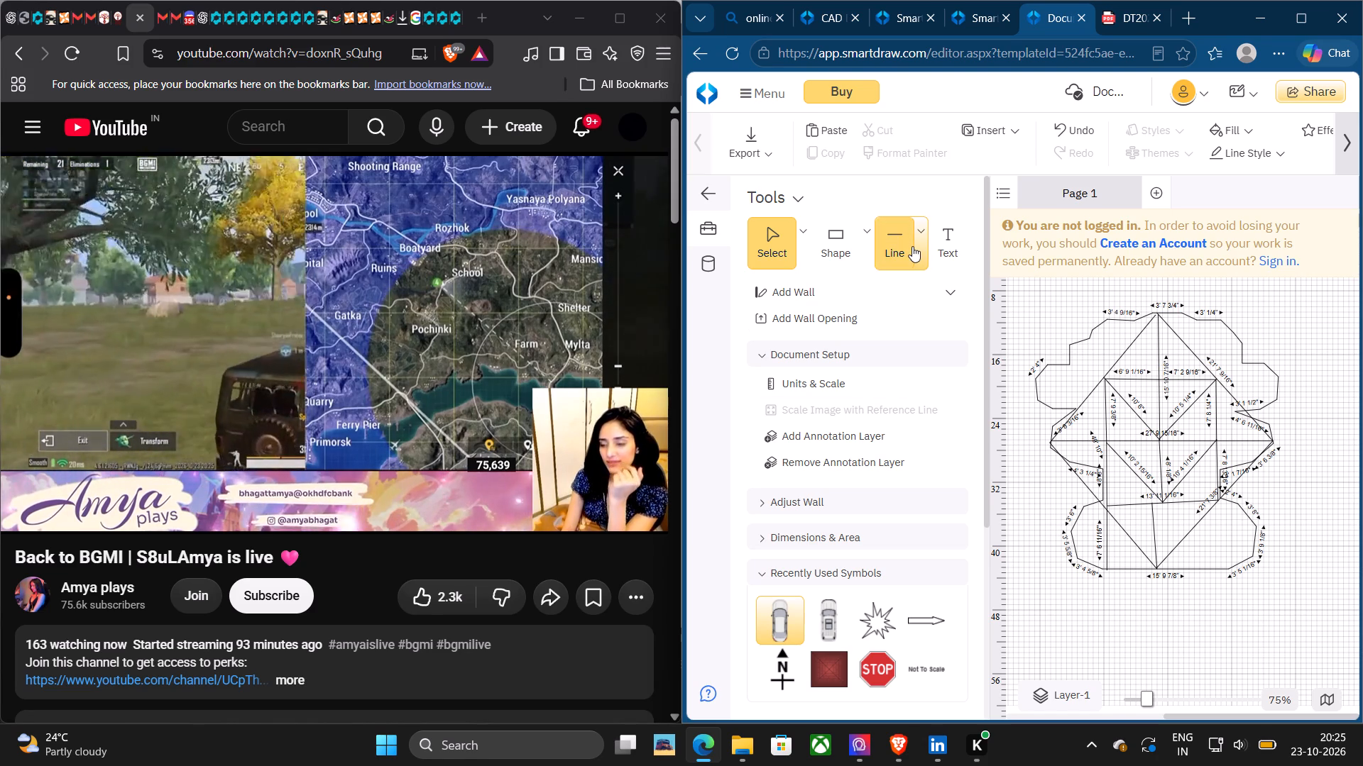
{"action": "left_click", "coordinate": [1218, 499]}
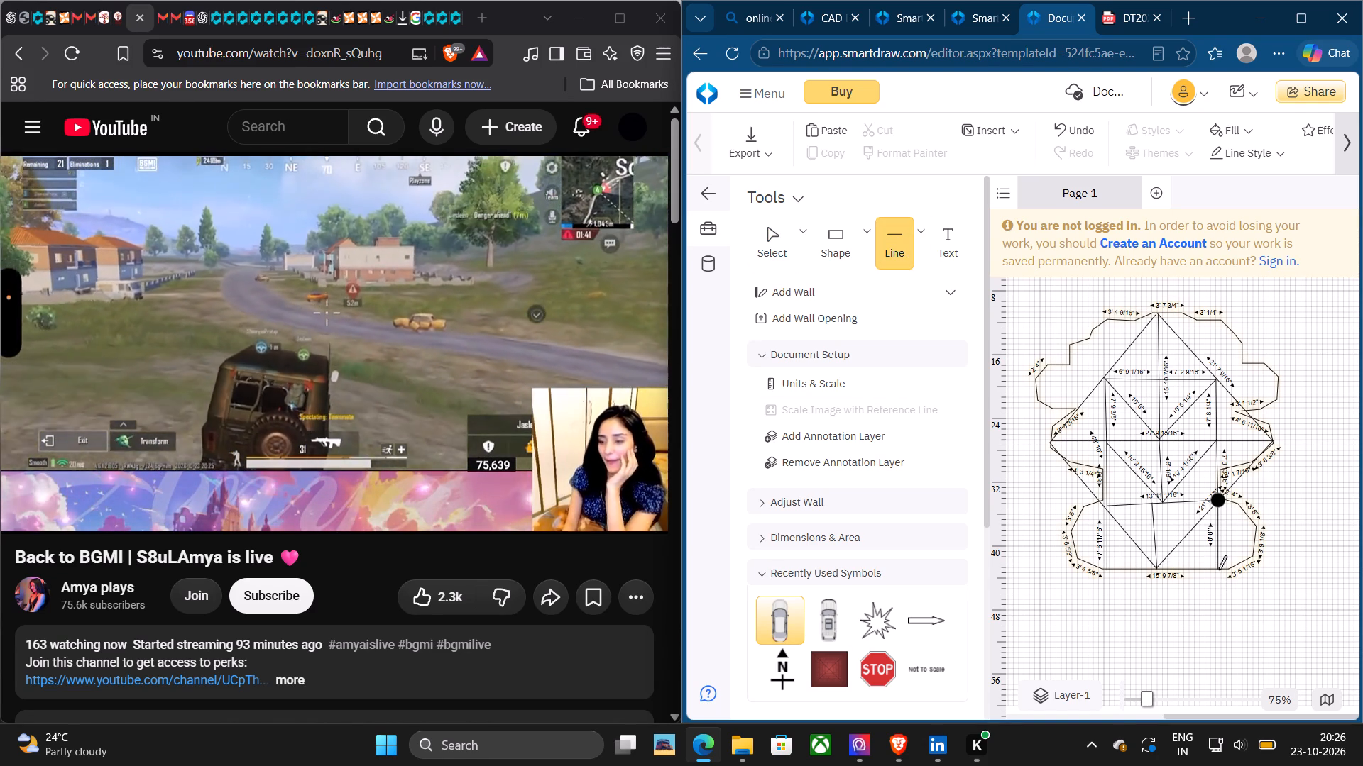
{"action": "left_click", "coordinate": [1218, 570]}
{"action": "left_click", "coordinate": [1220, 598]}
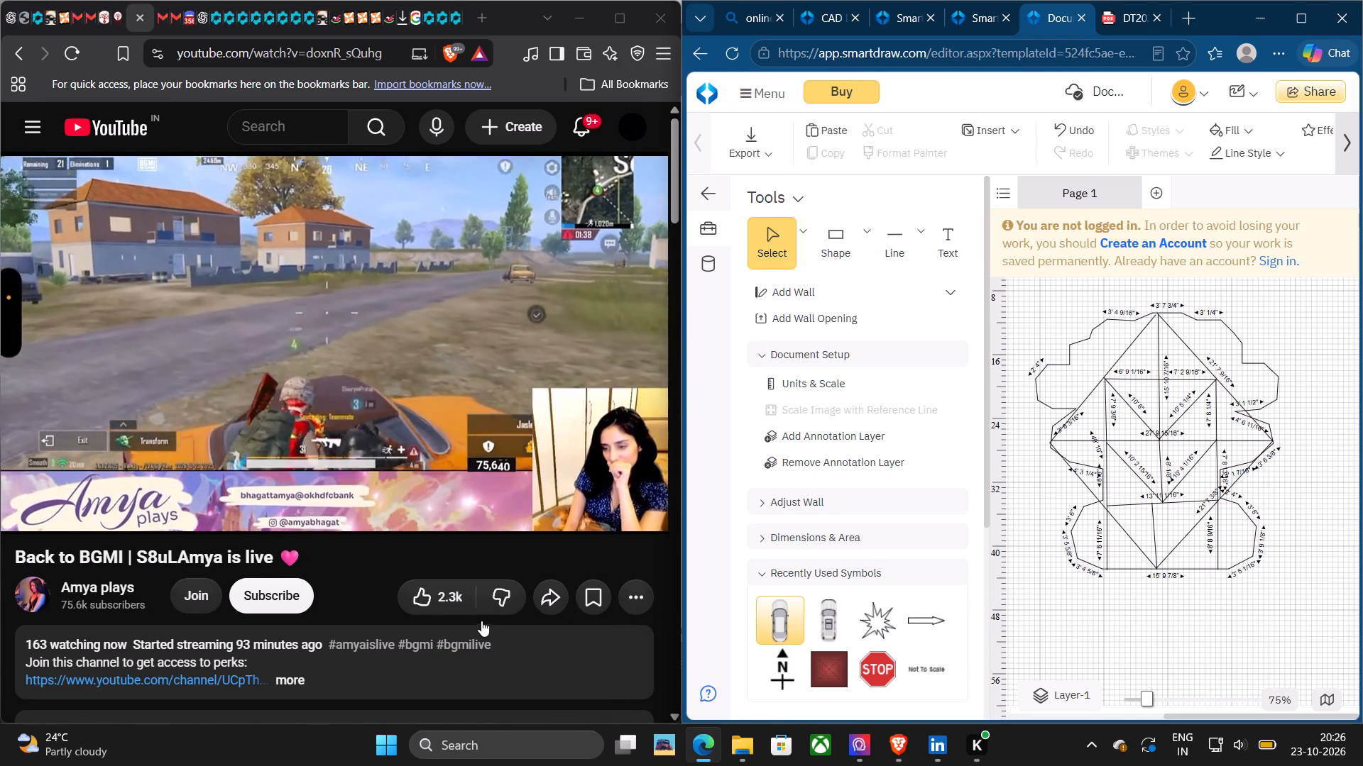
Switch to YouTube and open the "Over The Hill" live stream by shreeman legend live from the recommended videos.
{"action": "scroll", "coordinate": [481, 621], "scroll_direction": "down", "scroll_amount": 5}
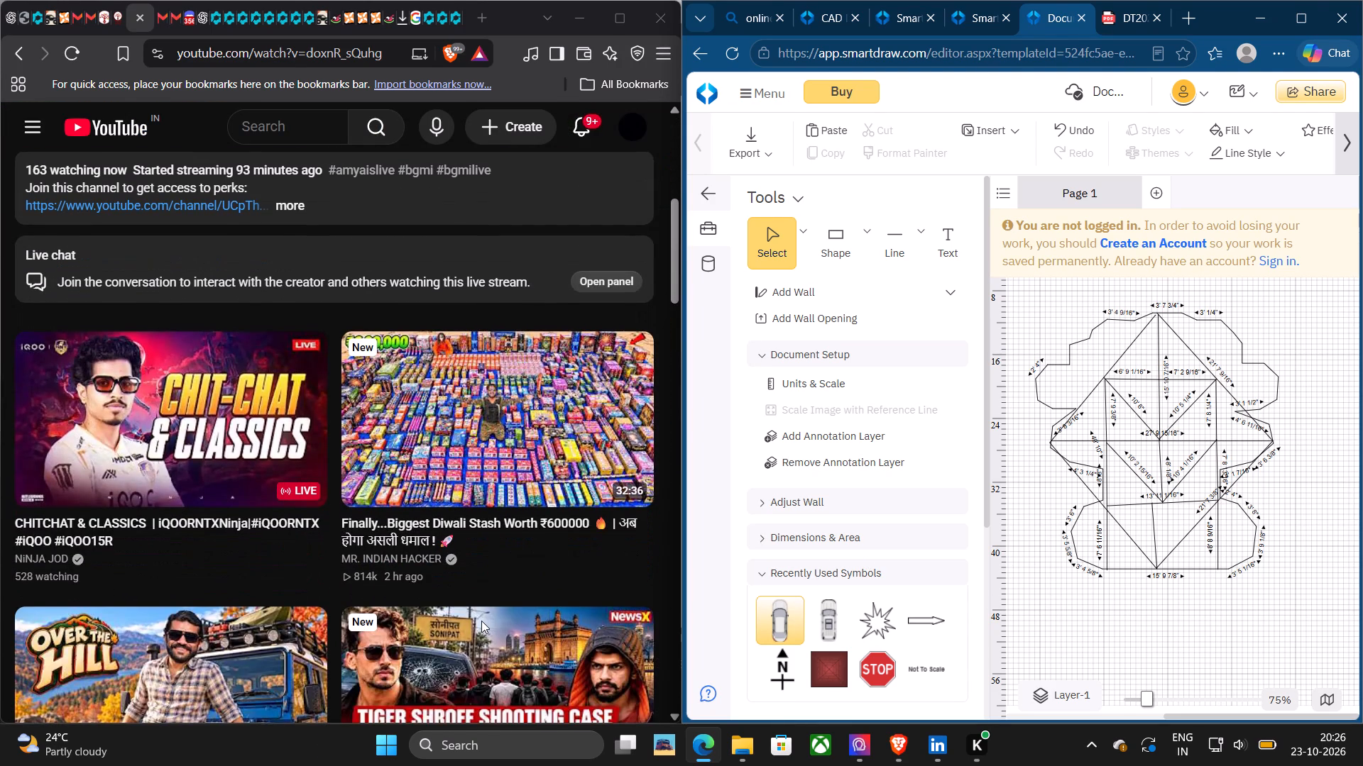
{"action": "scroll", "coordinate": [481, 621], "scroll_direction": "down", "scroll_amount": 2}
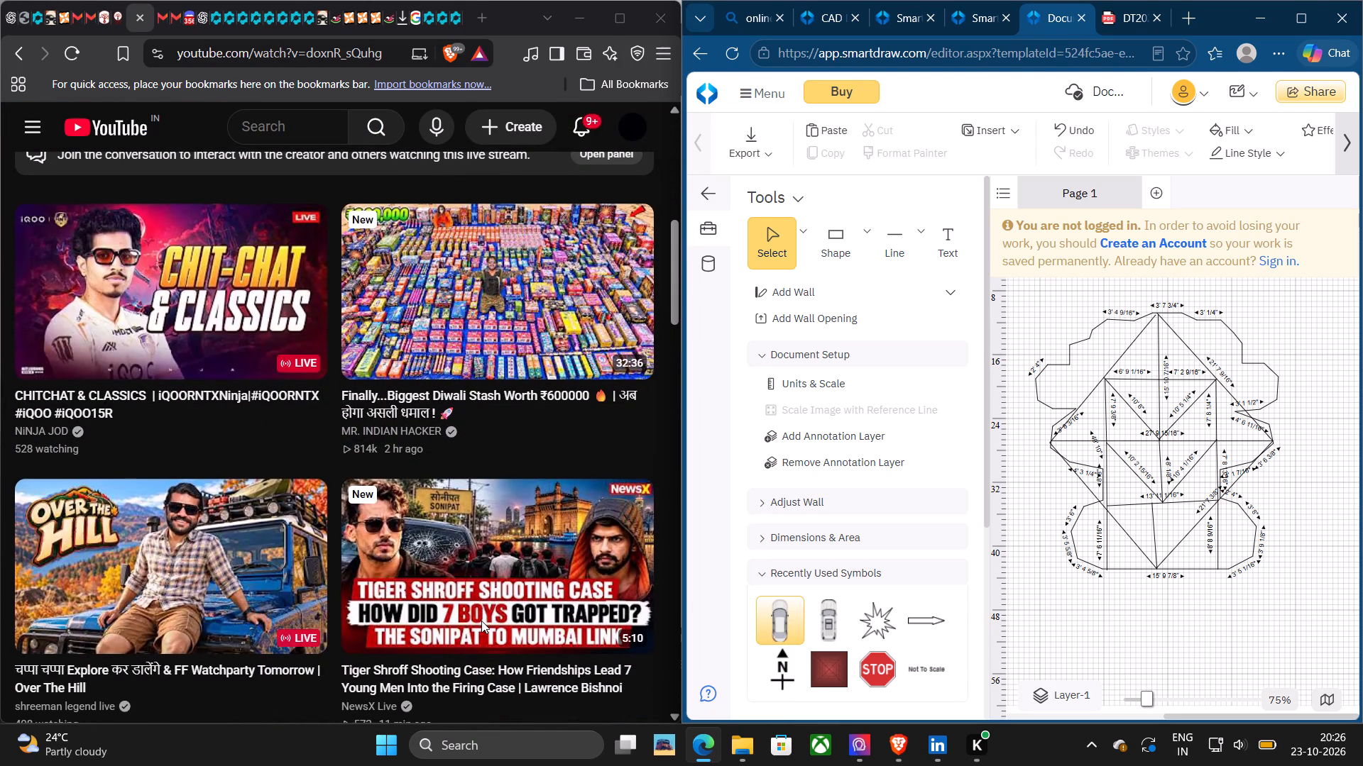
{"action": "scroll", "coordinate": [481, 621], "scroll_direction": "down", "scroll_amount": 2}
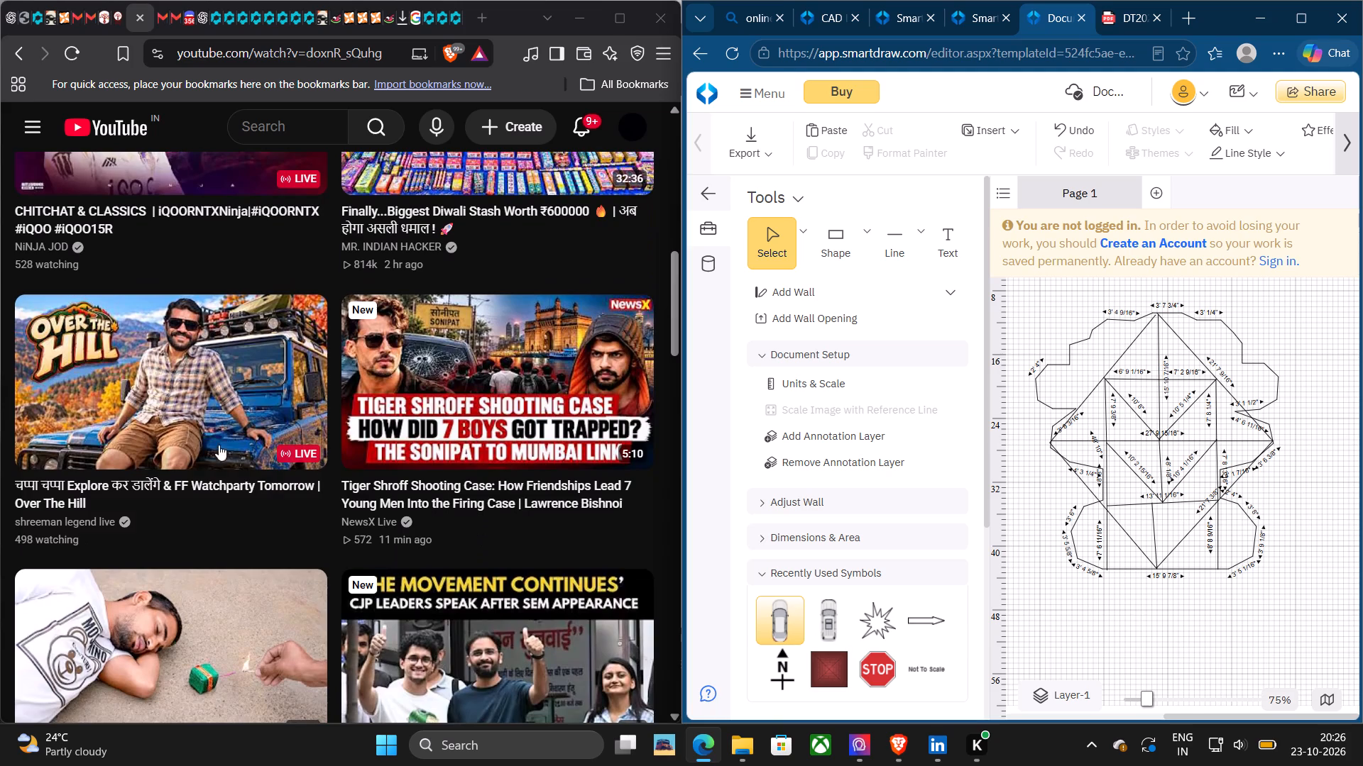
{"action": "left_click", "coordinate": [175, 377]}
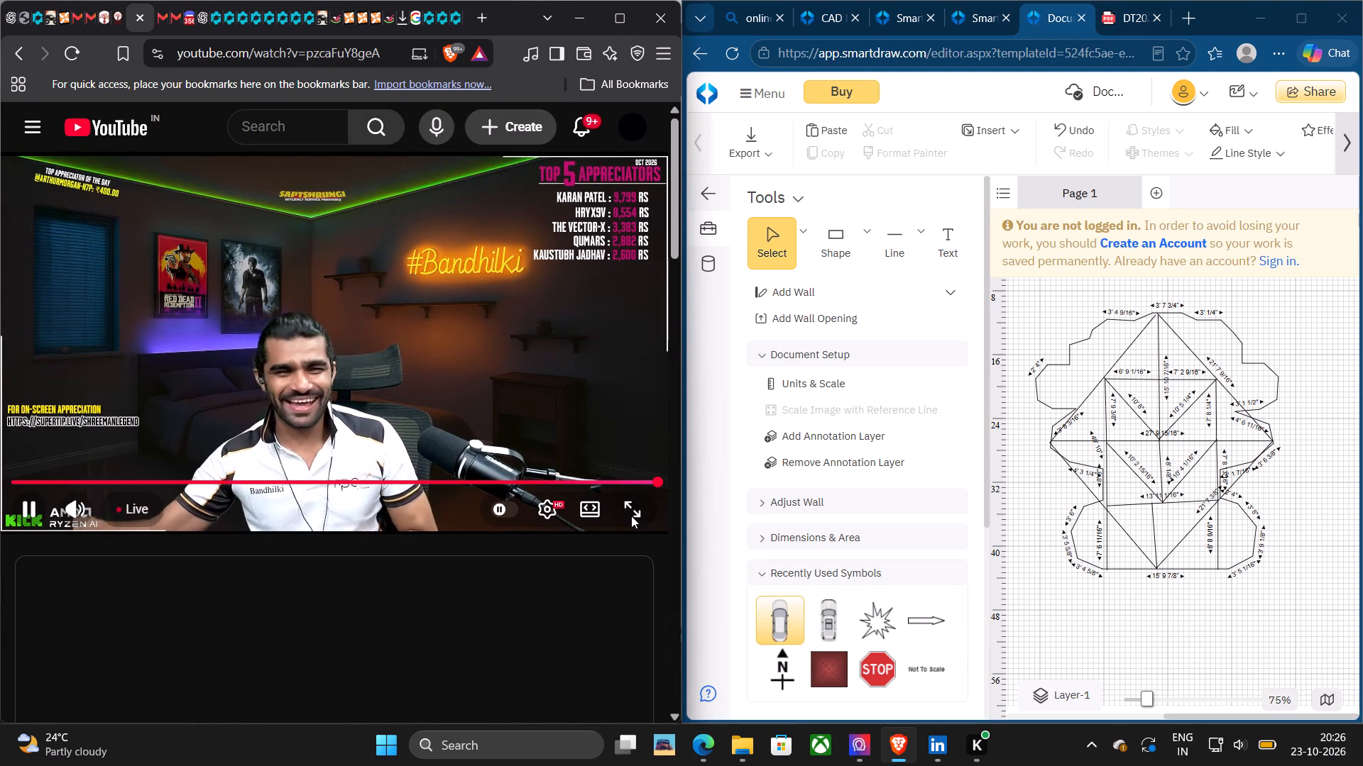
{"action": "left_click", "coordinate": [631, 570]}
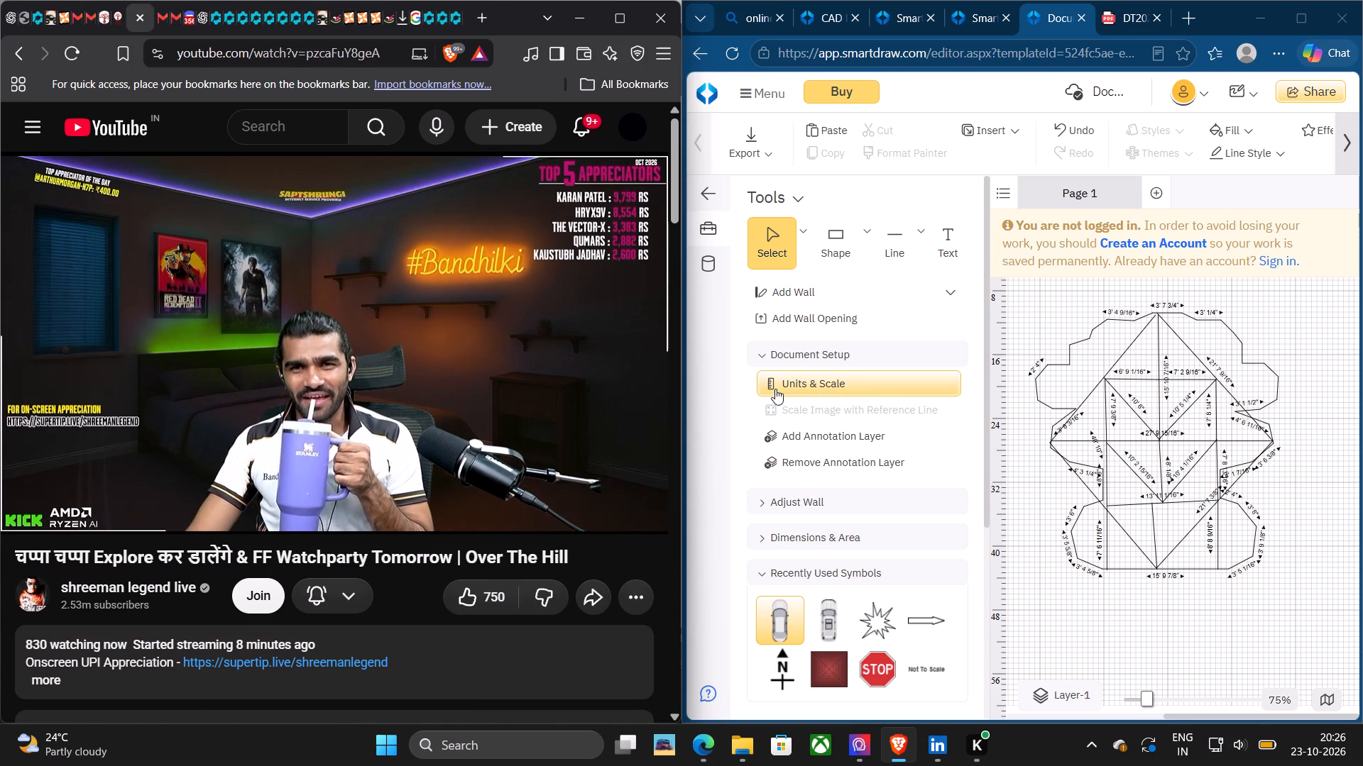
Draw near-horizontal lines joining the lower verticals to the outline's side edges, about 4' 5" on the left and 4' 9" on the right.
{"action": "left_click", "coordinate": [909, 245]}
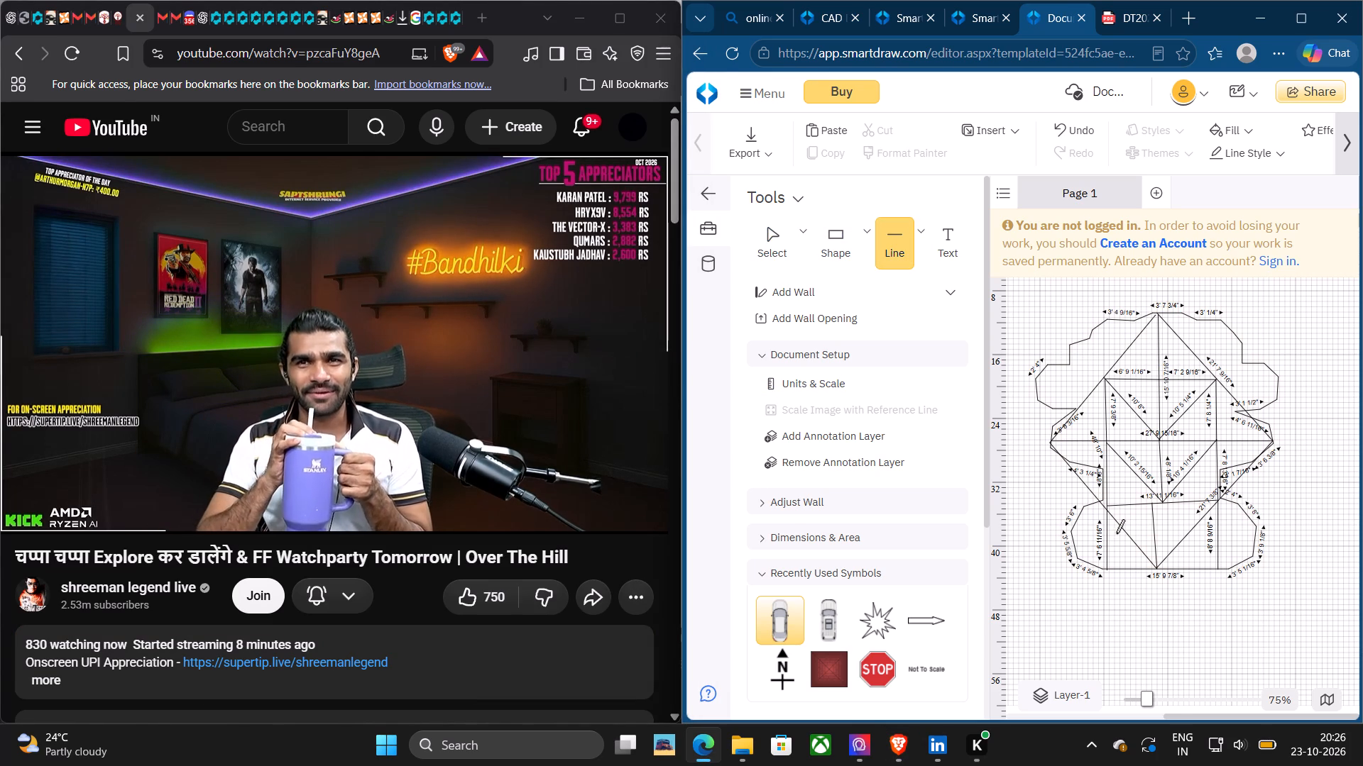
{"action": "left_click", "coordinate": [1072, 533]}
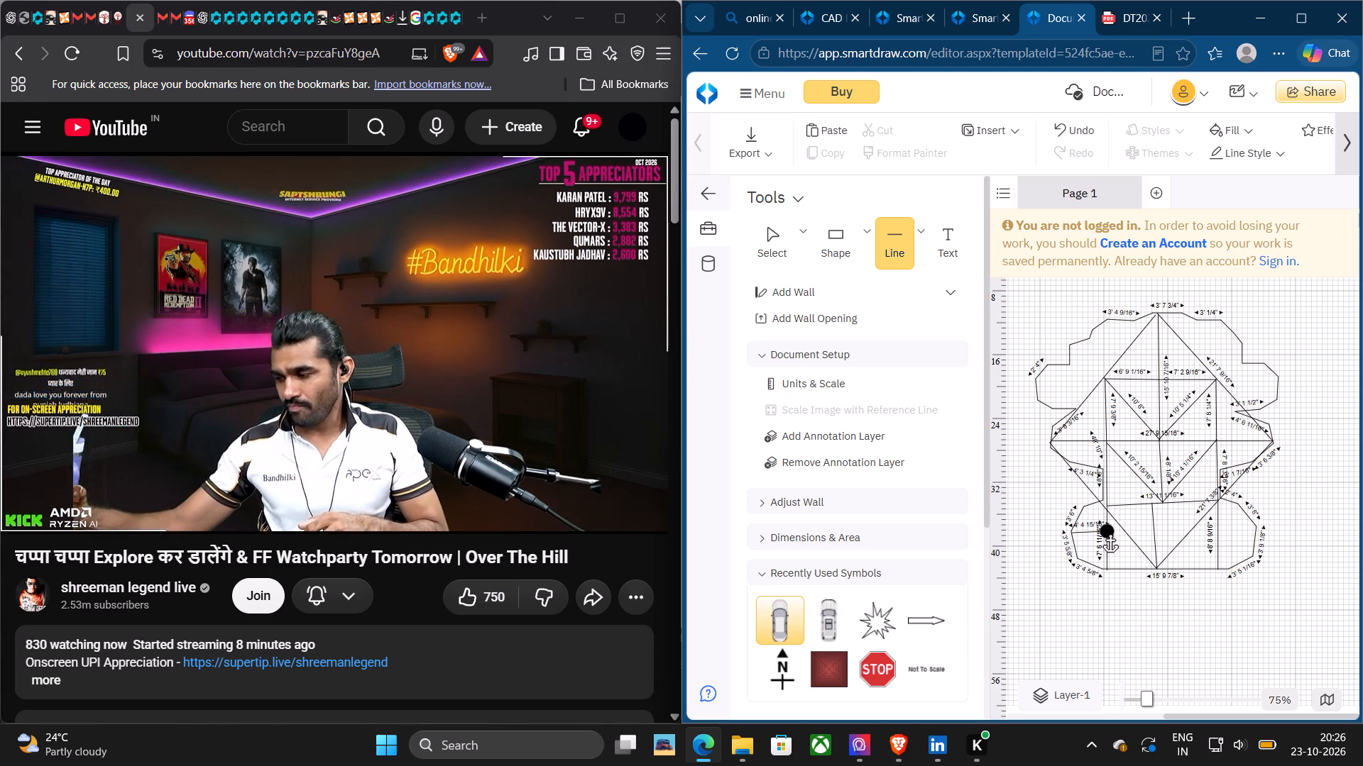
{"action": "left_click", "coordinate": [1110, 533]}
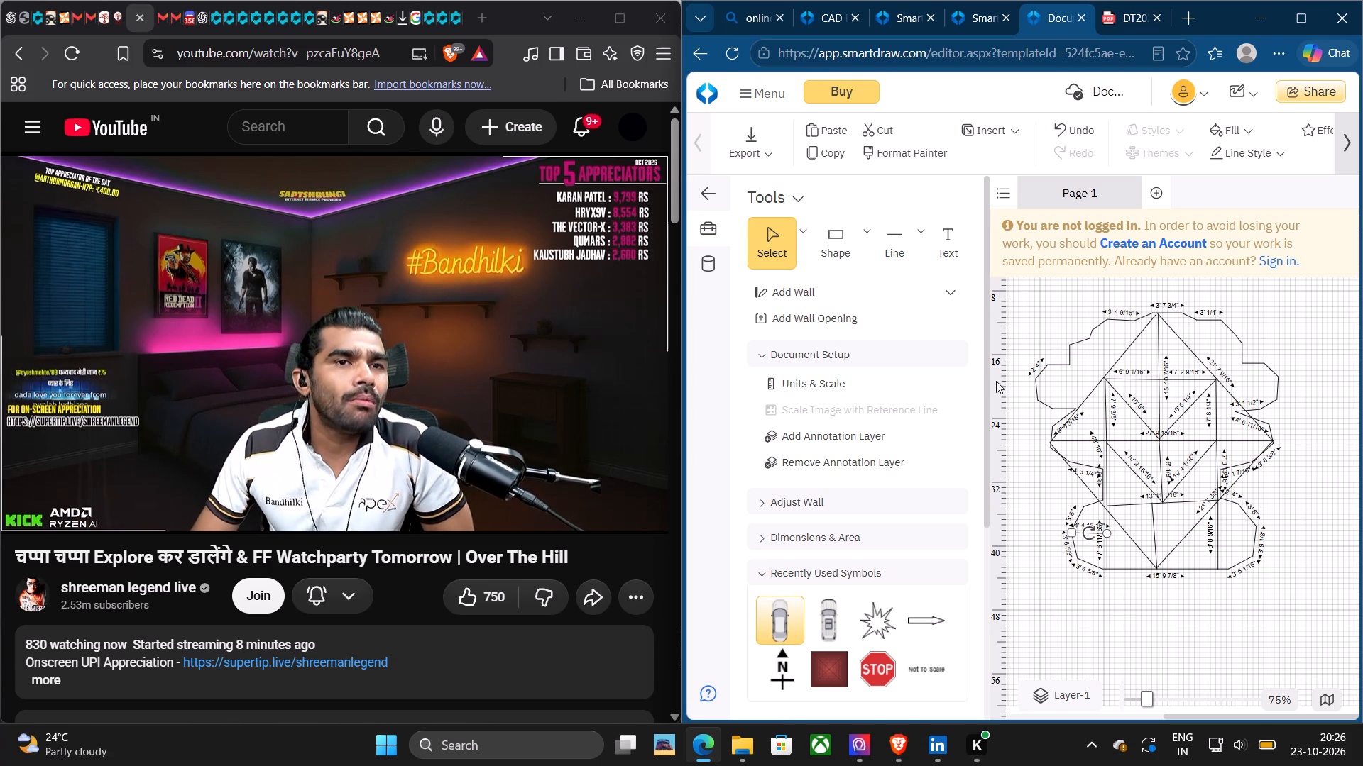
{"action": "left_click", "coordinate": [888, 251]}
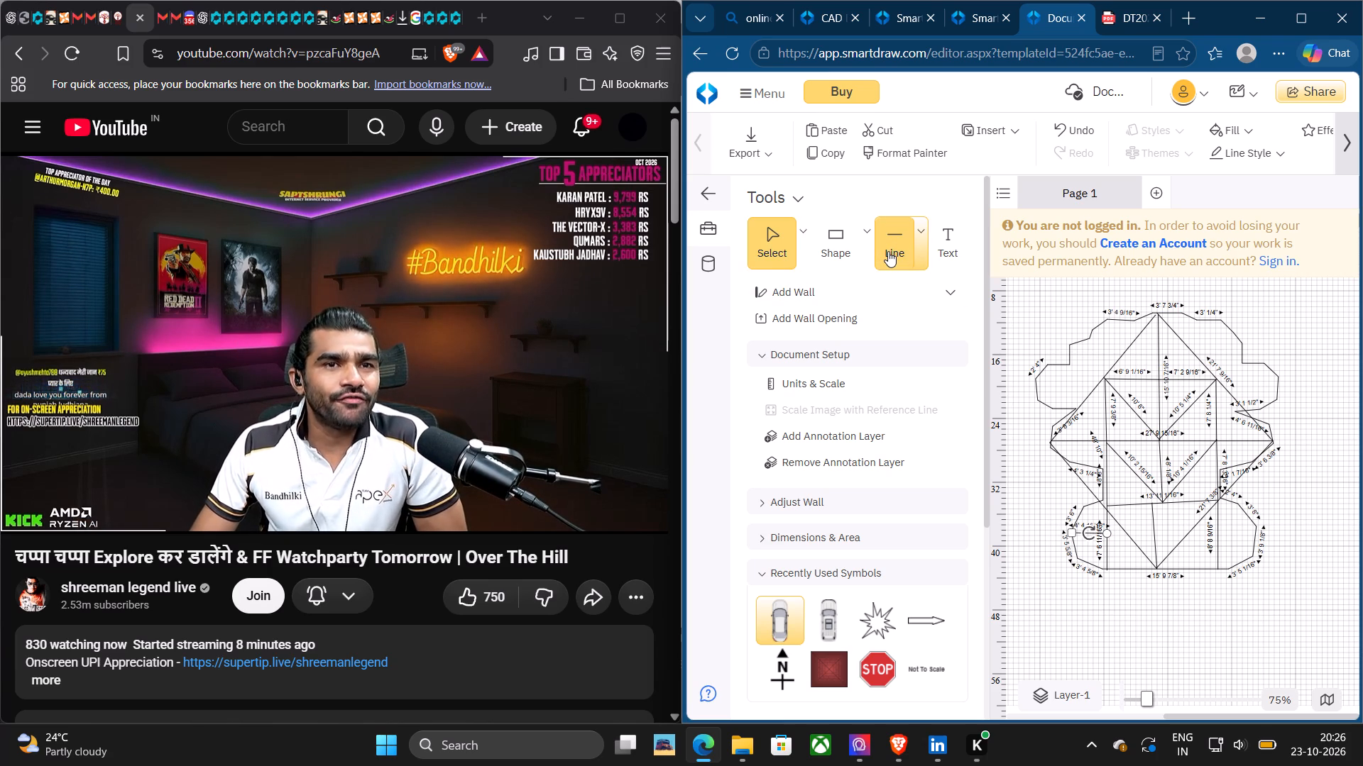
{"action": "left_click", "coordinate": [1218, 533]}
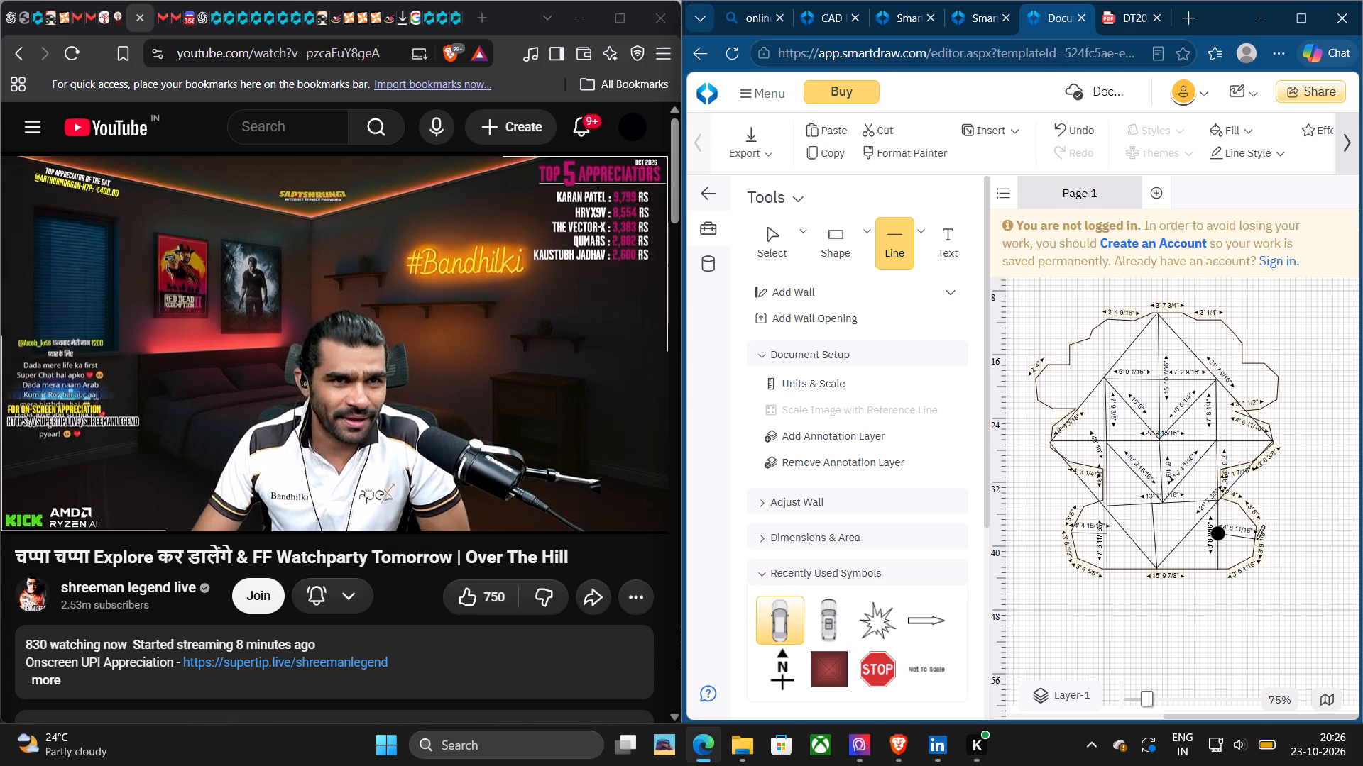
{"action": "left_click", "coordinate": [1256, 540]}
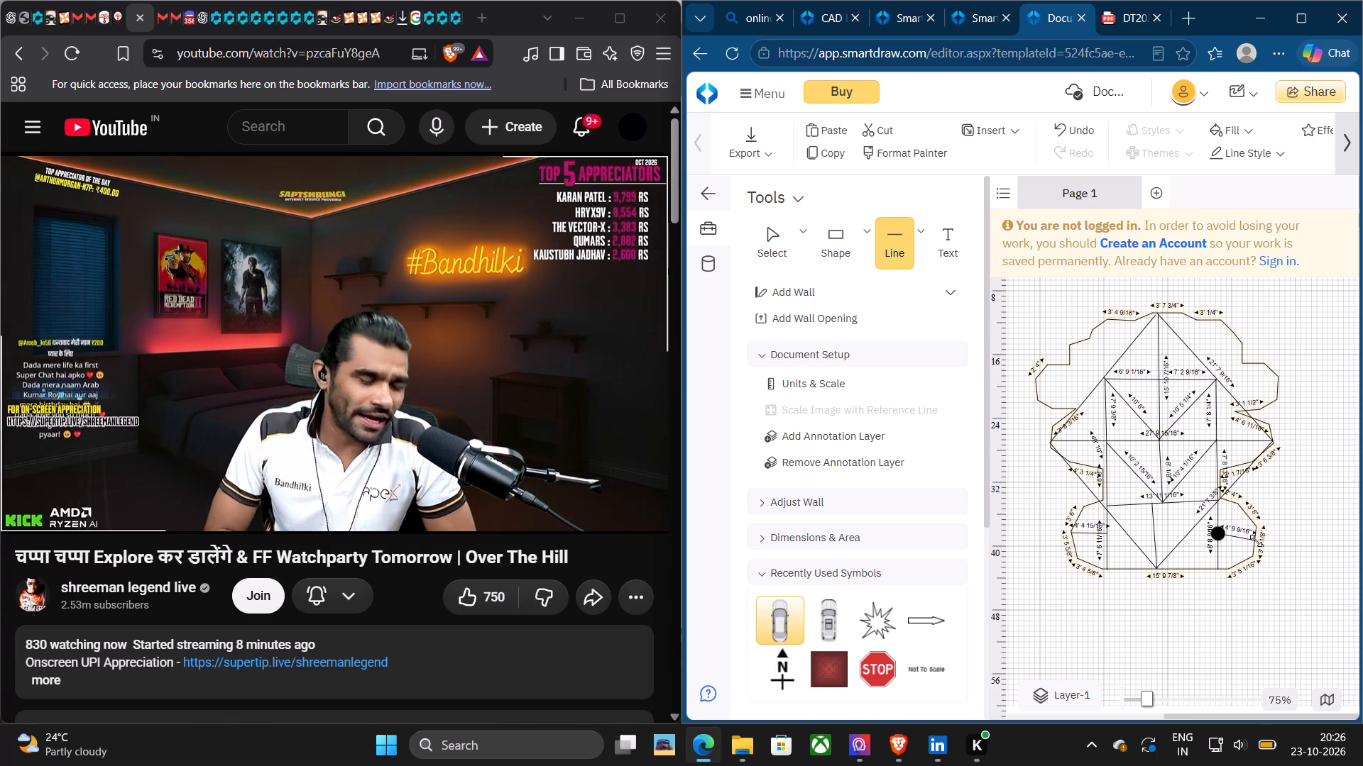
{"action": "left_click", "coordinate": [1301, 550]}
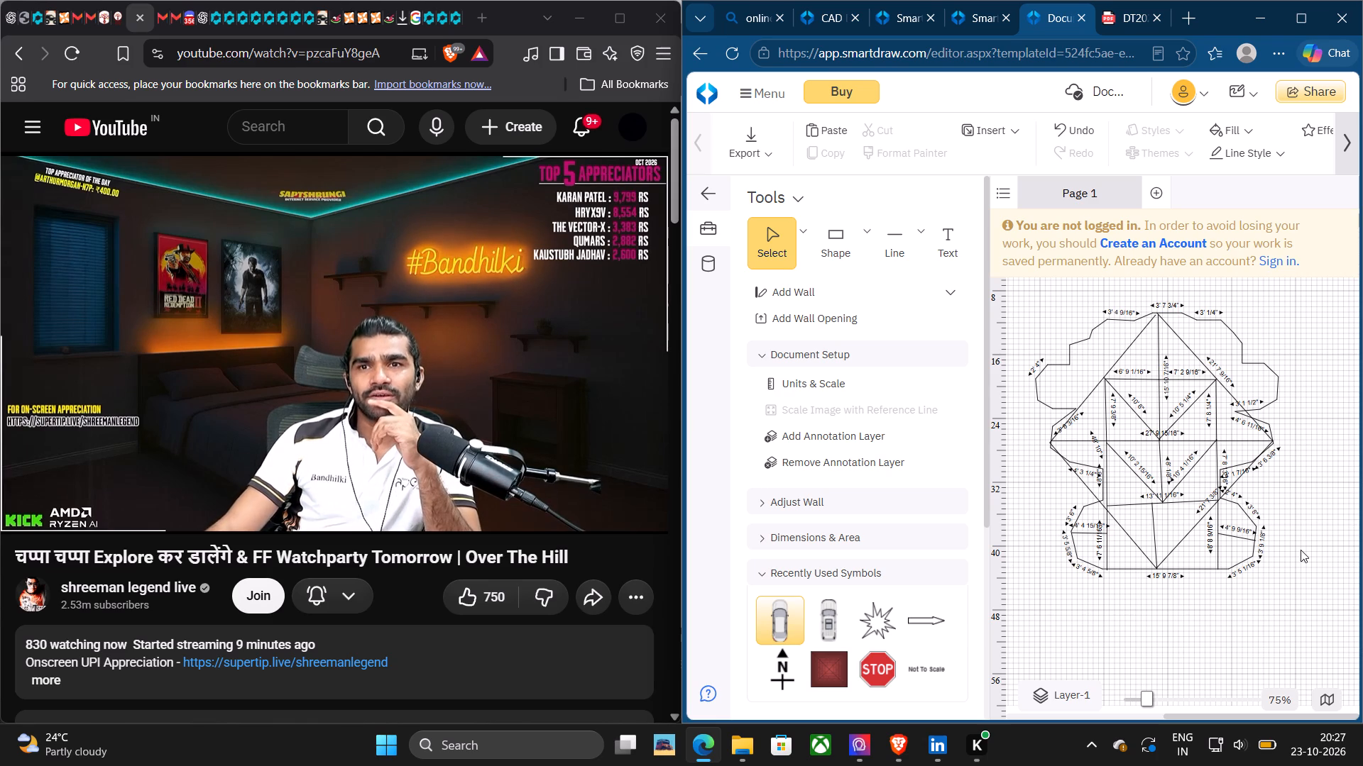
Draw a diagonal about 6' long from the upper horizontal line's left end to the outline's upper-left inner corner.
{"action": "left_click", "coordinate": [914, 226]}
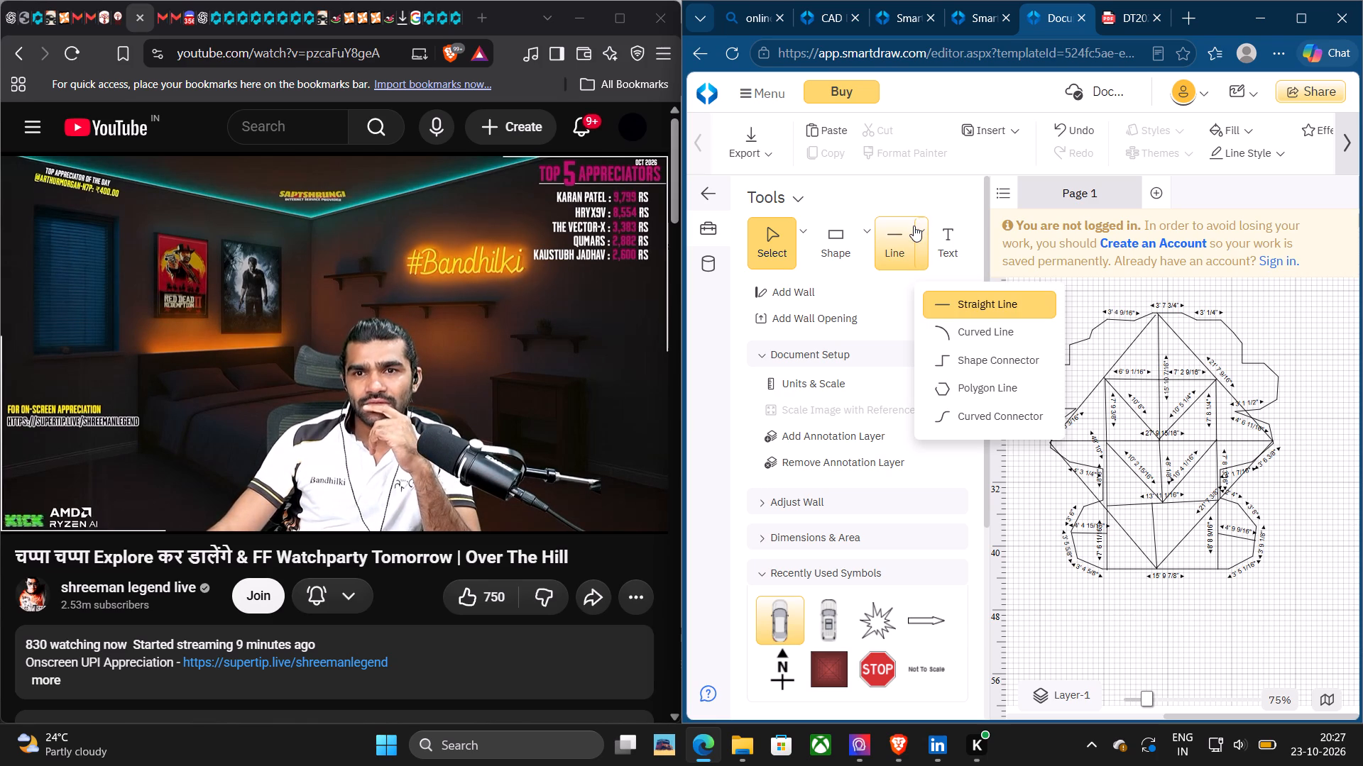
{"action": "left_click", "coordinate": [889, 227]}
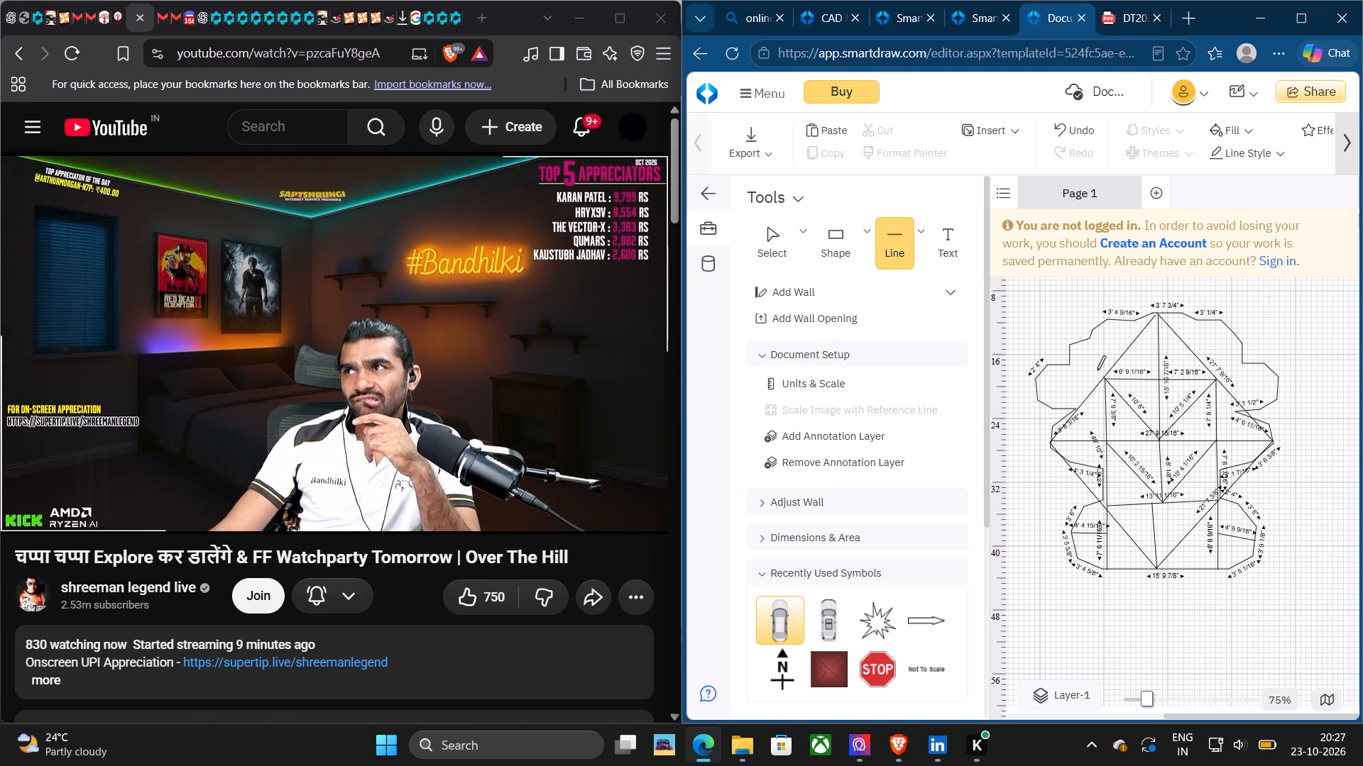
{"action": "left_click", "coordinate": [1102, 378]}
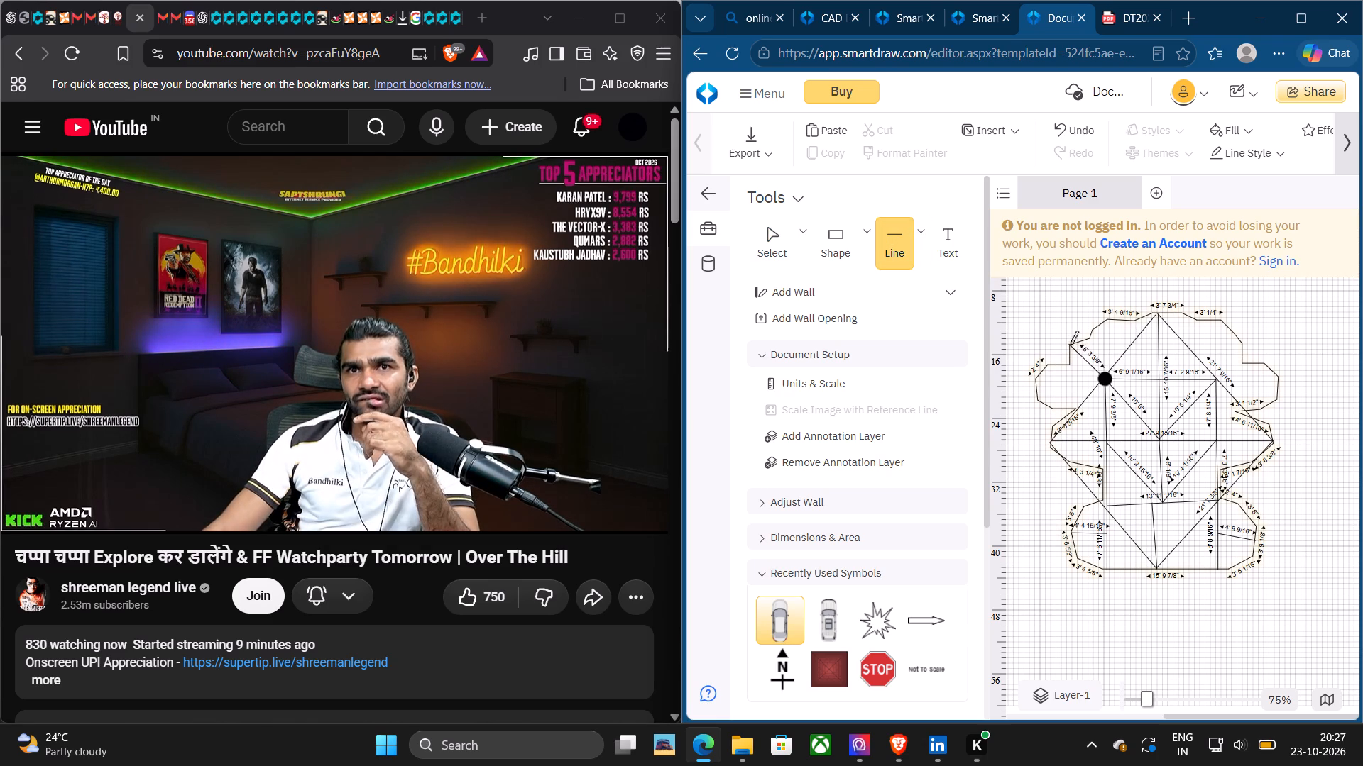
{"action": "left_click", "coordinate": [1070, 345]}
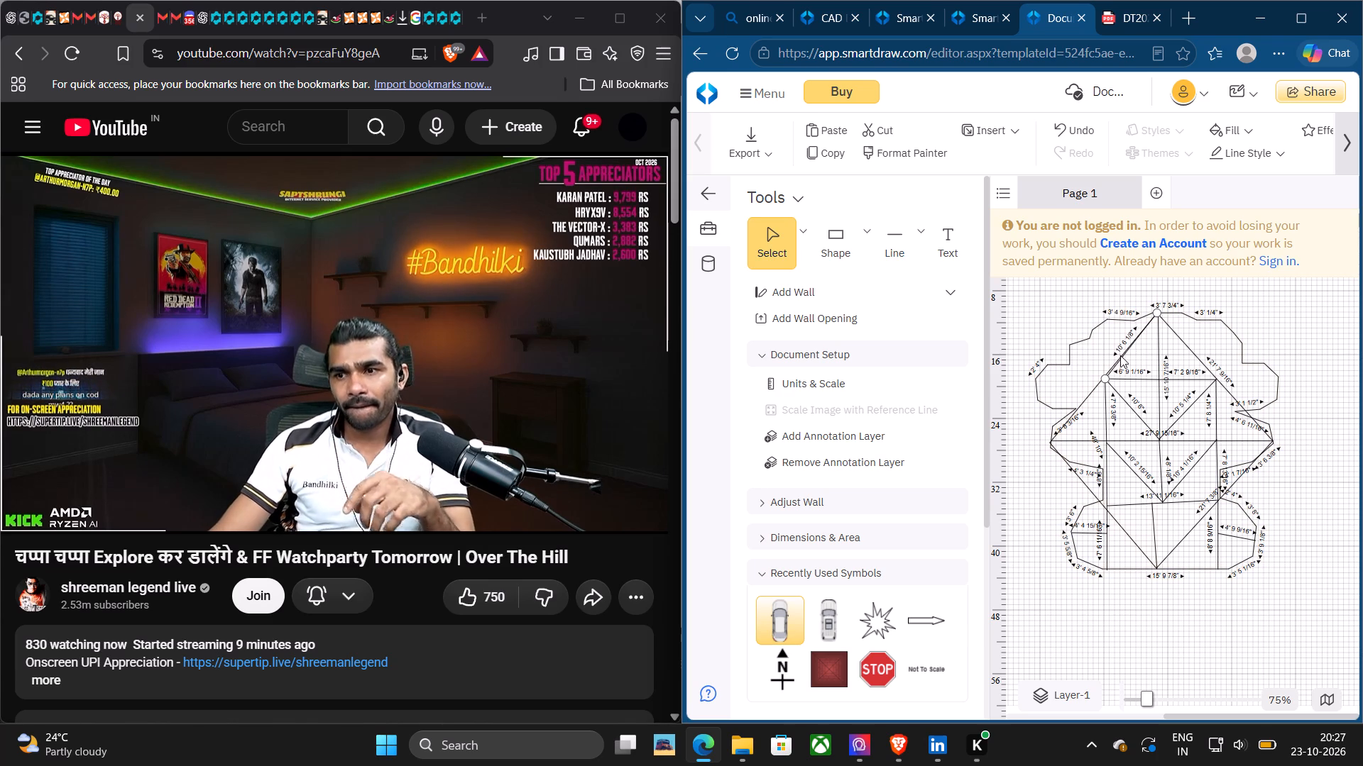
{"action": "left_click_drag", "start_coordinate": [1156, 309], "coordinate": [1087, 331]}
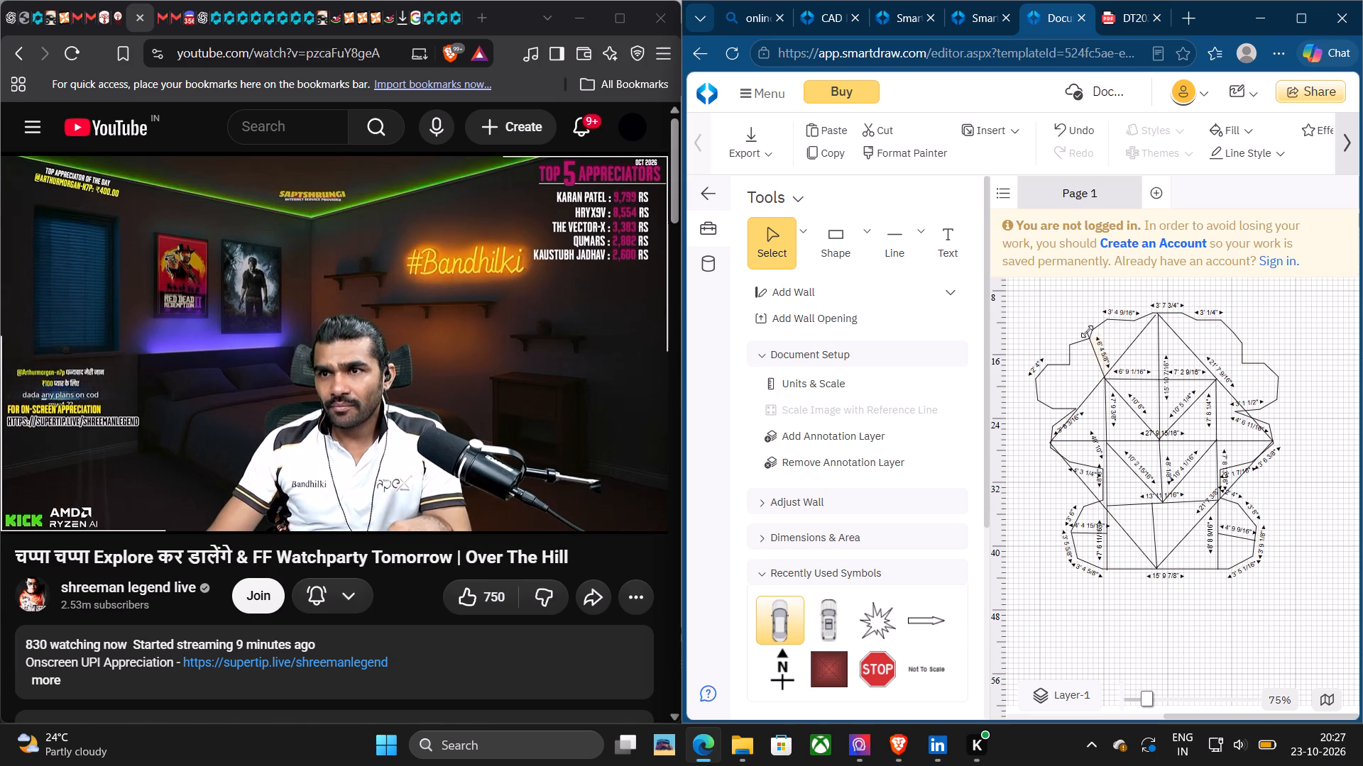
{"action": "left_click_drag", "start_coordinate": [1087, 331], "coordinate": [1068, 350]}
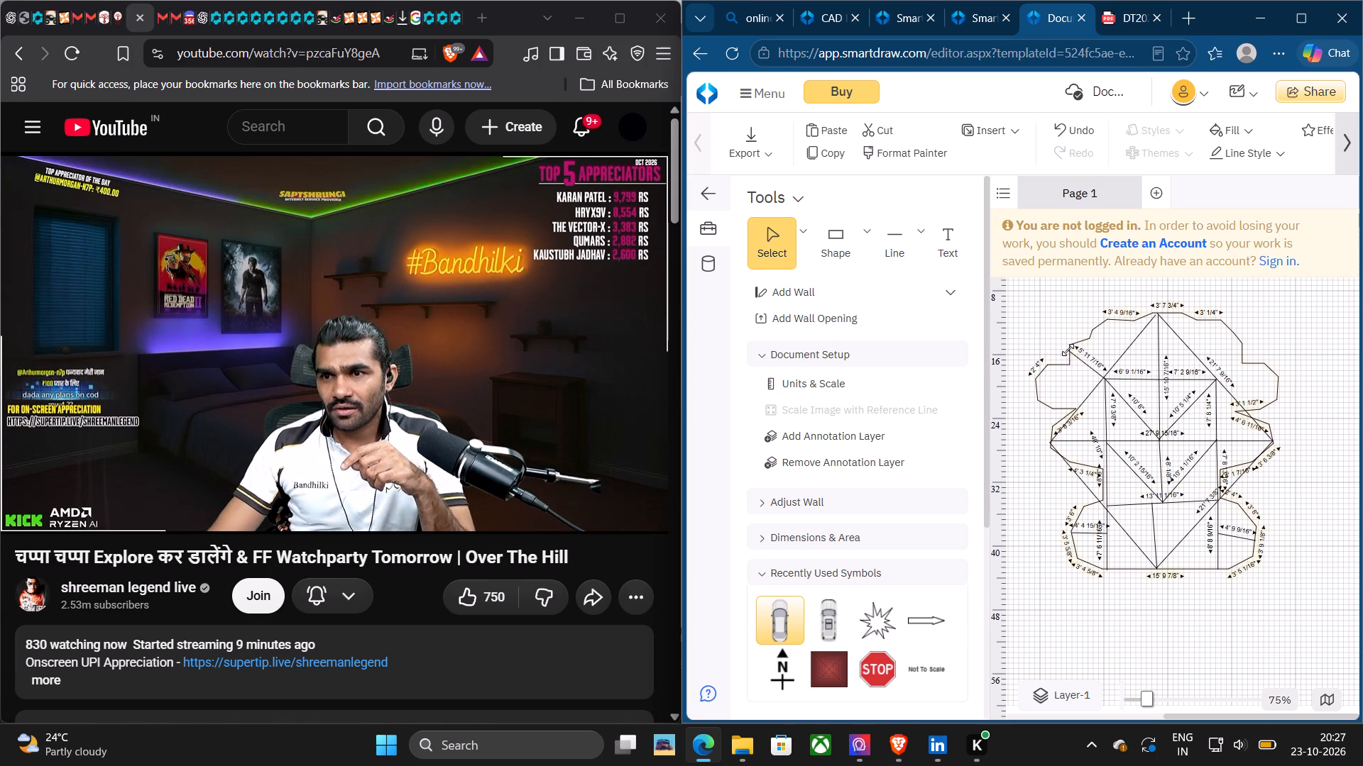
{"action": "left_click_drag", "start_coordinate": [1068, 350], "coordinate": [1069, 347]}
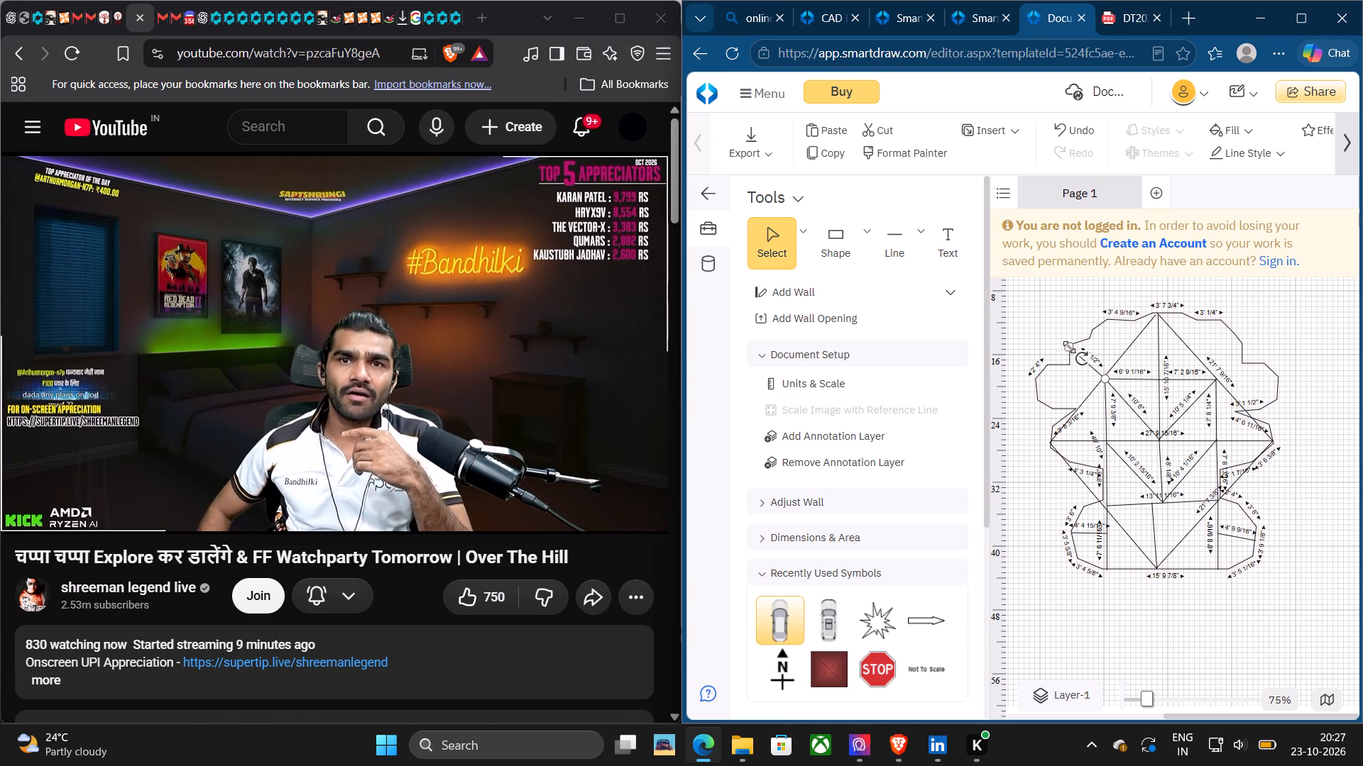
{"action": "left_click", "coordinate": [1059, 309]}
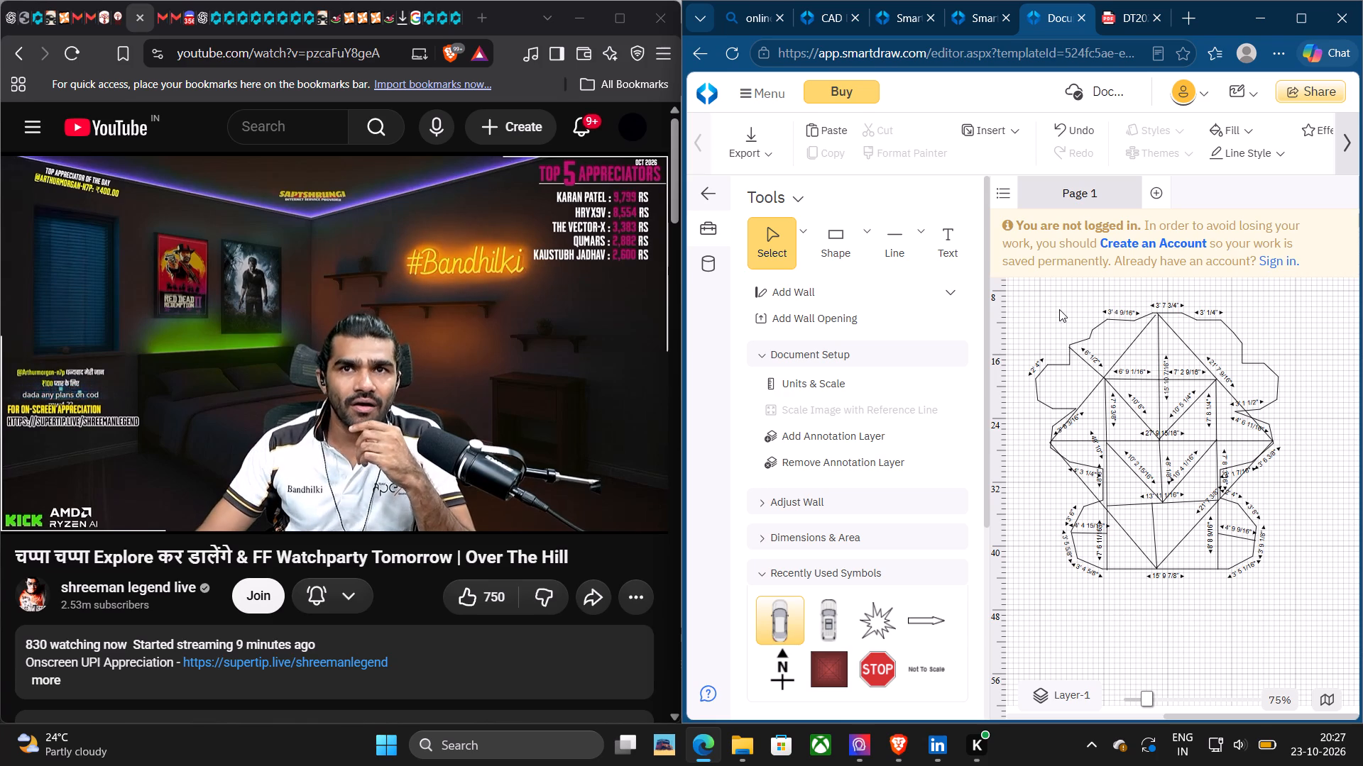
Draw a diagonal about 5' 7" long from the middle of the diamond's edge above the upper horizontal's right end to the outline's upper-right corner.
{"action": "left_click", "coordinate": [878, 221]}
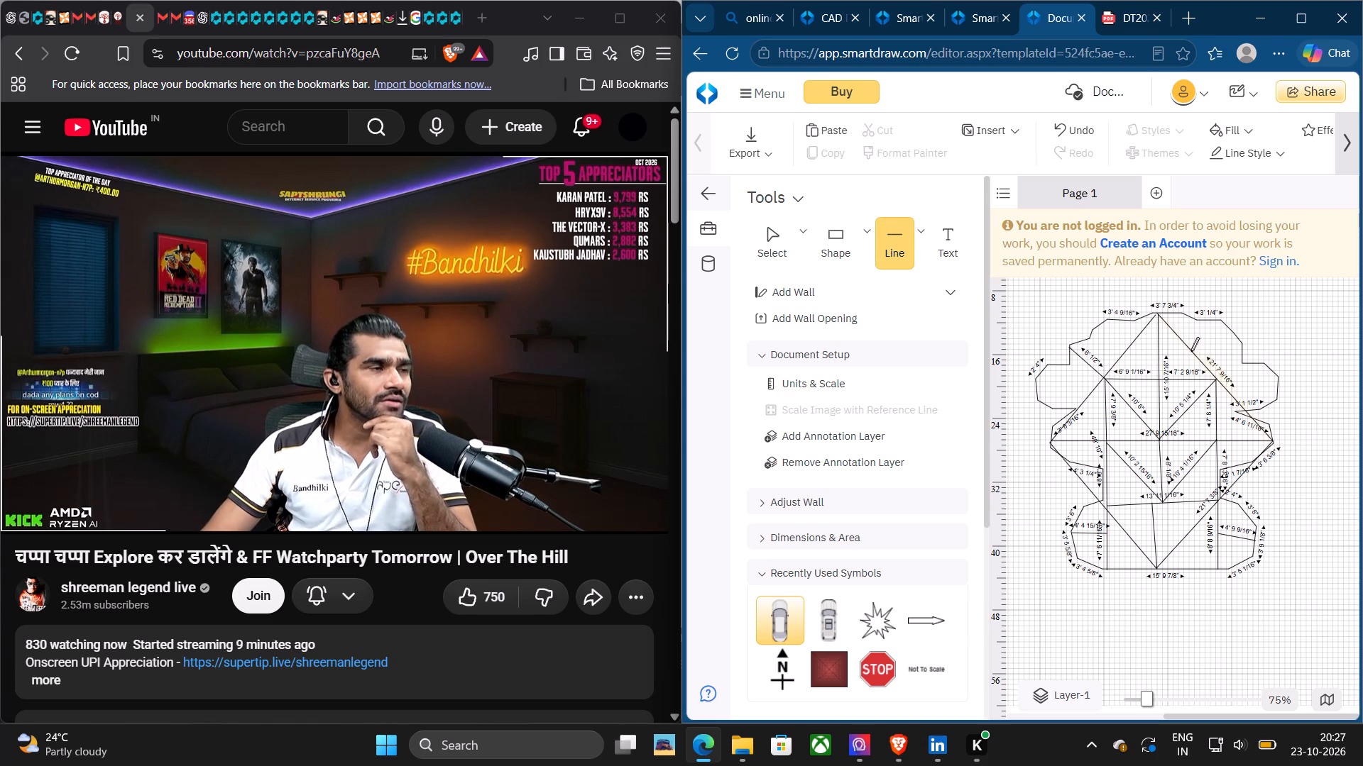
{"action": "left_click", "coordinate": [1191, 353]}
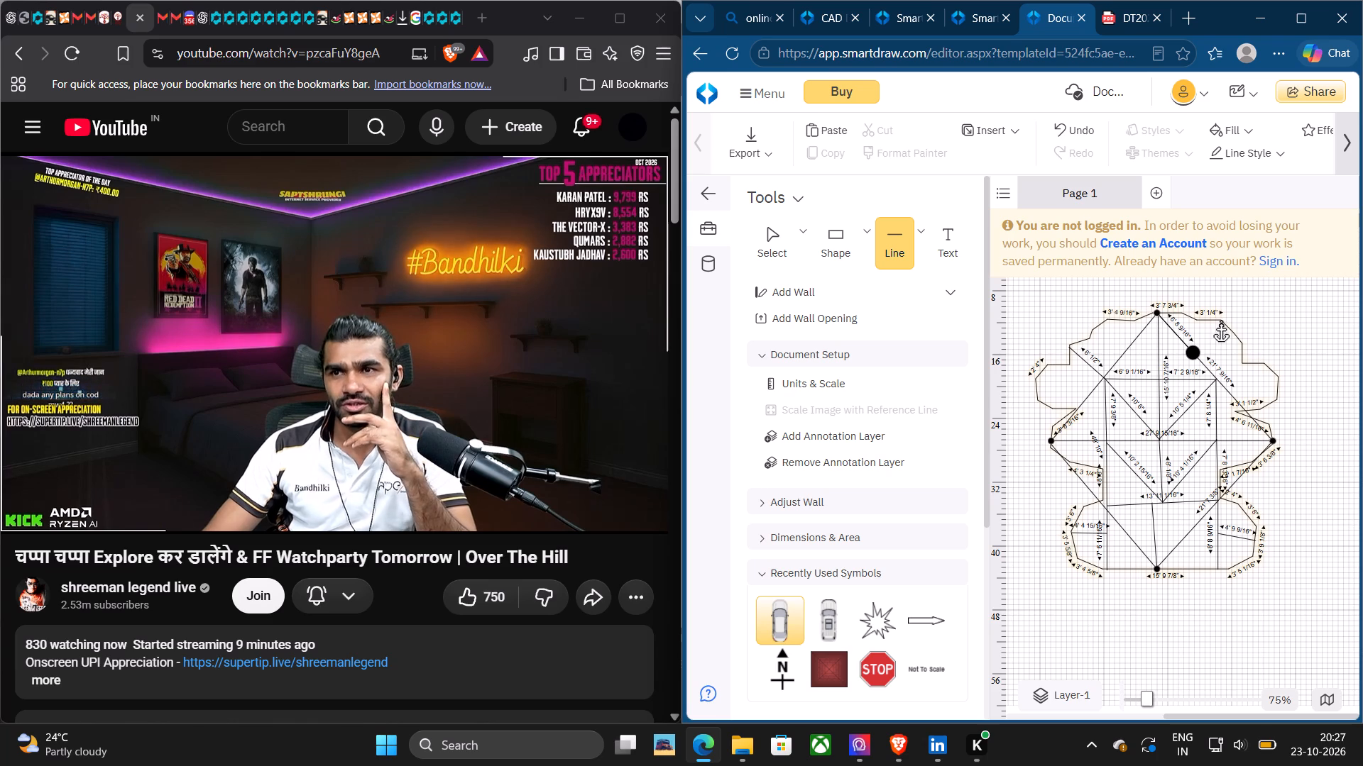
{"action": "left_click", "coordinate": [1226, 323]}
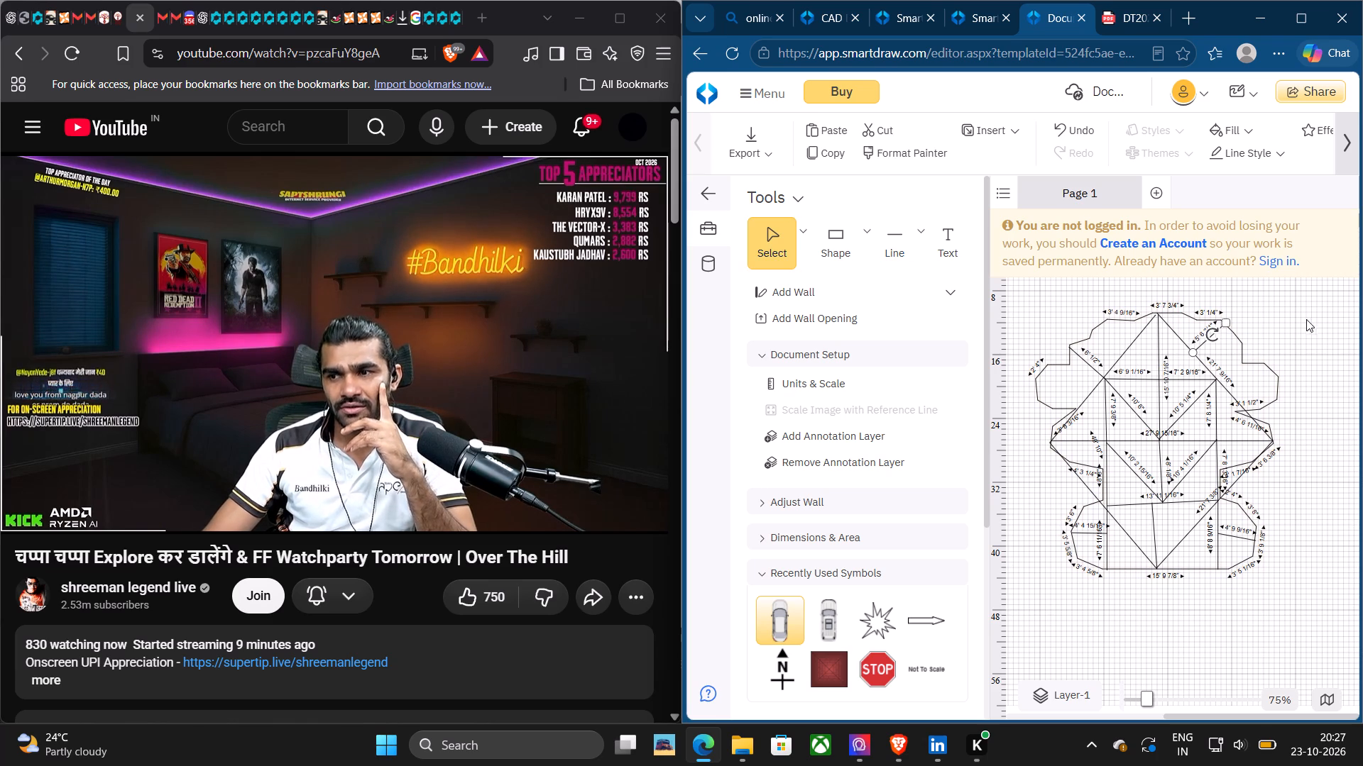
{"action": "left_click", "coordinate": [1307, 318]}
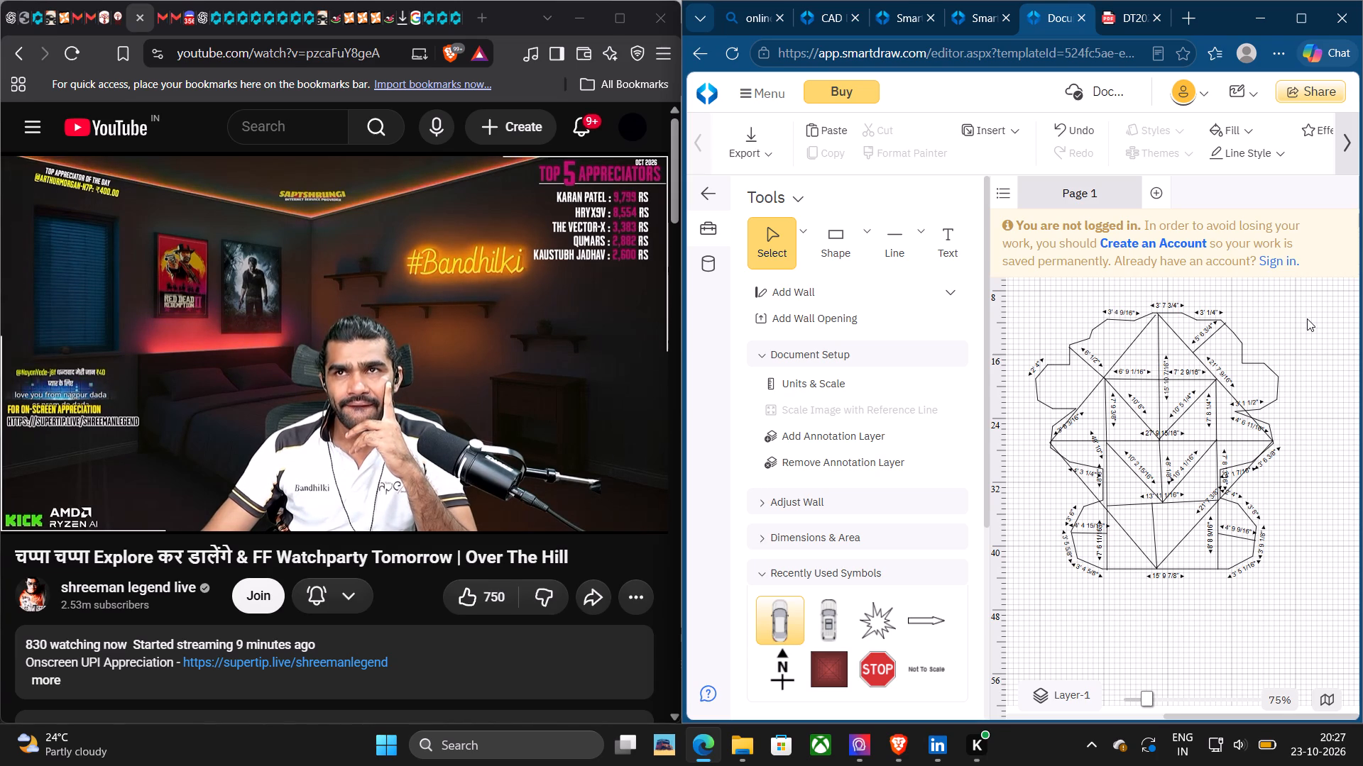
Draw two diagonals from the middle of the upper horizontal line up to the diamond's upper-left and upper-right edges.
{"action": "left_click", "coordinate": [904, 231]}
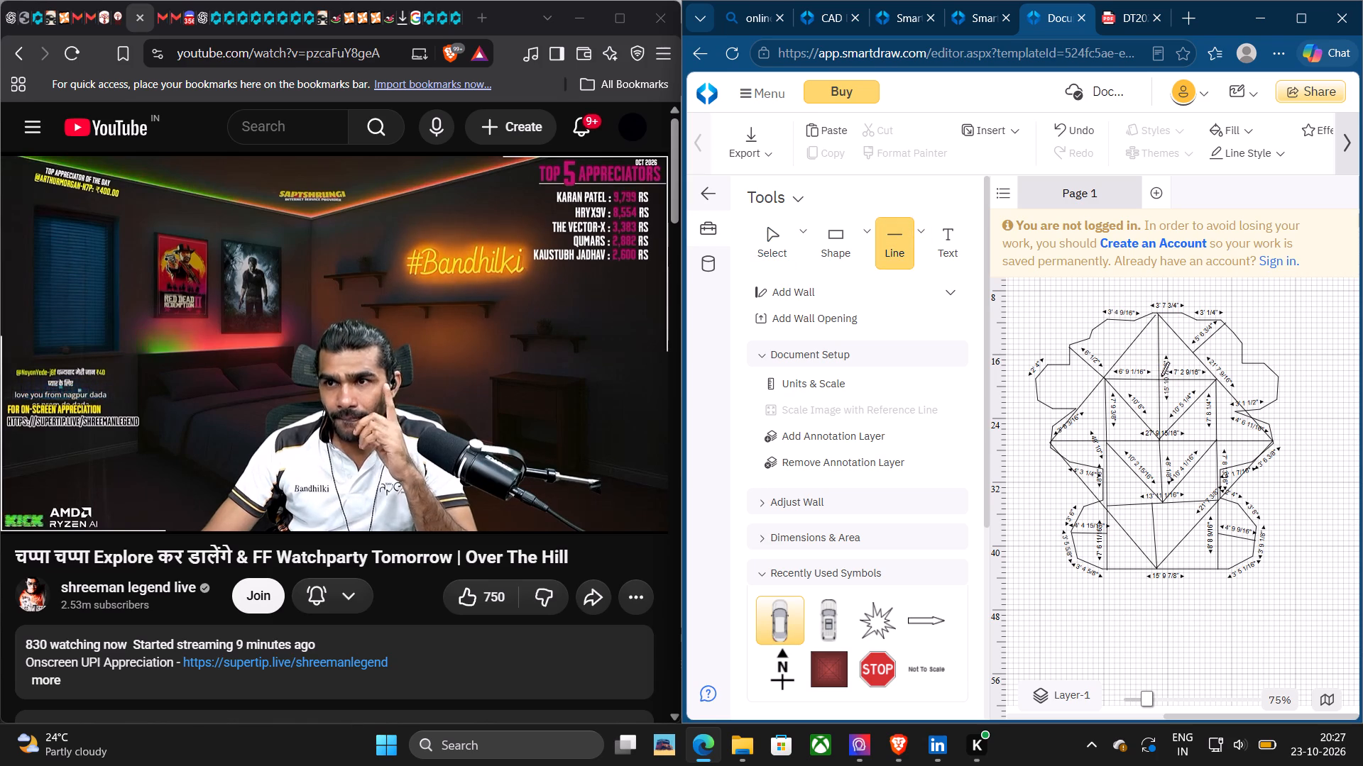
{"action": "left_click", "coordinate": [1156, 379]}
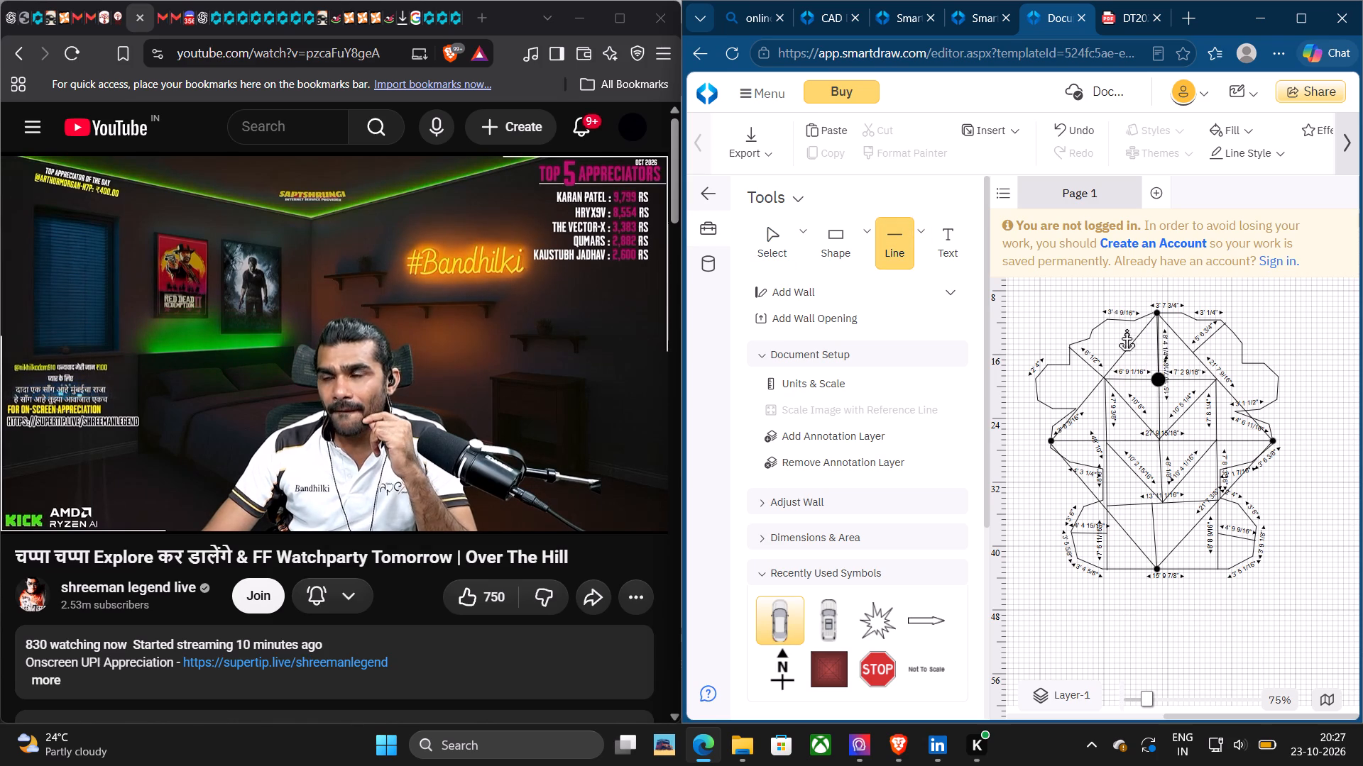
{"action": "left_click", "coordinate": [1126, 350]}
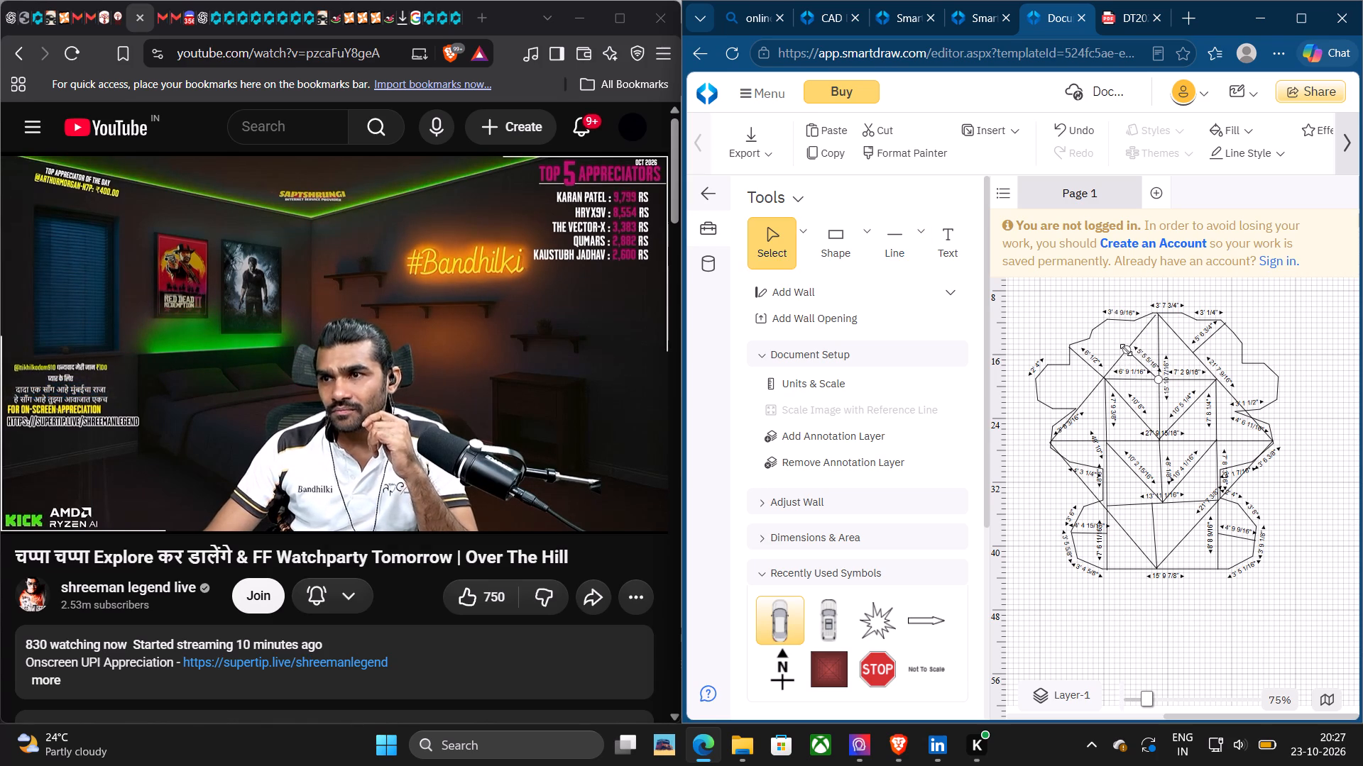
{"action": "left_click", "coordinate": [899, 235]}
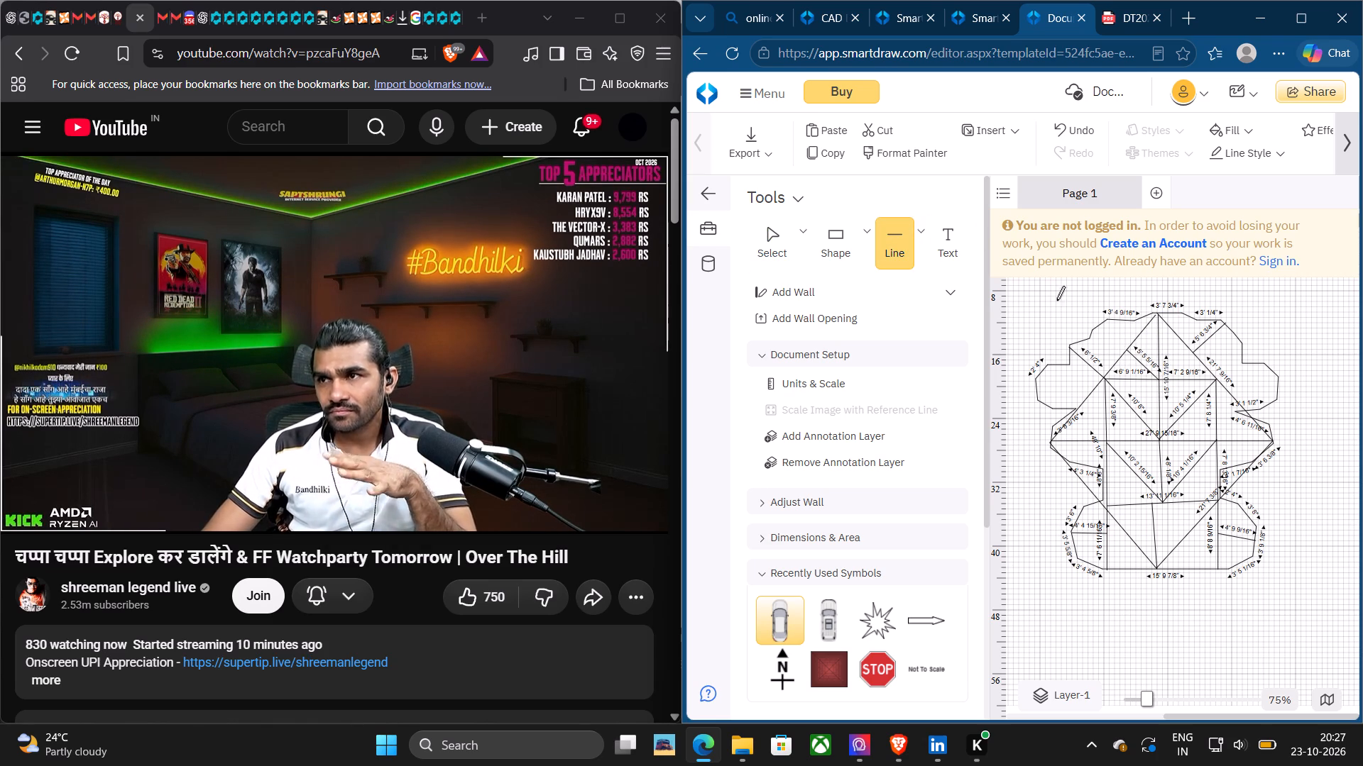
{"action": "left_click", "coordinate": [1159, 382]}
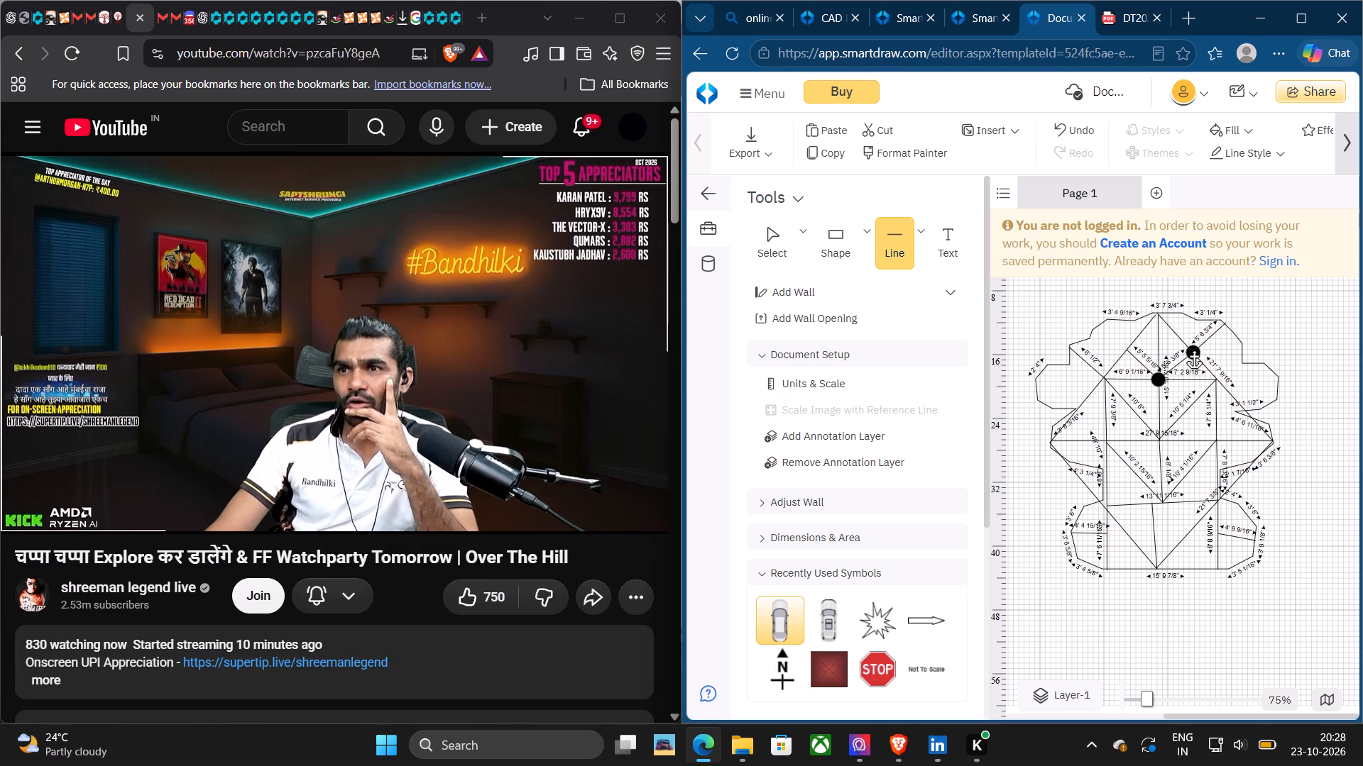
{"action": "left_click", "coordinate": [1193, 348]}
{"action": "left_click", "coordinate": [1227, 355]}
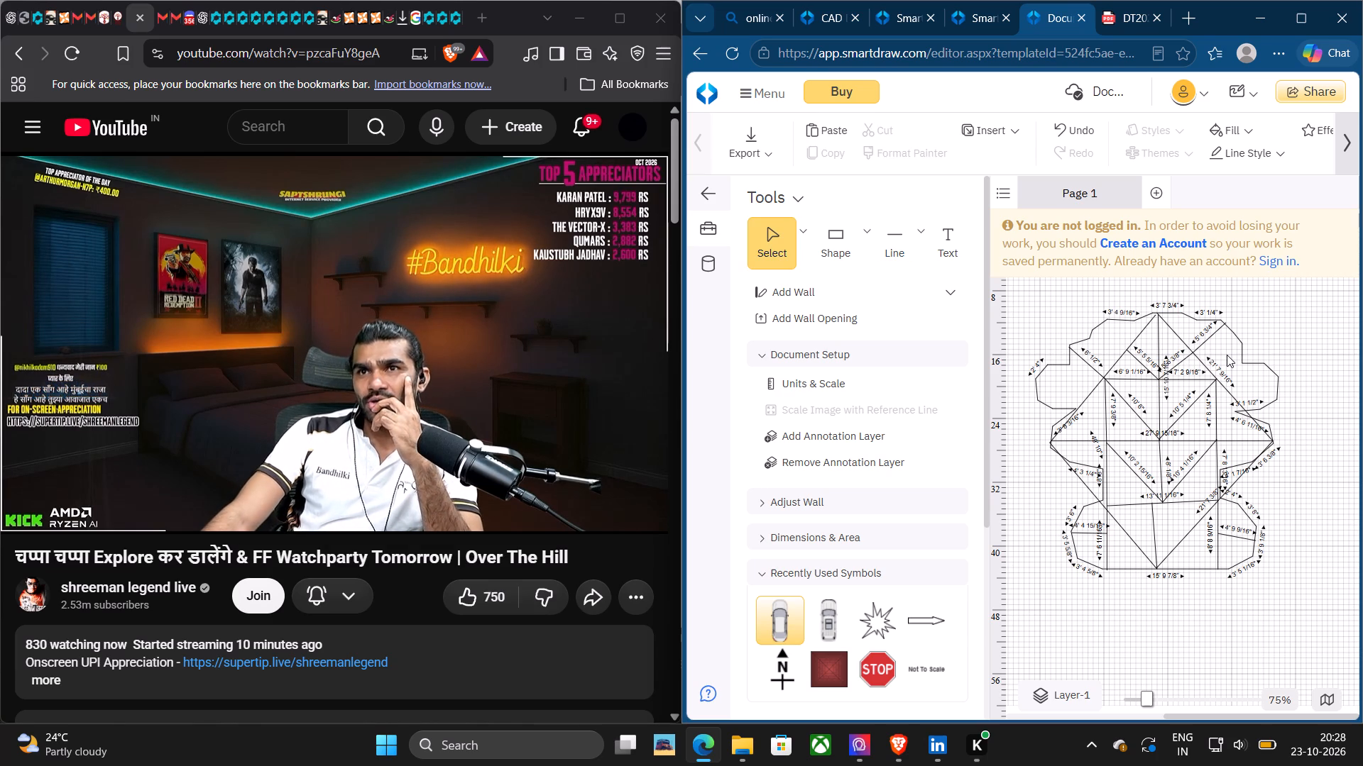
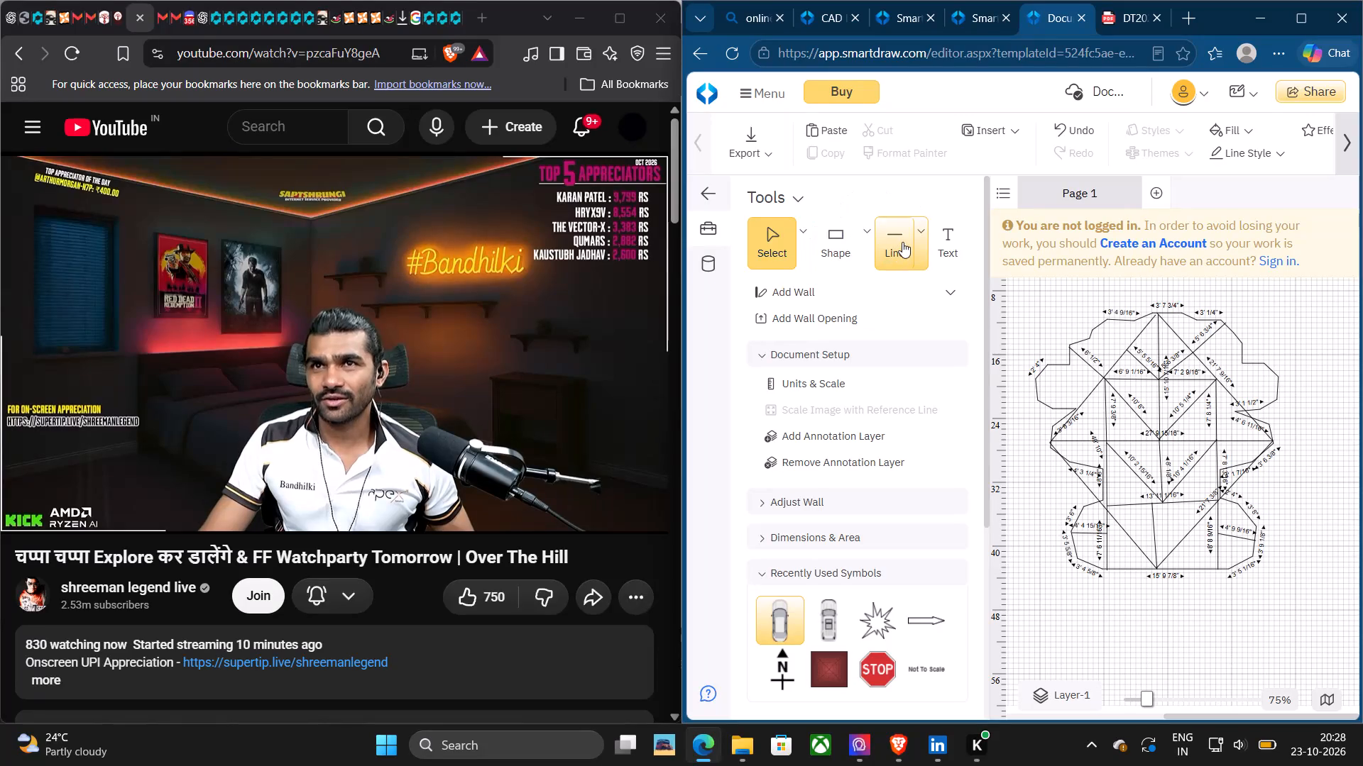
Draw verticals from both ends of the upper horizontal line to the outline's top corners, about 7' 2" on the left and 7' 8" on the right.
{"action": "left_click", "coordinate": [902, 242]}
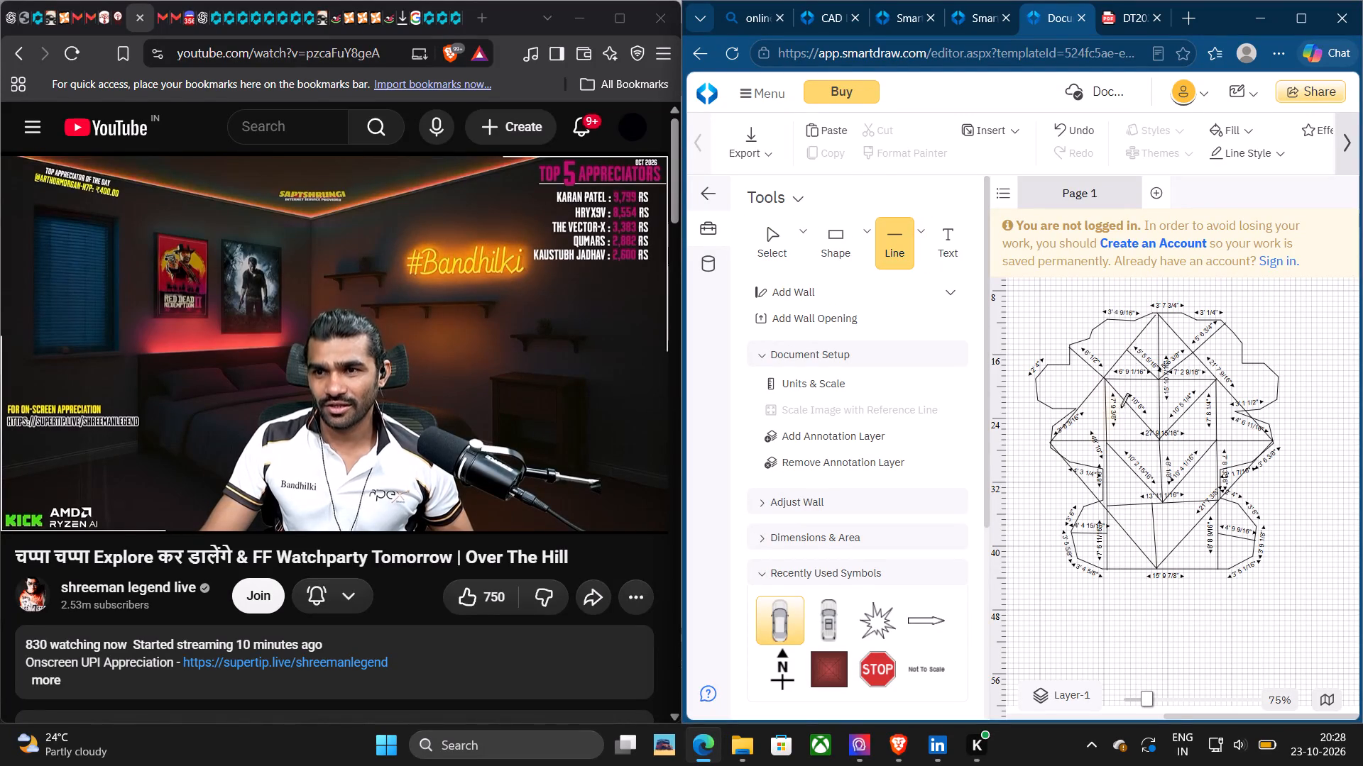
{"action": "left_click", "coordinate": [1102, 377]}
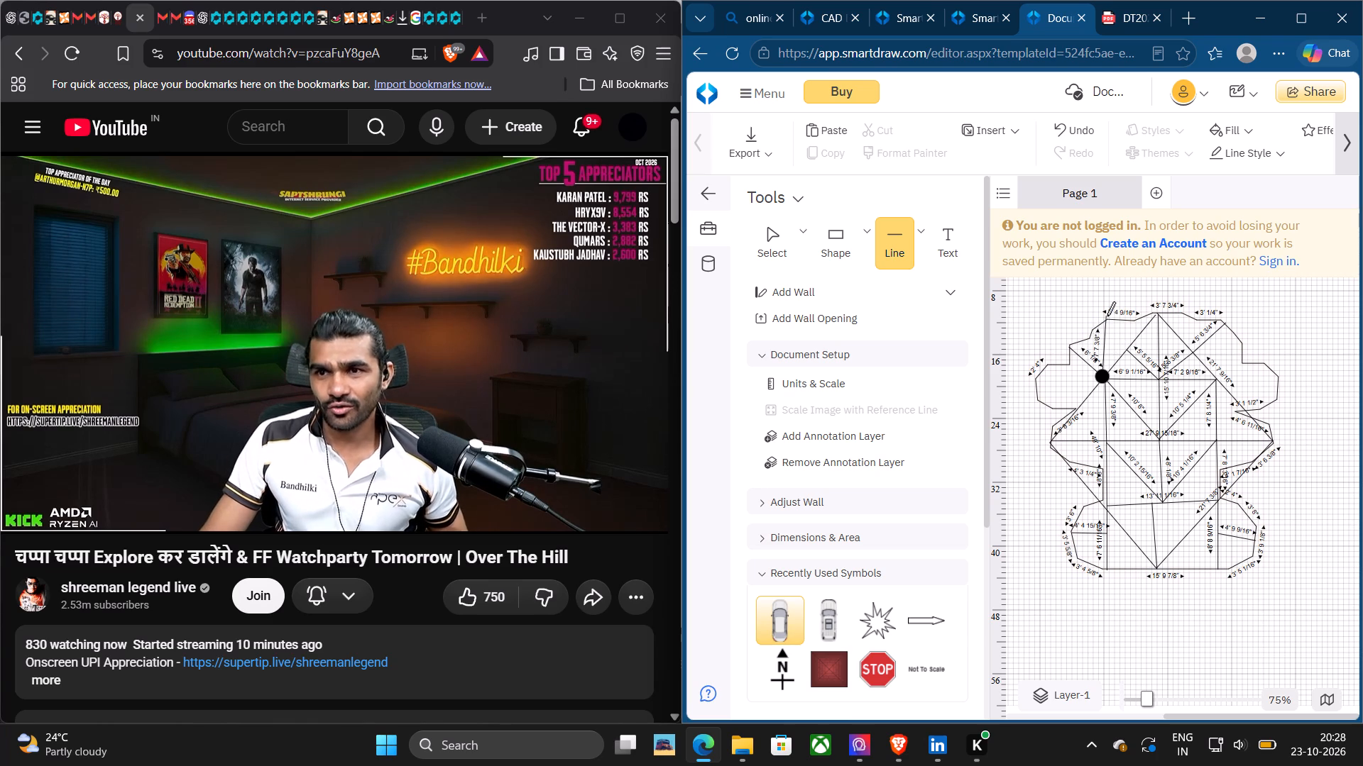
{"action": "left_click", "coordinate": [1107, 319]}
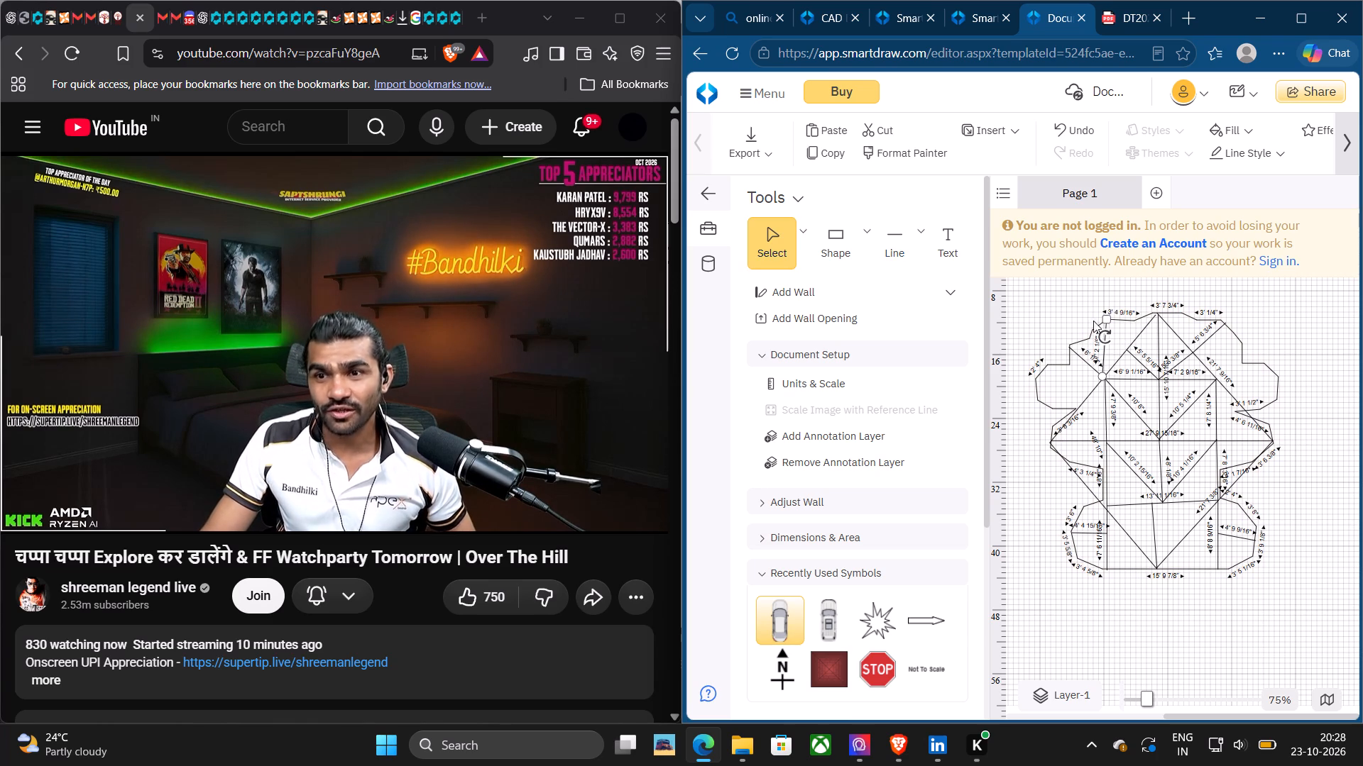
{"action": "left_click", "coordinate": [912, 238]}
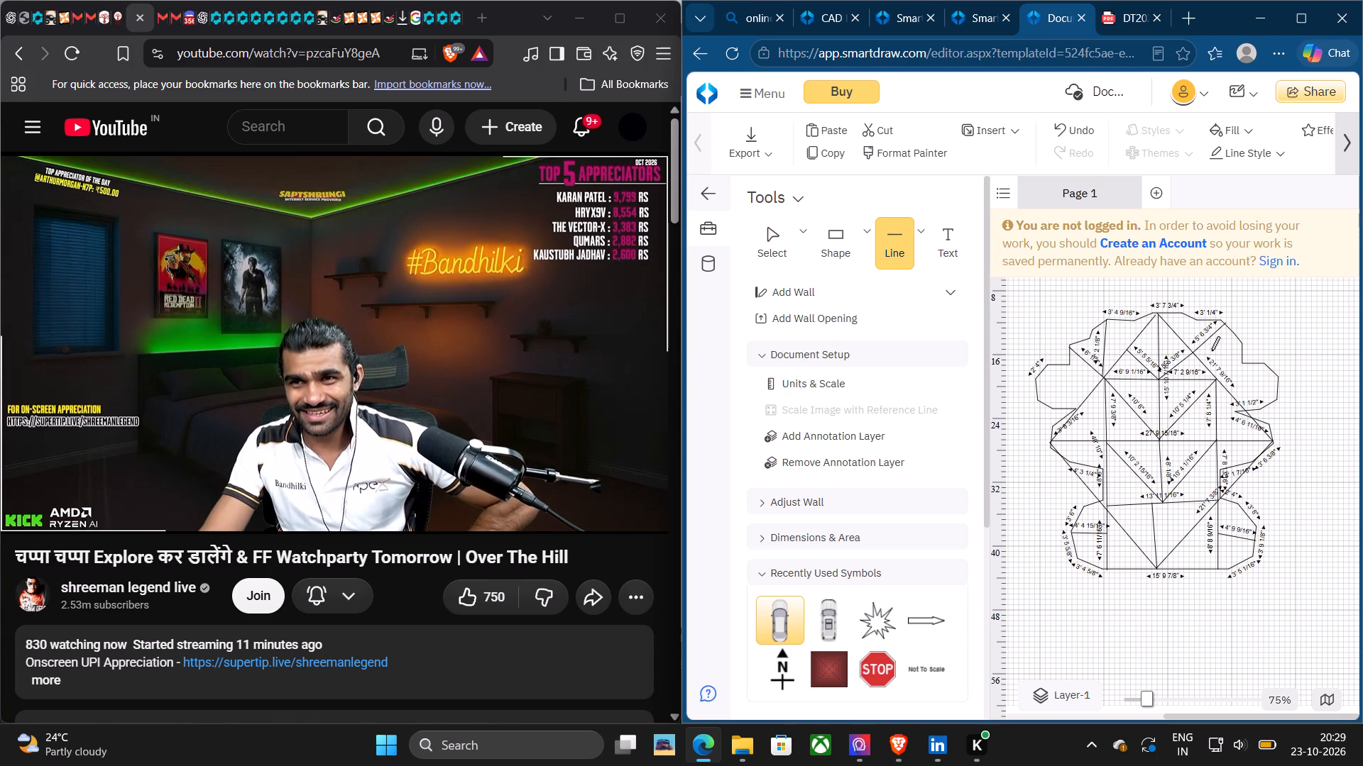
{"action": "left_click", "coordinate": [1215, 380]}
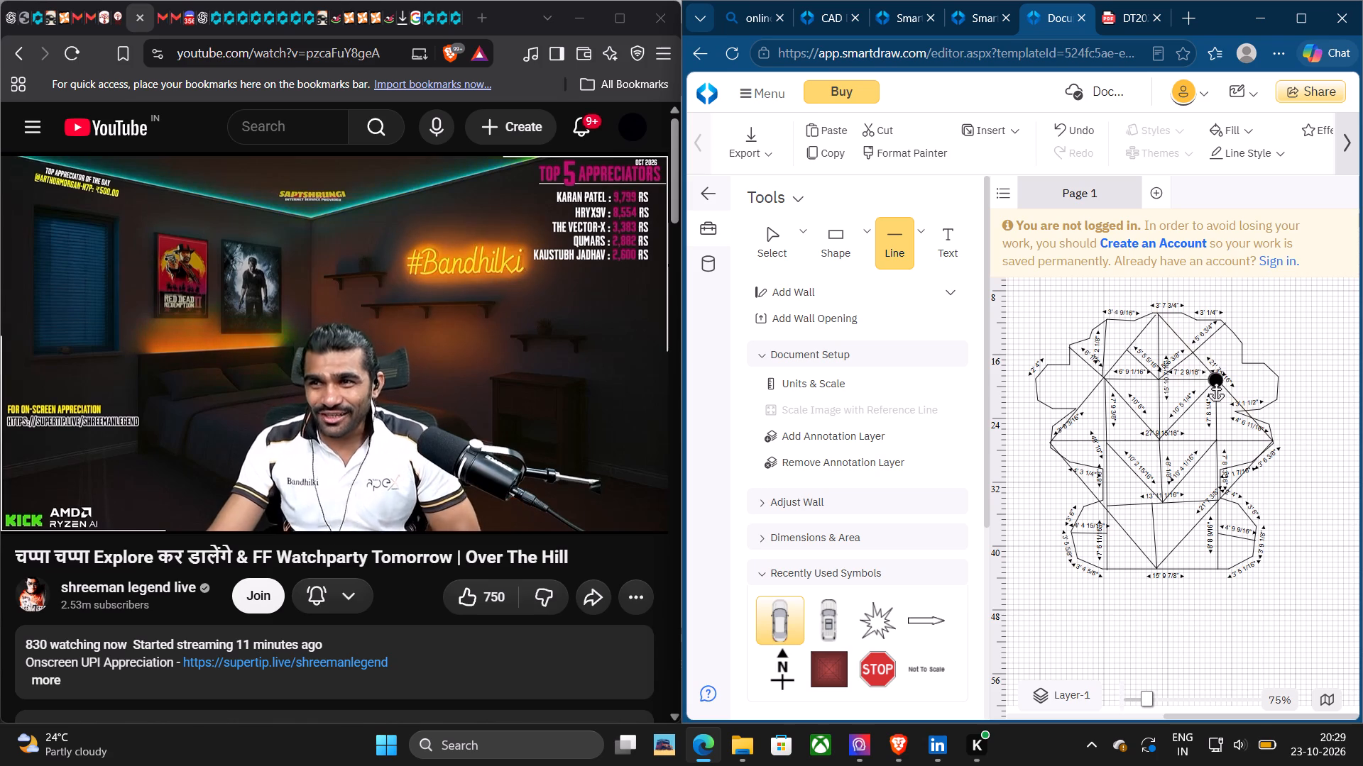
{"action": "left_click", "coordinate": [1213, 318]}
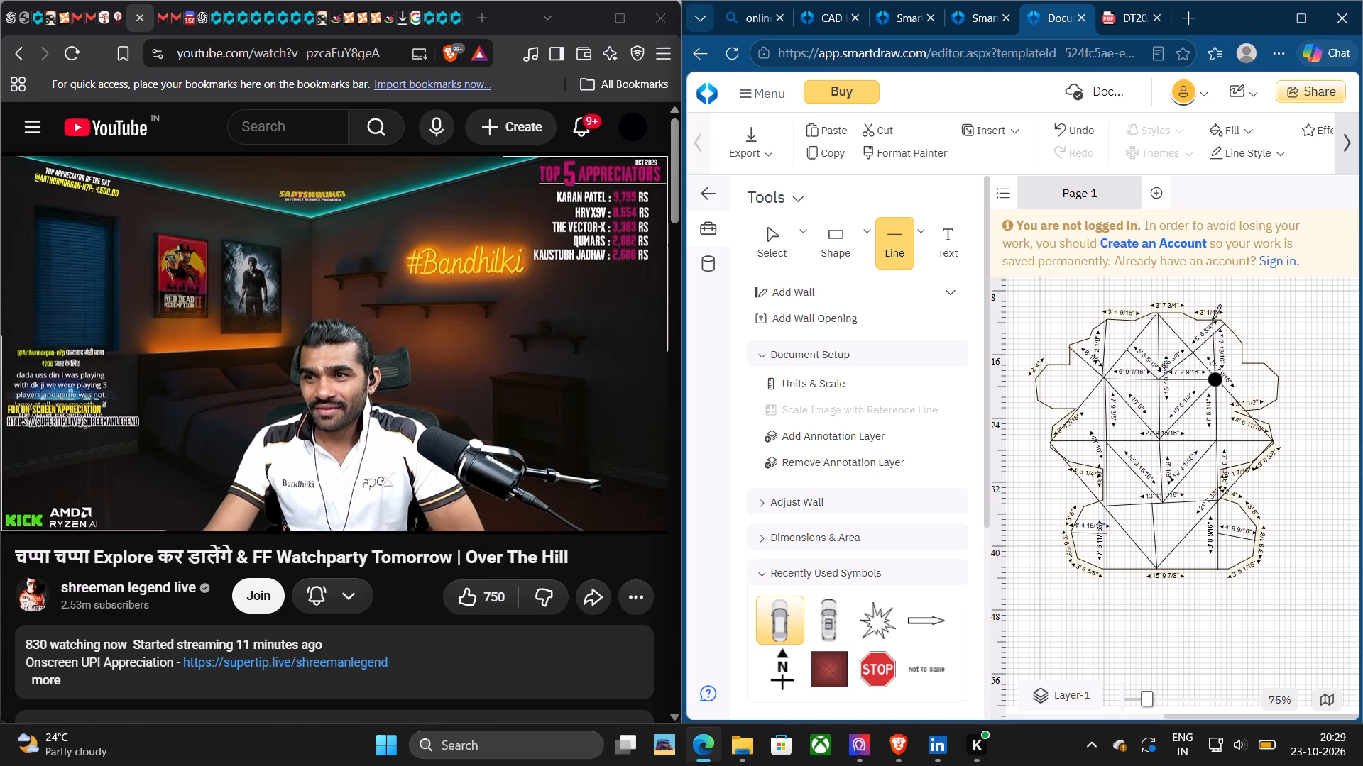
{"action": "left_click", "coordinate": [1311, 272]}
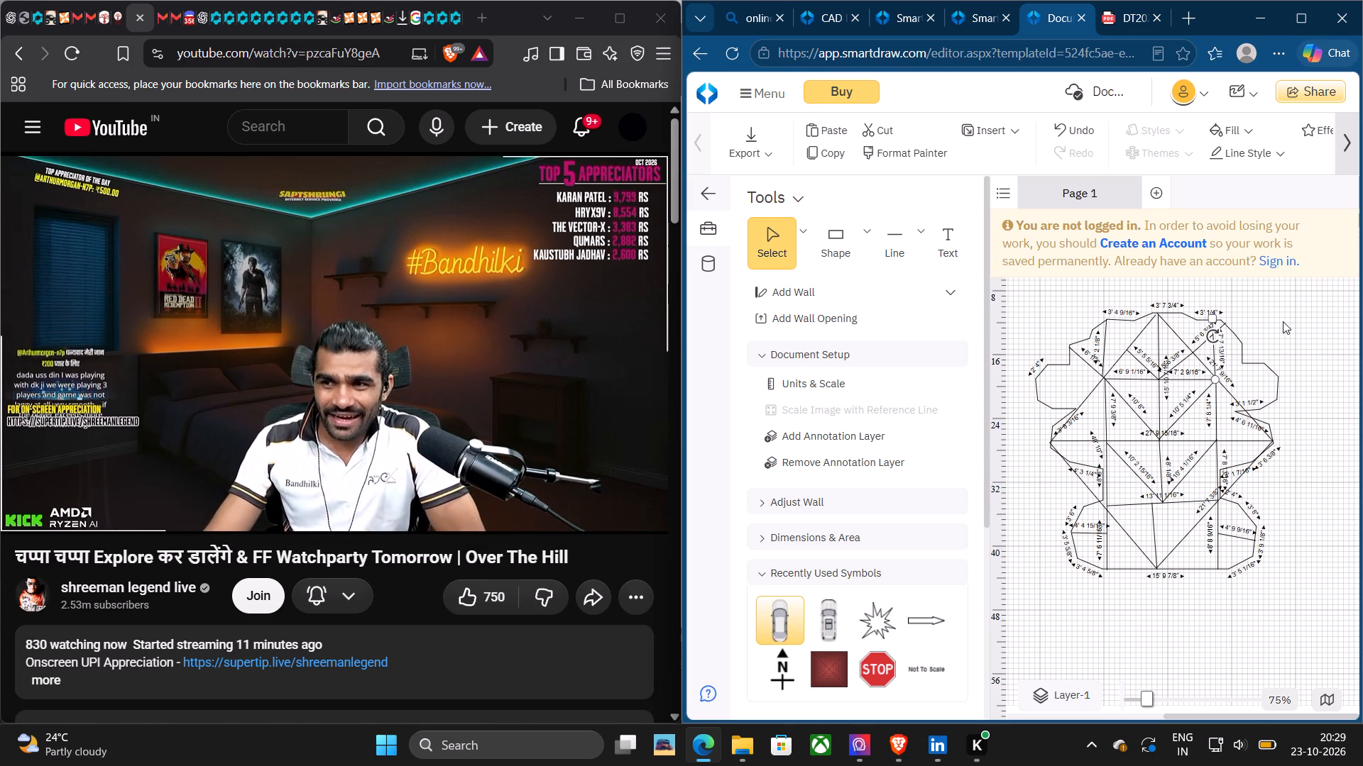
{"action": "left_click", "coordinate": [1283, 321]}
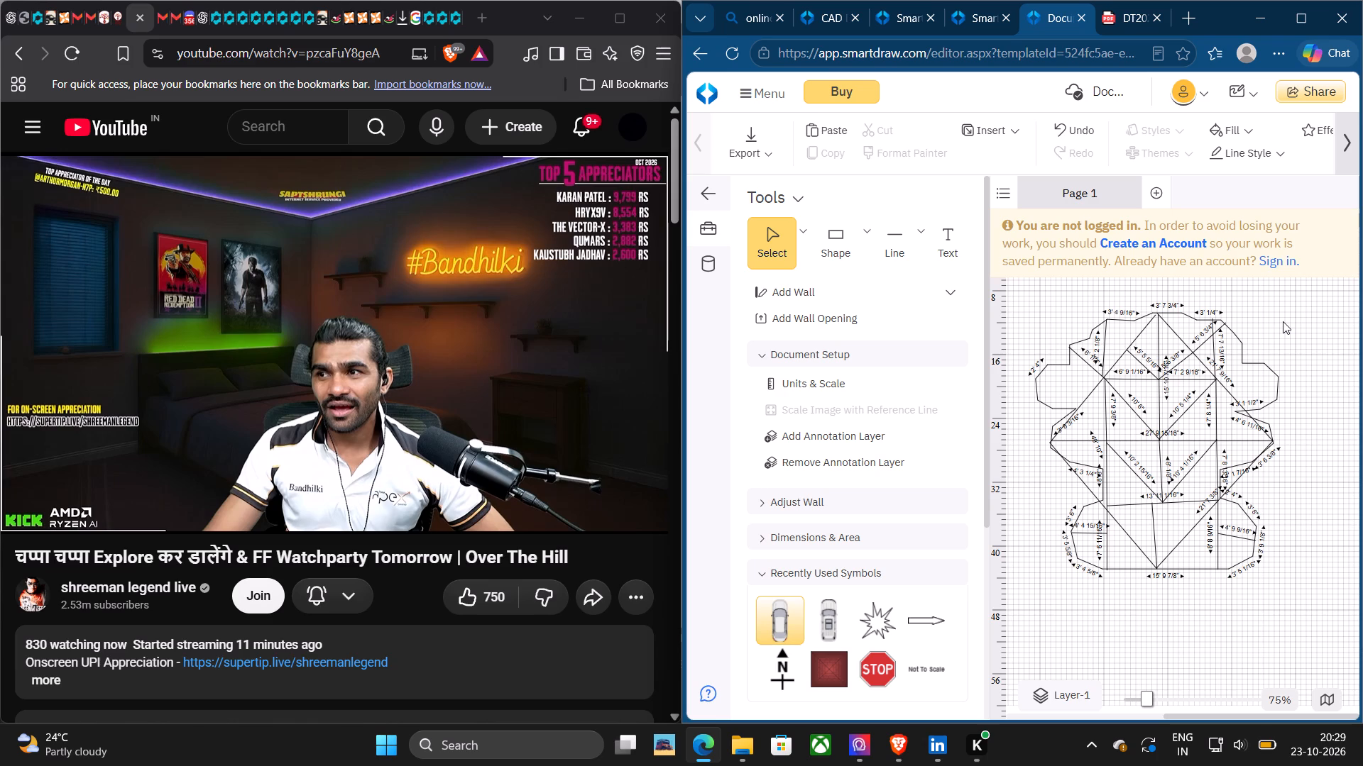
Draw two diagonals from the left and right ends of the outline's bottom edge up to the middle of the lower horizontal line.
{"action": "left_click", "coordinate": [885, 222]}
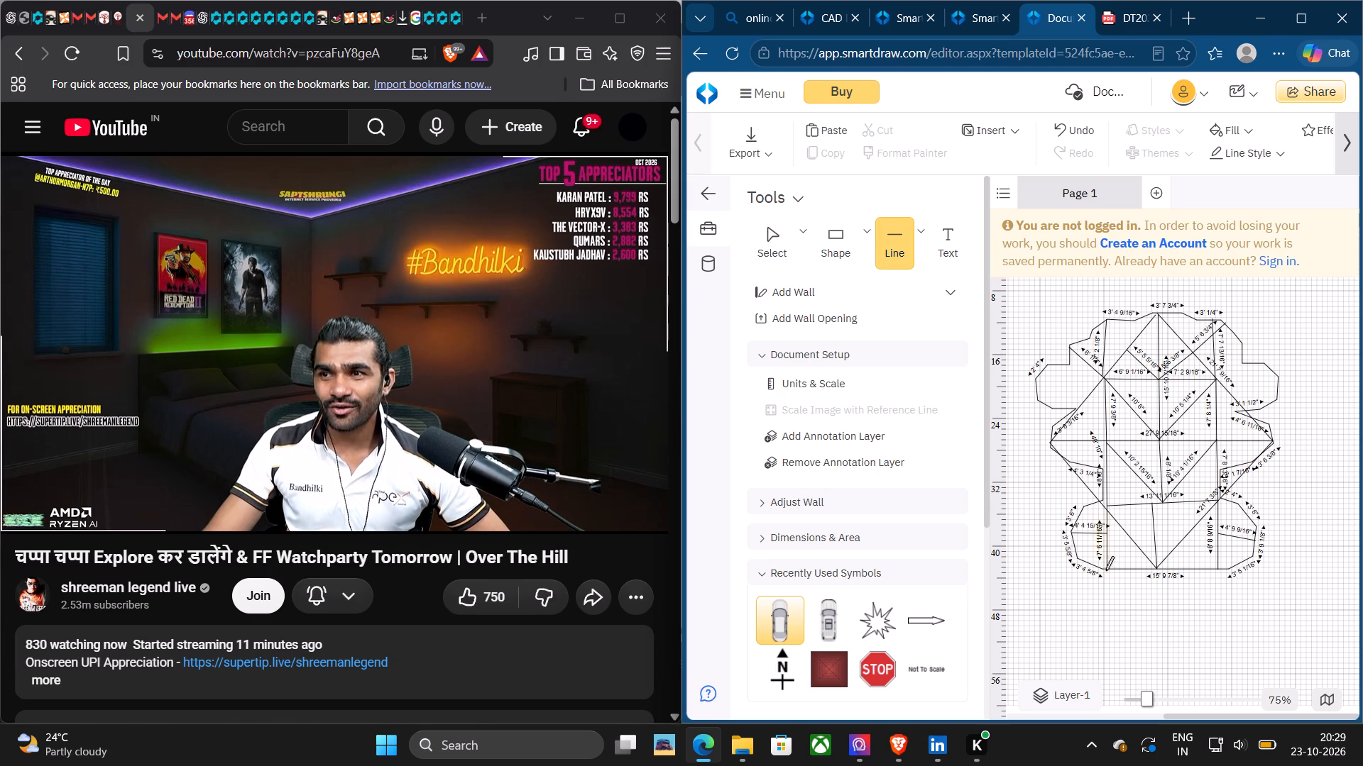
{"action": "left_click_drag", "start_coordinate": [1107, 571], "coordinate": [1144, 511]}
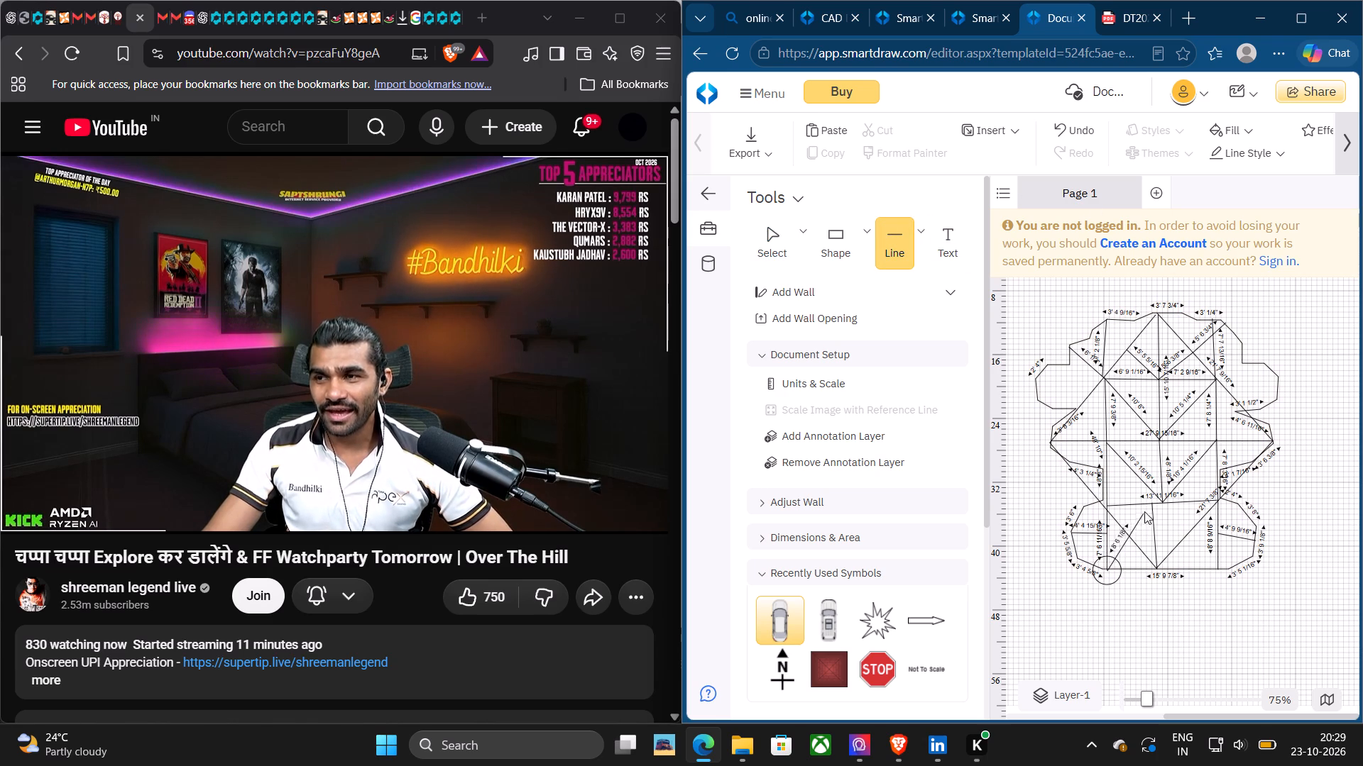
{"action": "left_click_drag", "start_coordinate": [1144, 511], "coordinate": [1148, 507]}
{"action": "left_click", "coordinate": [1148, 507]}
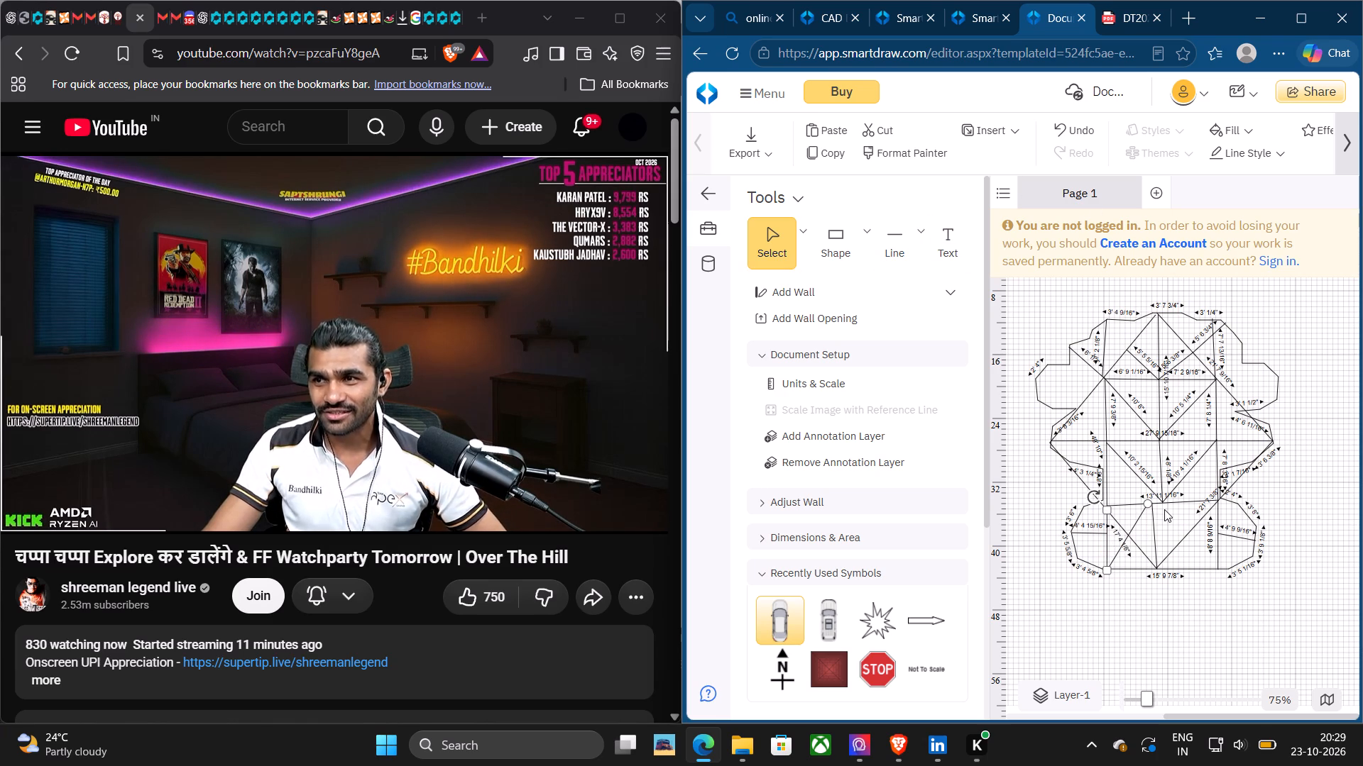
{"action": "left_click", "coordinate": [1164, 509]}
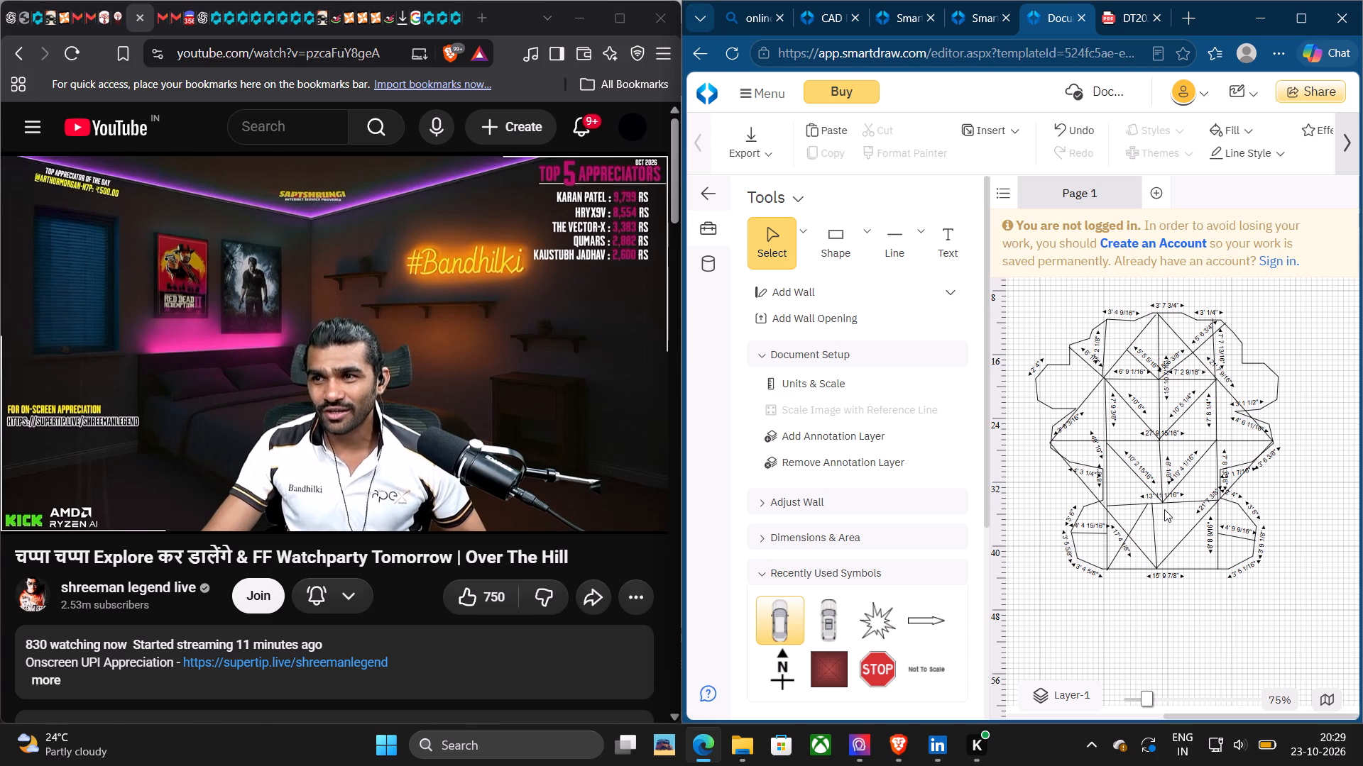
{"action": "left_click", "coordinate": [899, 250]}
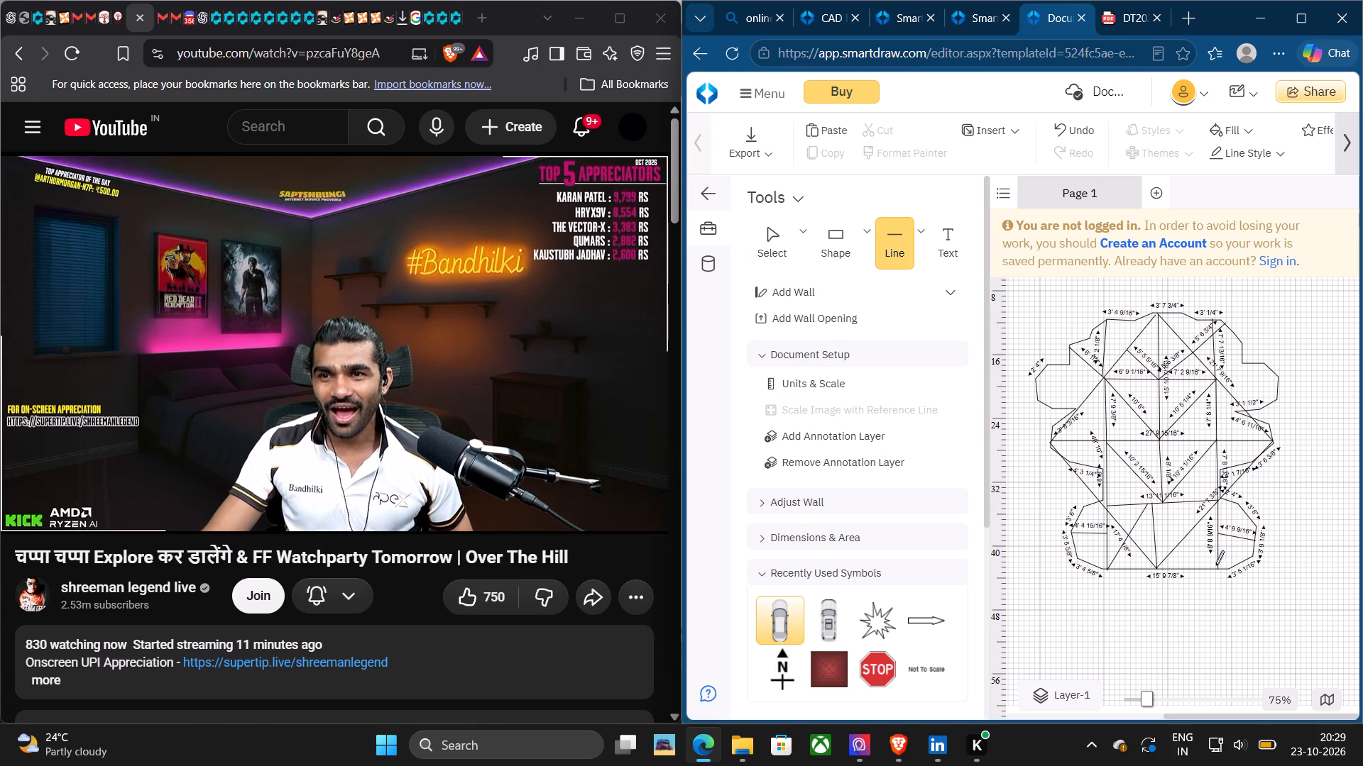
{"action": "left_click_drag", "start_coordinate": [1215, 568], "coordinate": [1208, 560]}
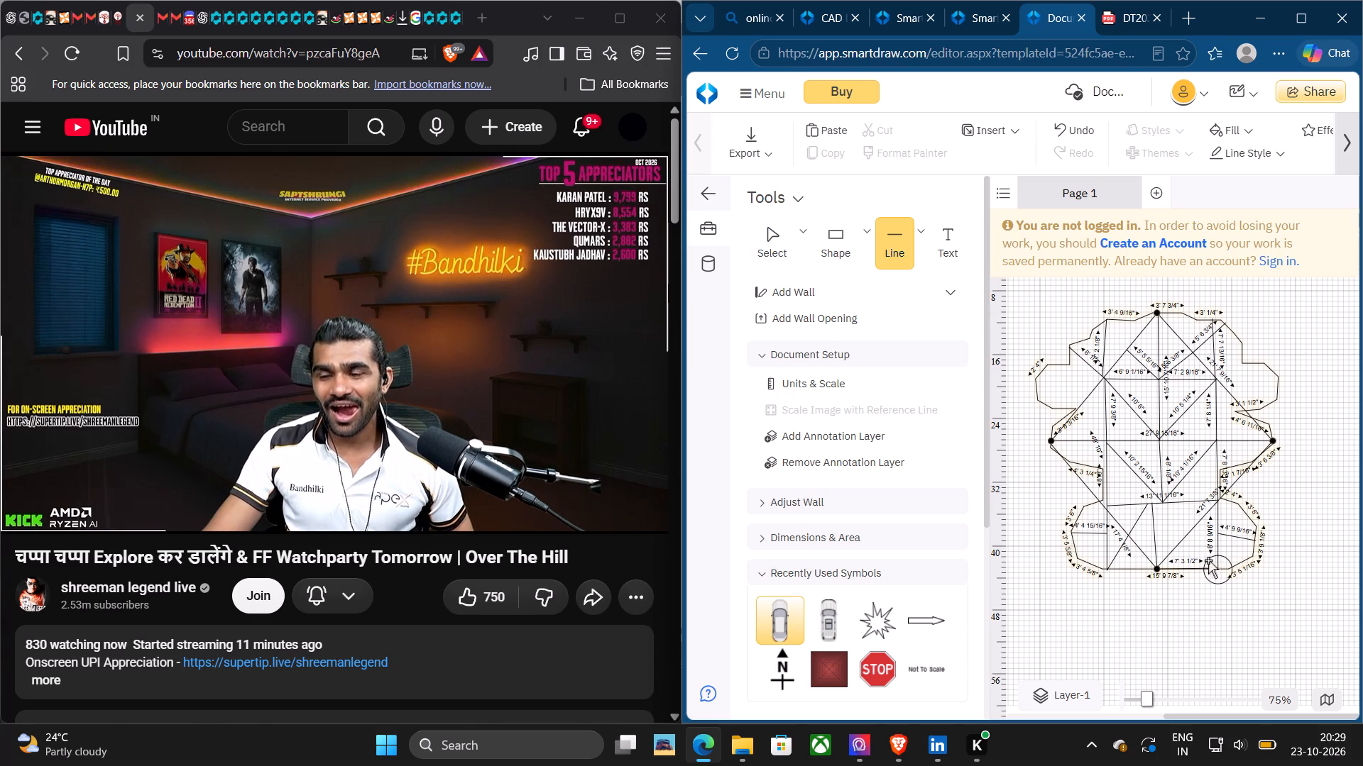
{"action": "left_click_drag", "start_coordinate": [1208, 560], "coordinate": [1152, 504]}
{"action": "left_click", "coordinate": [1152, 504]}
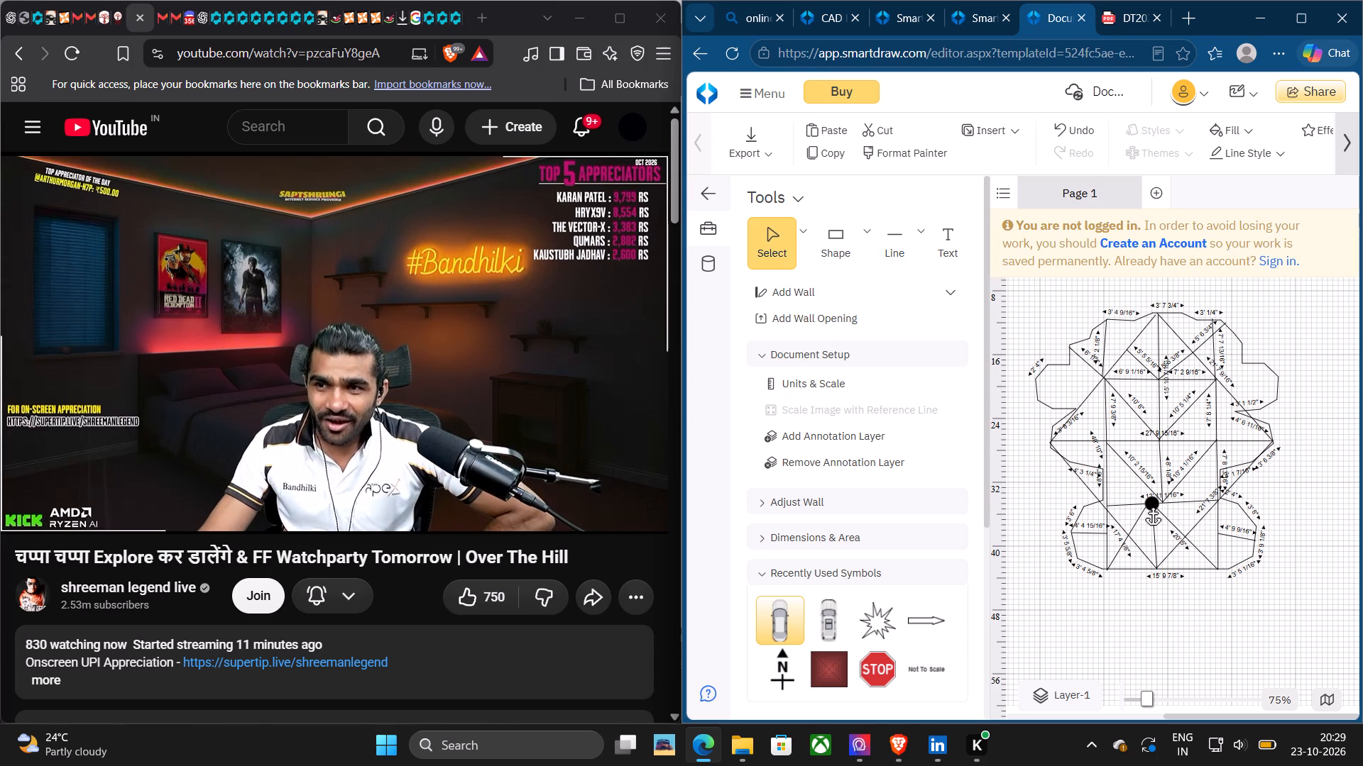
{"action": "left_click", "coordinate": [1195, 630]}
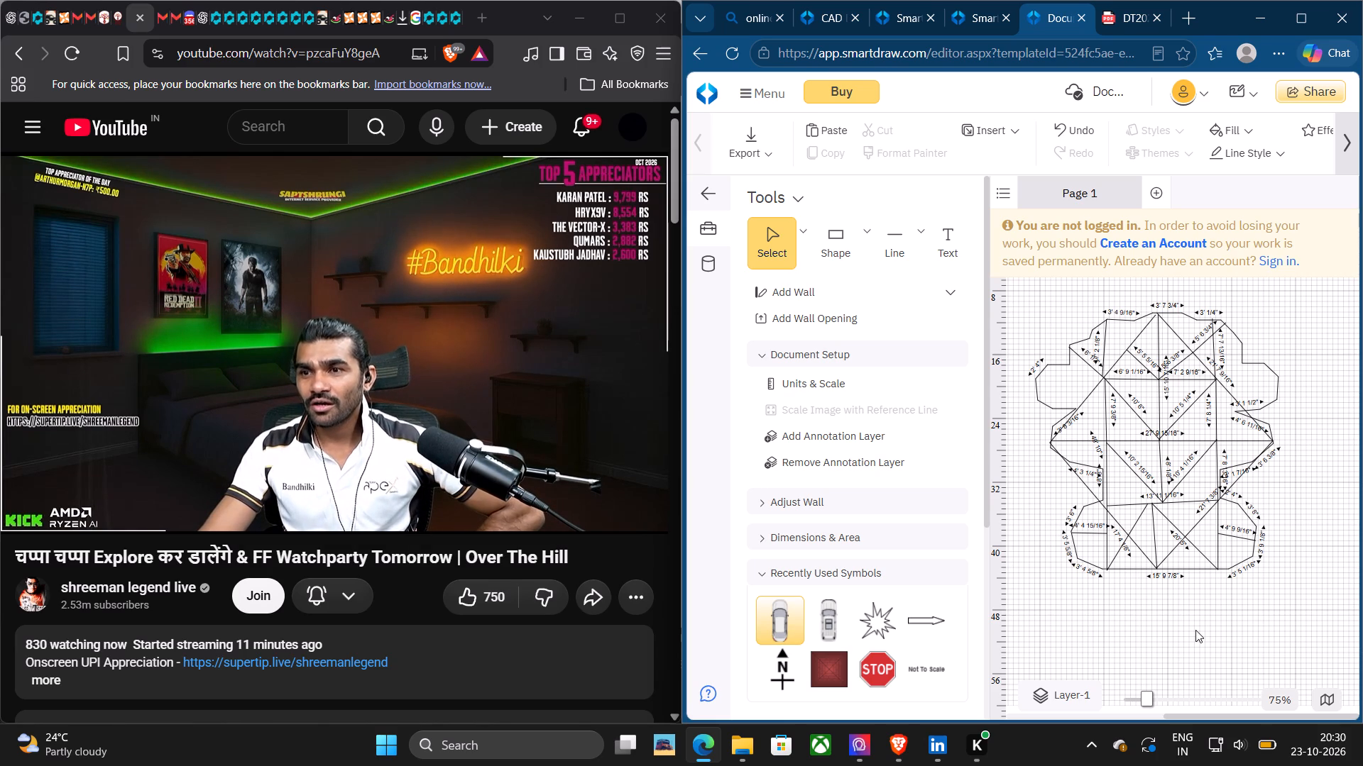
Draw two steep lines from the diamond's left and right corners up to the outline's upper-left and upper-right notch corners.
{"action": "left_click", "coordinate": [904, 251]}
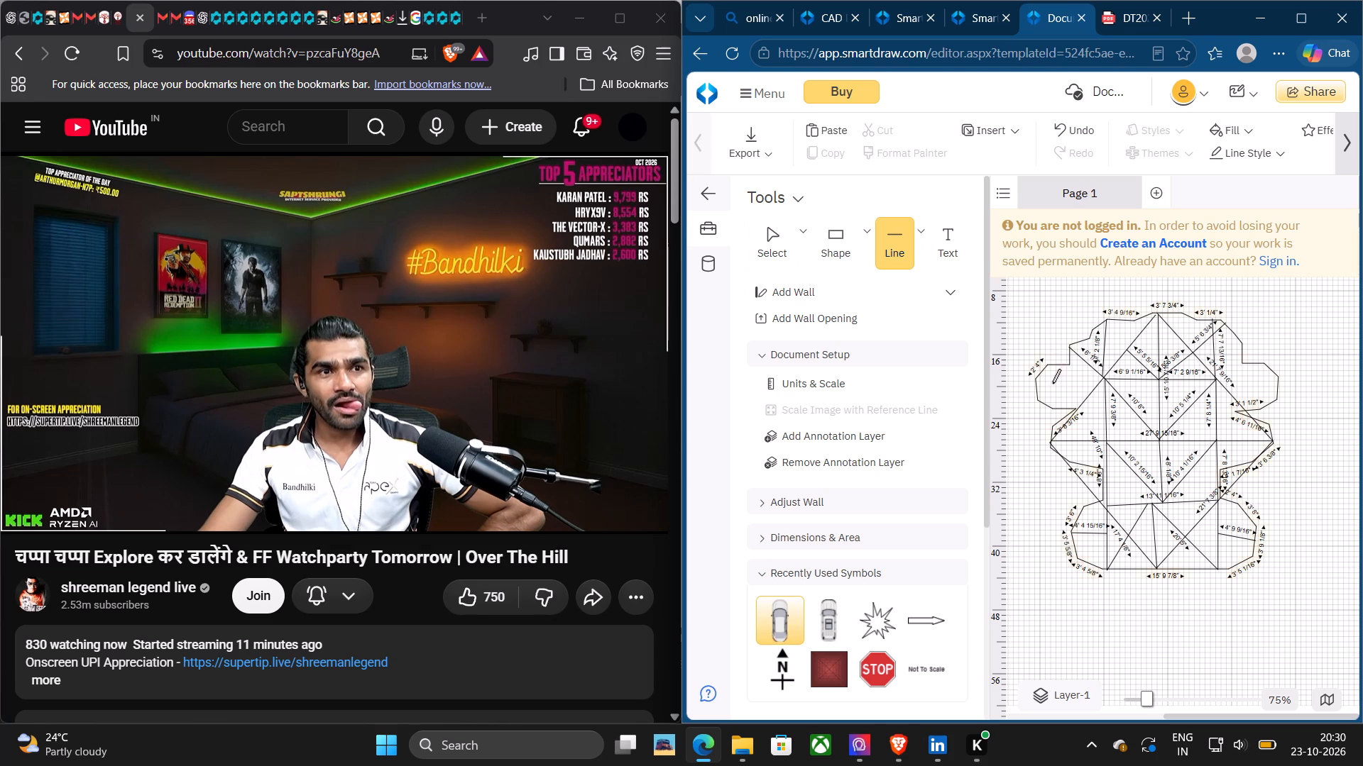
{"action": "left_click_drag", "start_coordinate": [1036, 381], "coordinate": [1060, 384]}
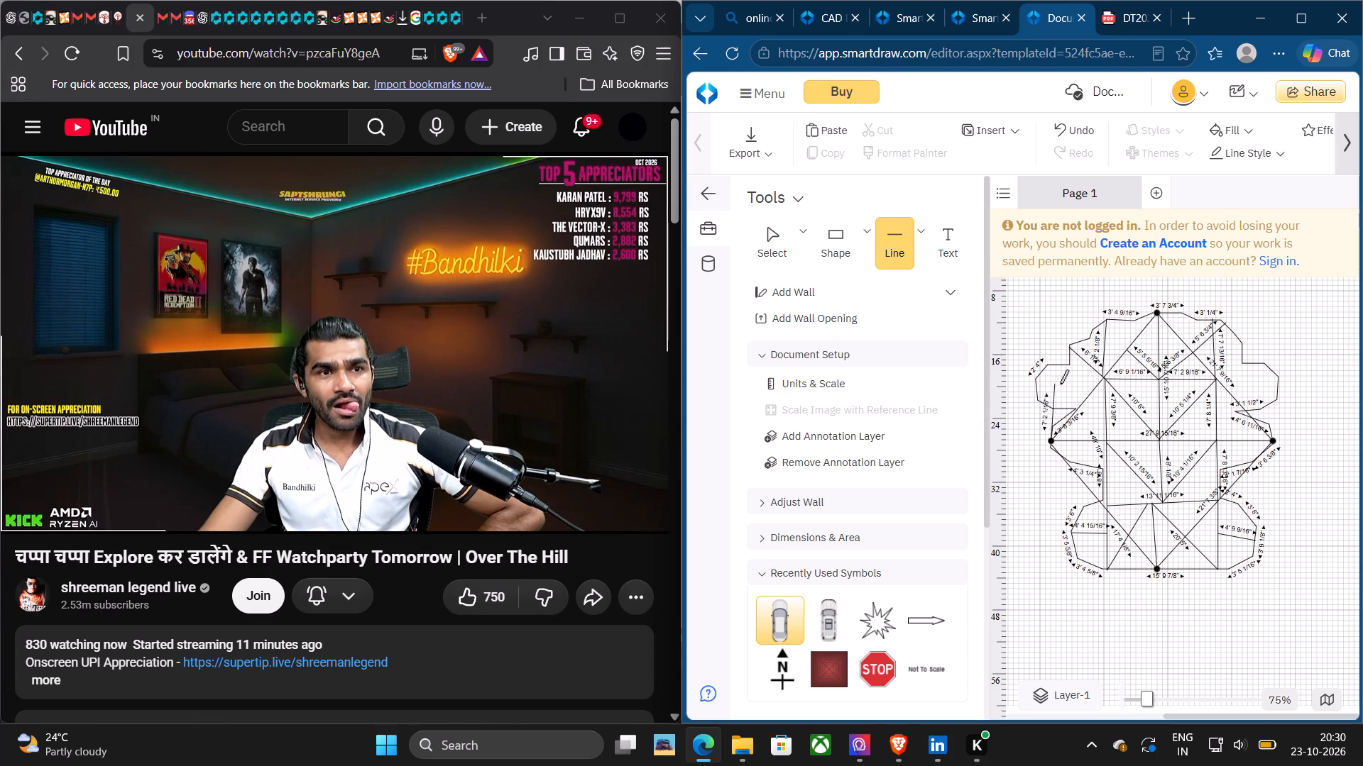
{"action": "left_click_drag", "start_coordinate": [1060, 384], "coordinate": [1066, 369]}
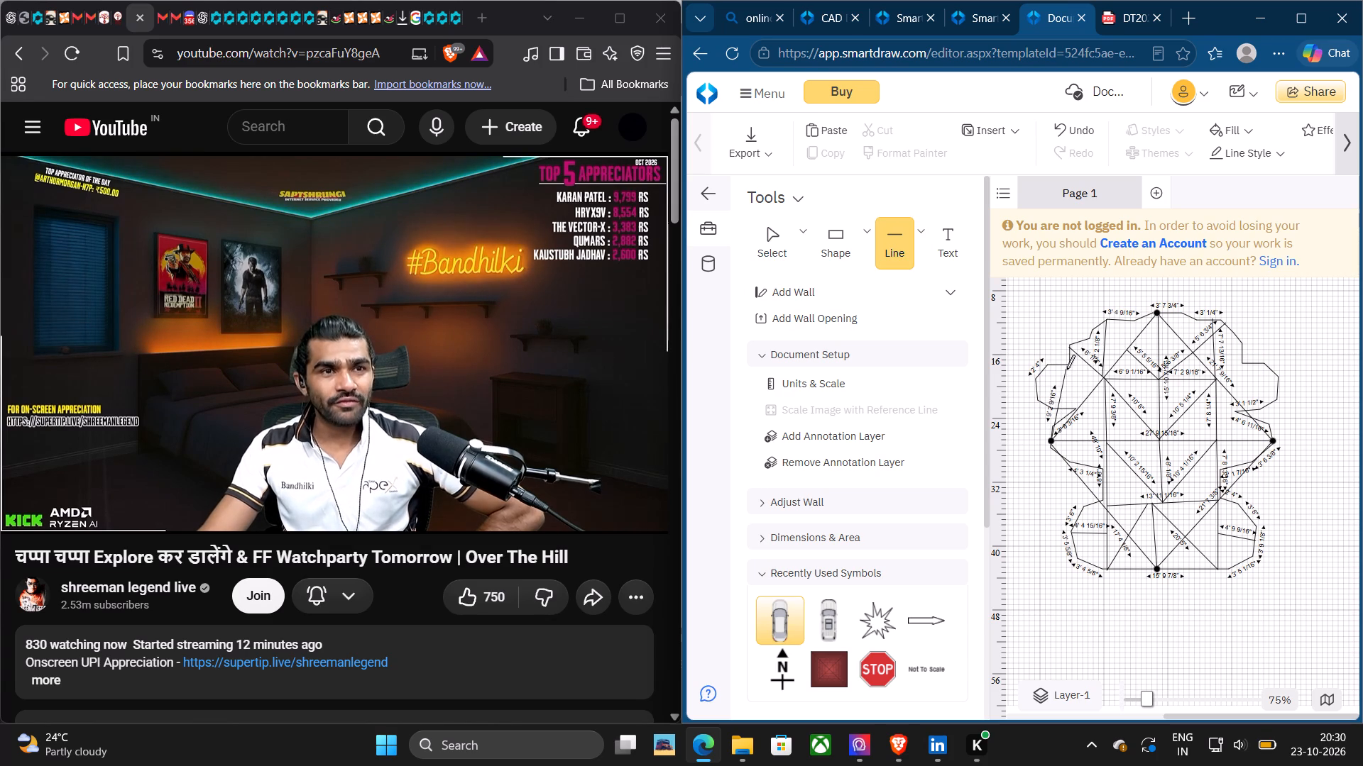
{"action": "left_click_drag", "start_coordinate": [1066, 369], "coordinate": [1068, 360]}
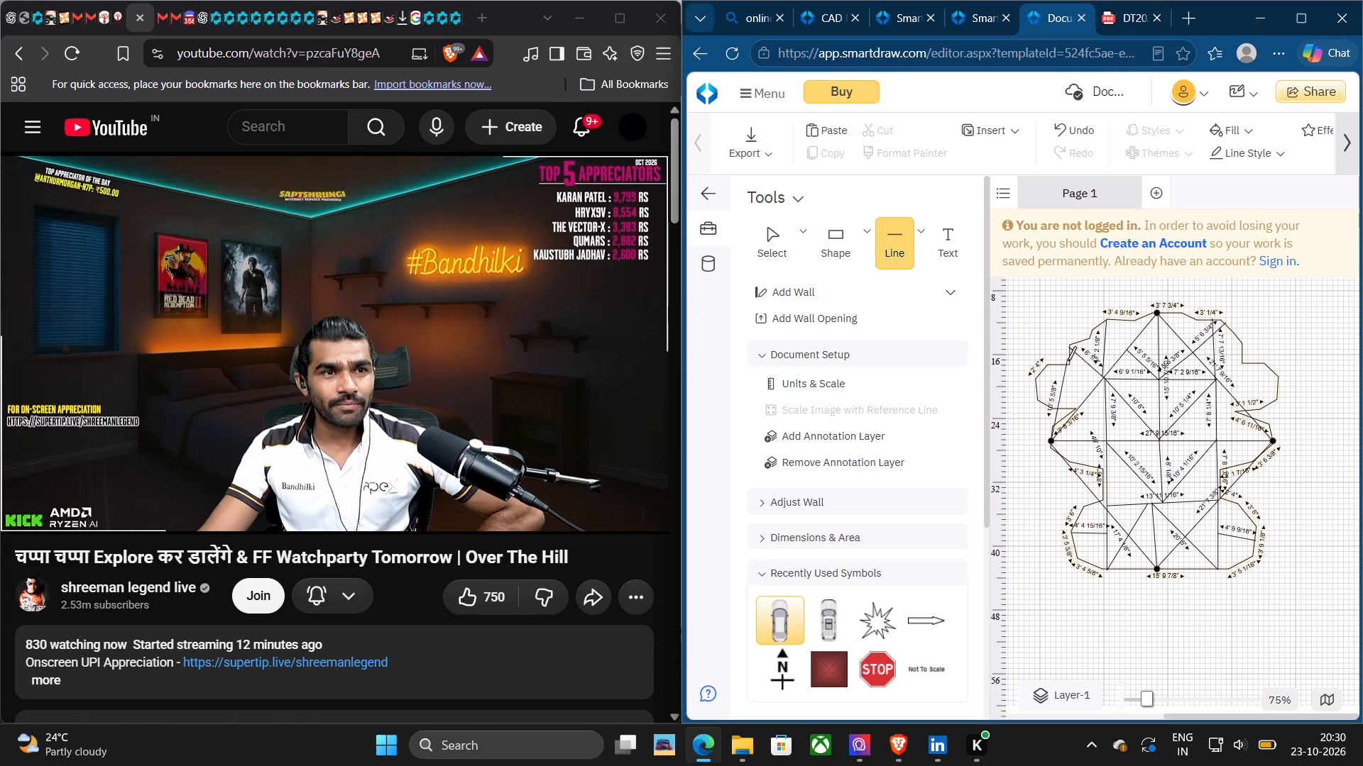
{"action": "left_click_drag", "start_coordinate": [1068, 360], "coordinate": [1068, 365]}
{"action": "left_click", "coordinate": [1068, 365]}
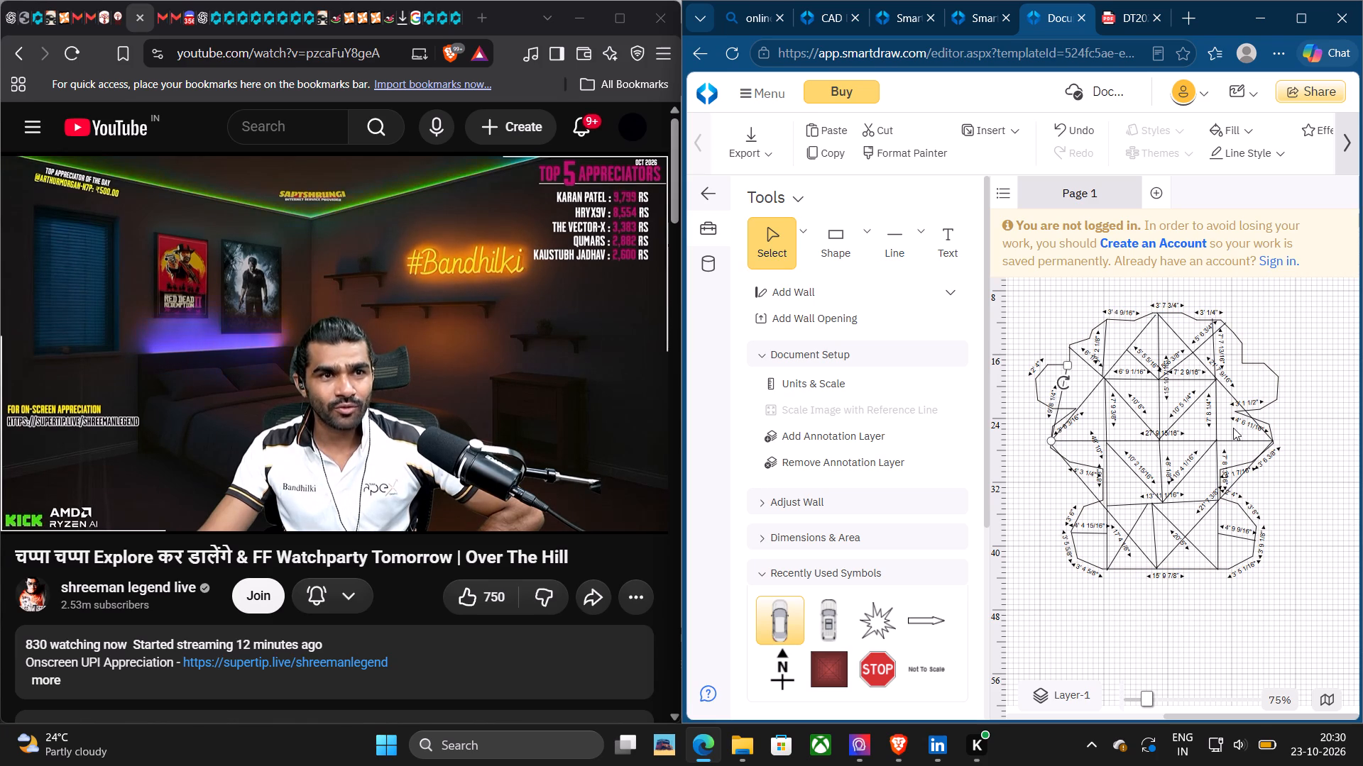
{"action": "left_click", "coordinate": [889, 244]}
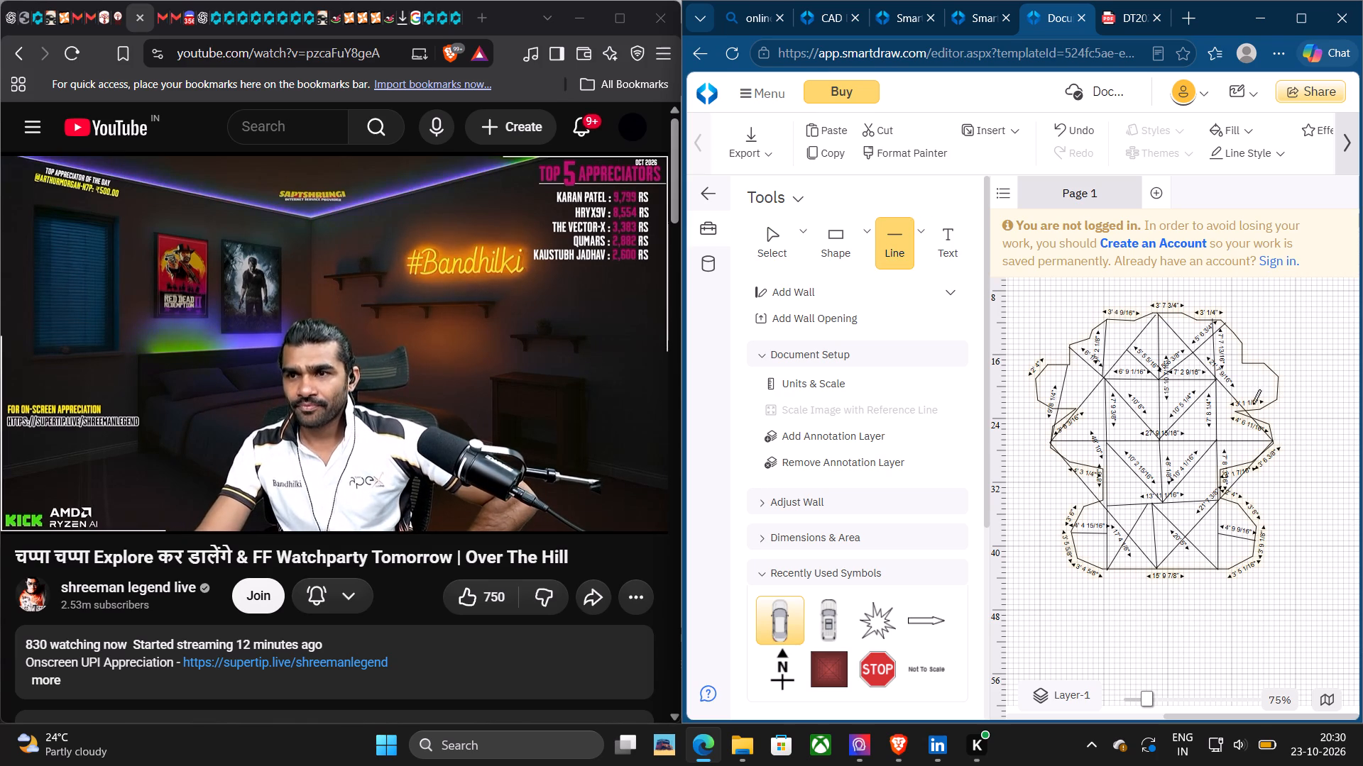
{"action": "left_click", "coordinate": [1271, 437]}
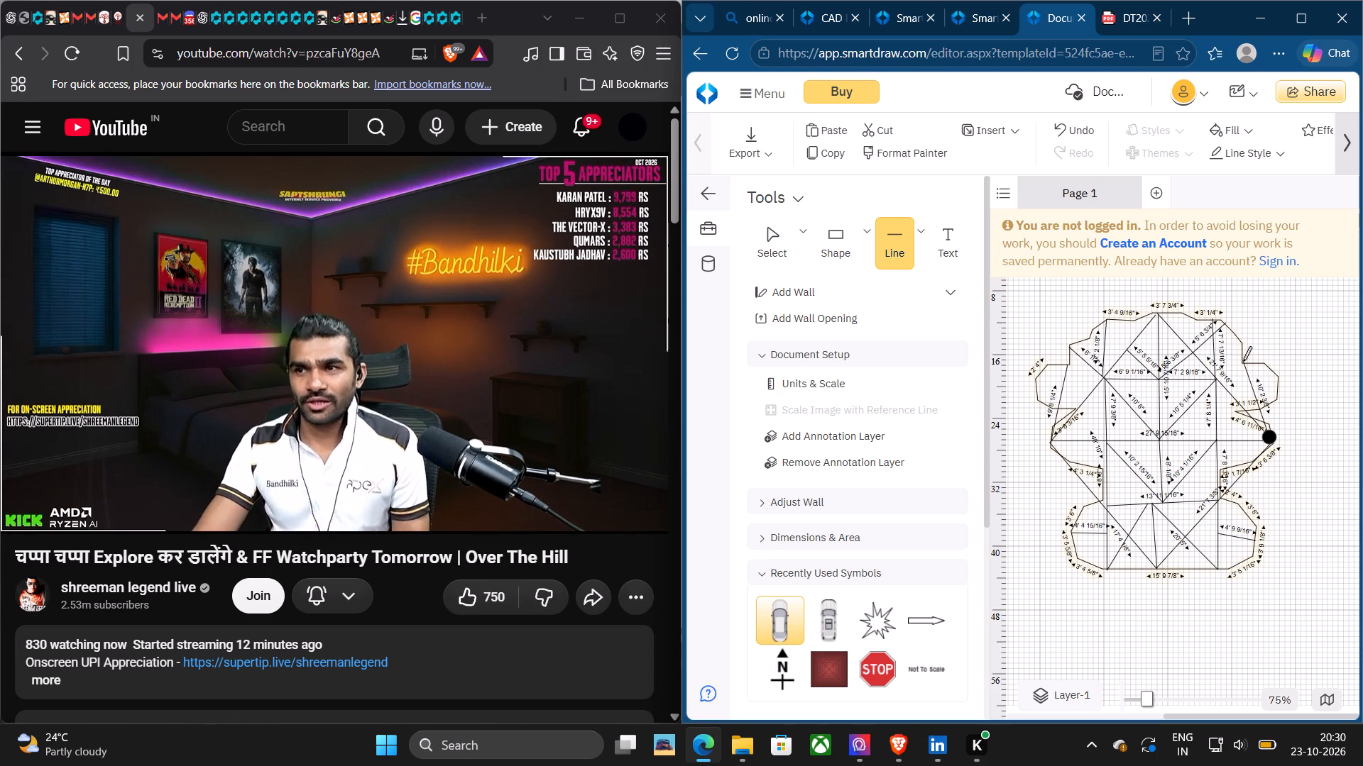
{"action": "left_click", "coordinate": [1243, 361]}
{"action": "left_click", "coordinate": [1314, 316]}
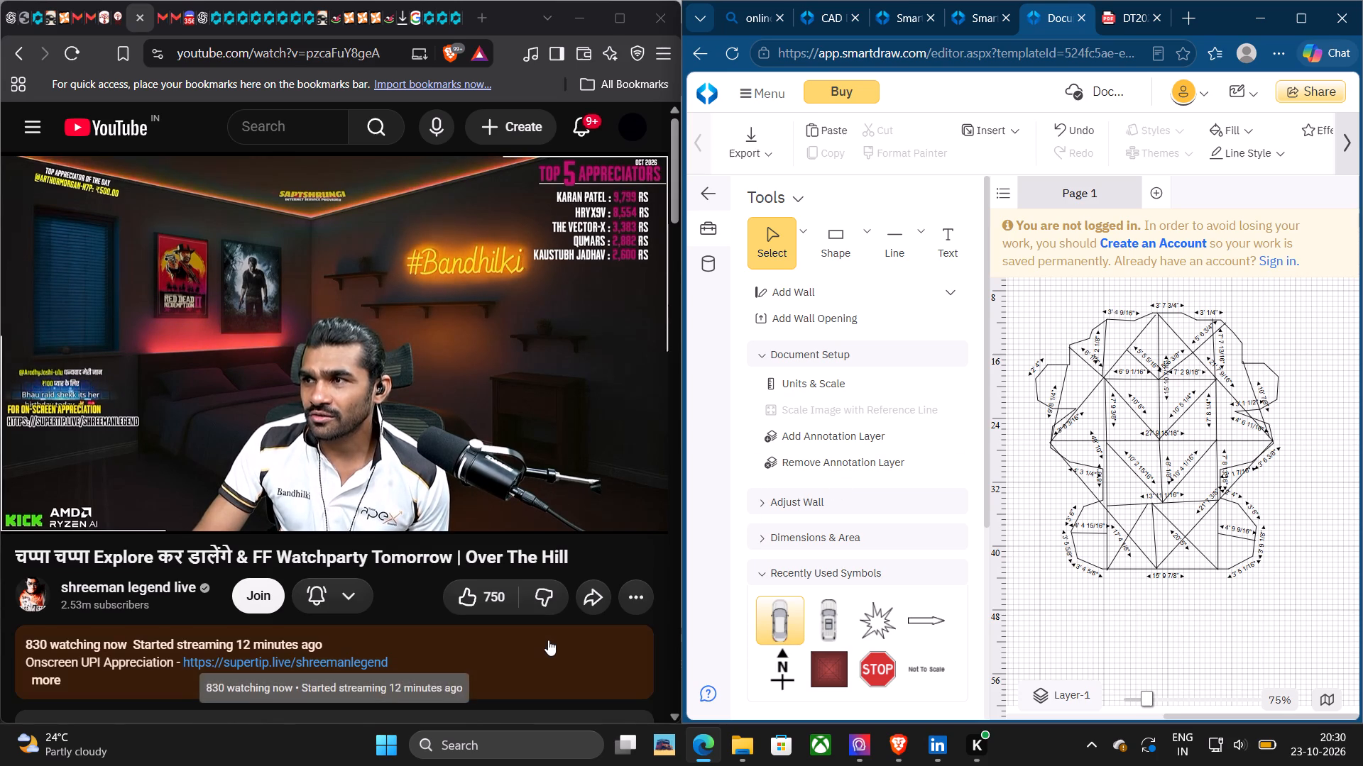
Look through the recommended videos below the YouTube livestream and return to the player.
{"action": "scroll", "coordinate": [548, 640], "scroll_direction": "down", "scroll_amount": 7}
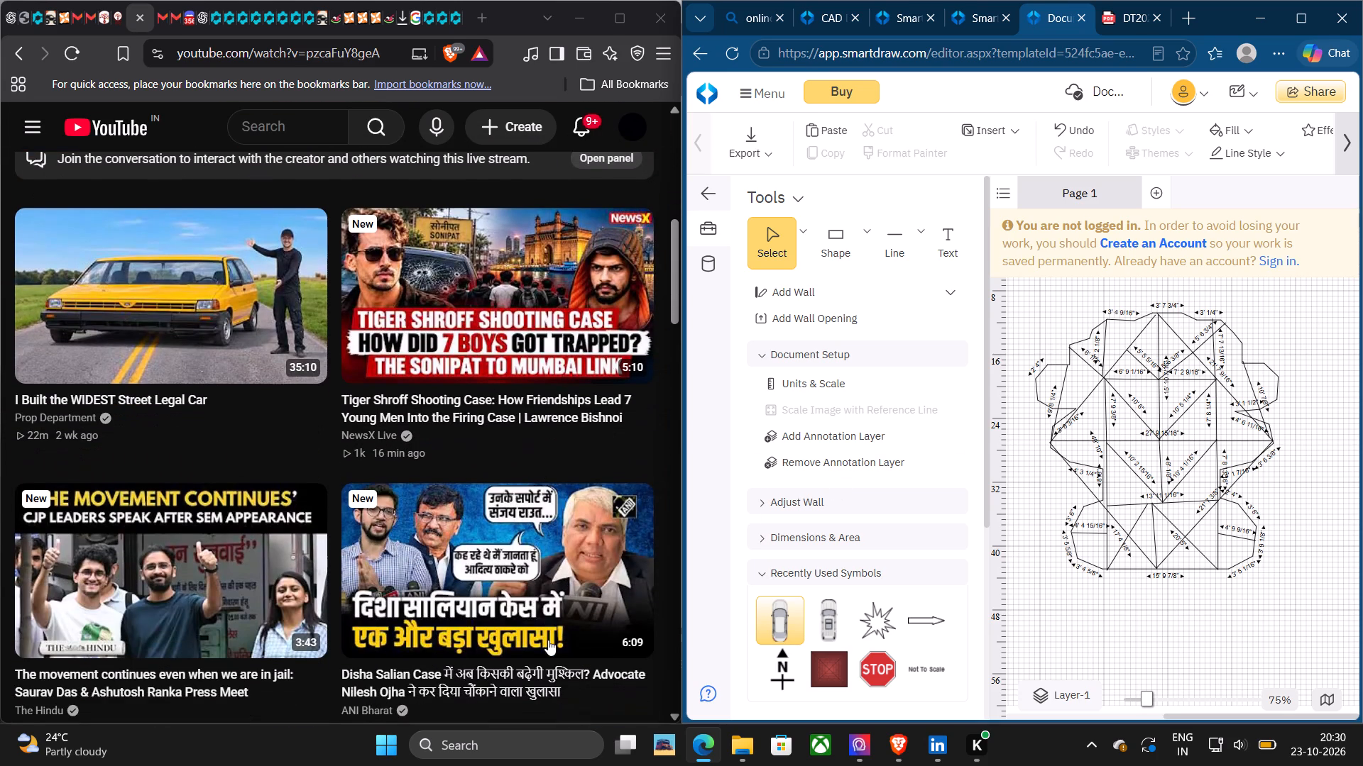
{"action": "scroll", "coordinate": [548, 640], "scroll_direction": "down", "scroll_amount": 4}
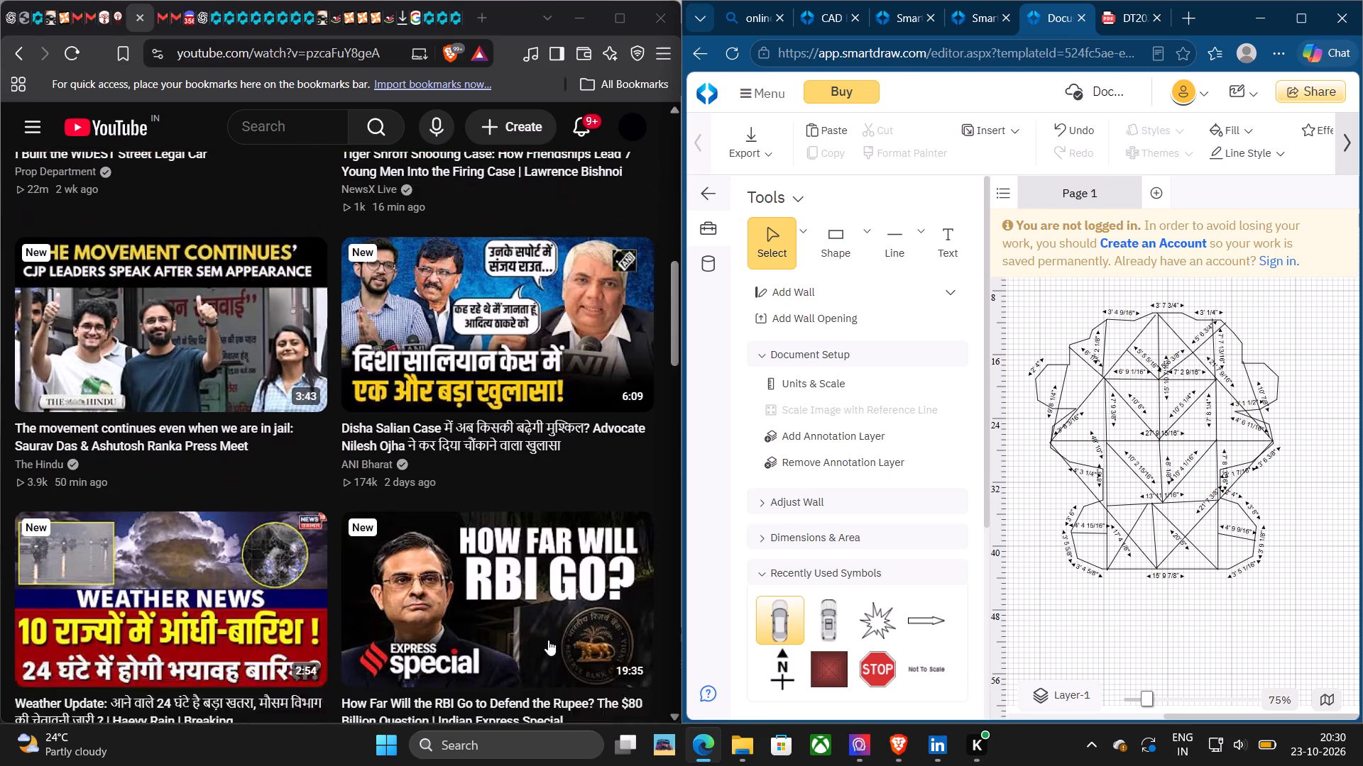
{"action": "scroll", "coordinate": [548, 640], "scroll_direction": "down", "scroll_amount": 5}
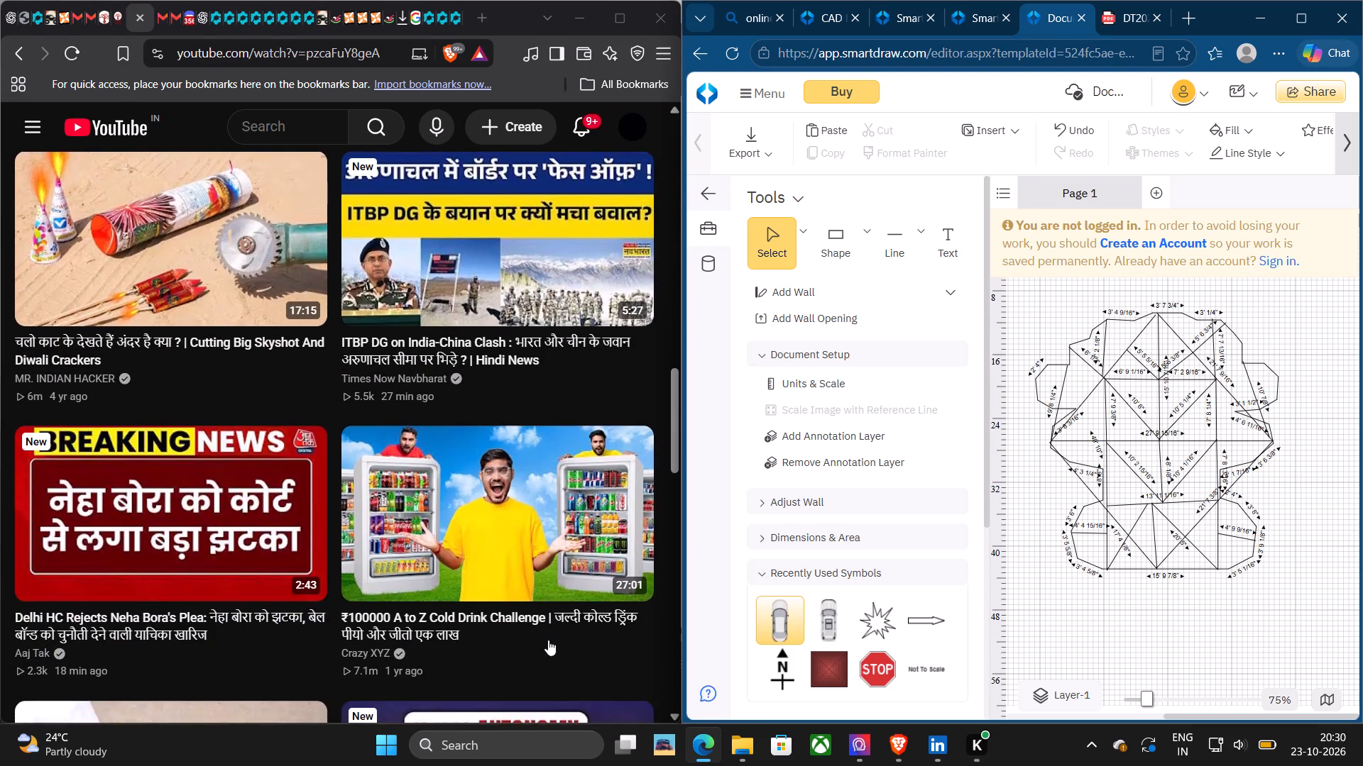
{"action": "scroll", "coordinate": [548, 640], "scroll_direction": "down", "scroll_amount": 1}
{"action": "scroll", "coordinate": [548, 640], "scroll_direction": "right", "scroll_amount": 1}
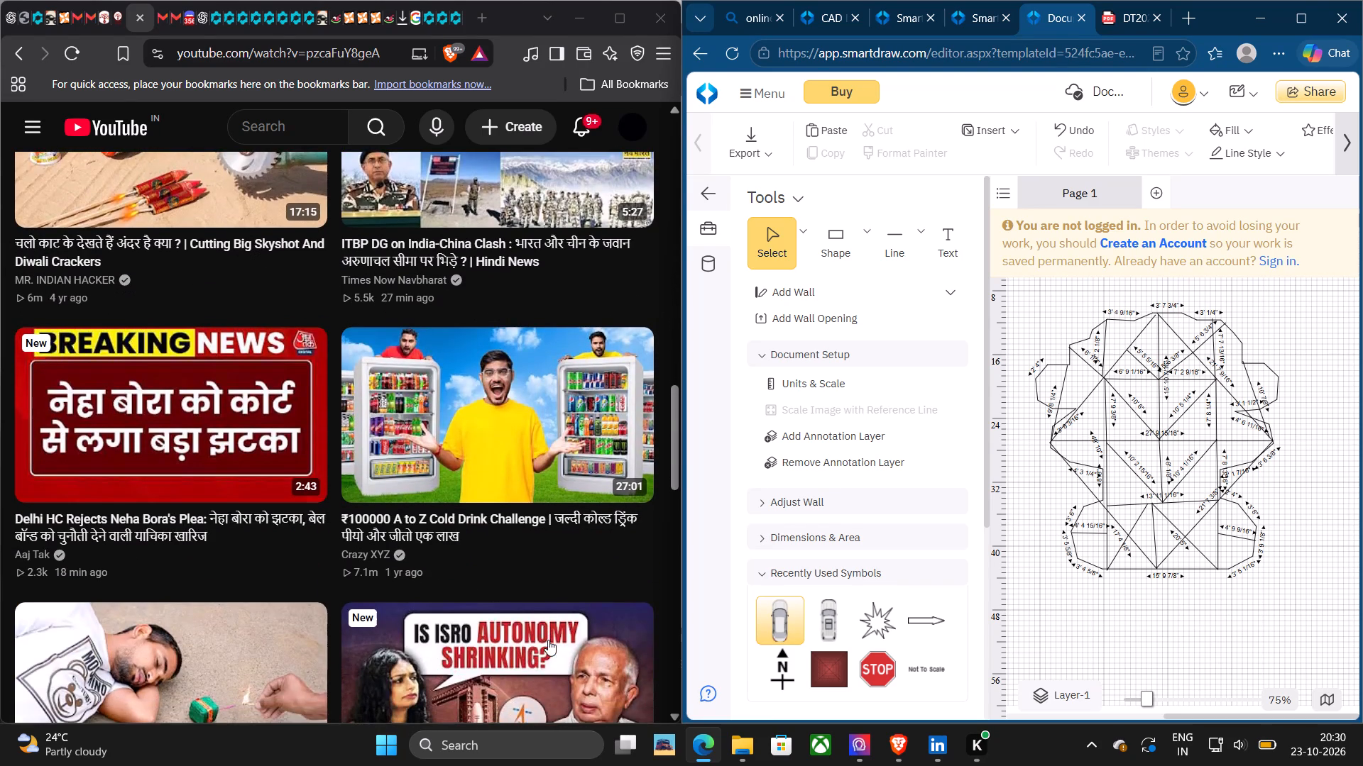
{"action": "scroll", "coordinate": [548, 640], "scroll_direction": "down", "scroll_amount": 3}
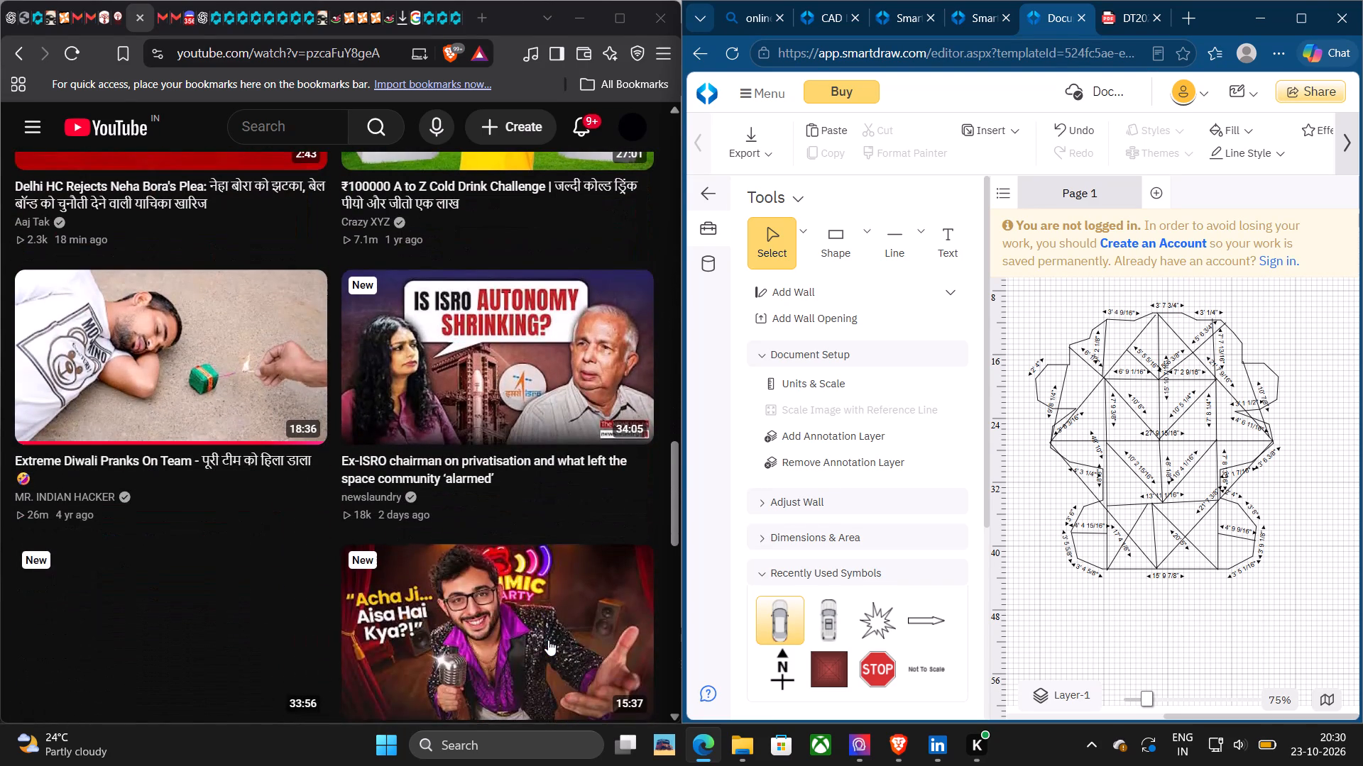
{"action": "scroll", "coordinate": [548, 640], "scroll_direction": "down", "scroll_amount": 3}
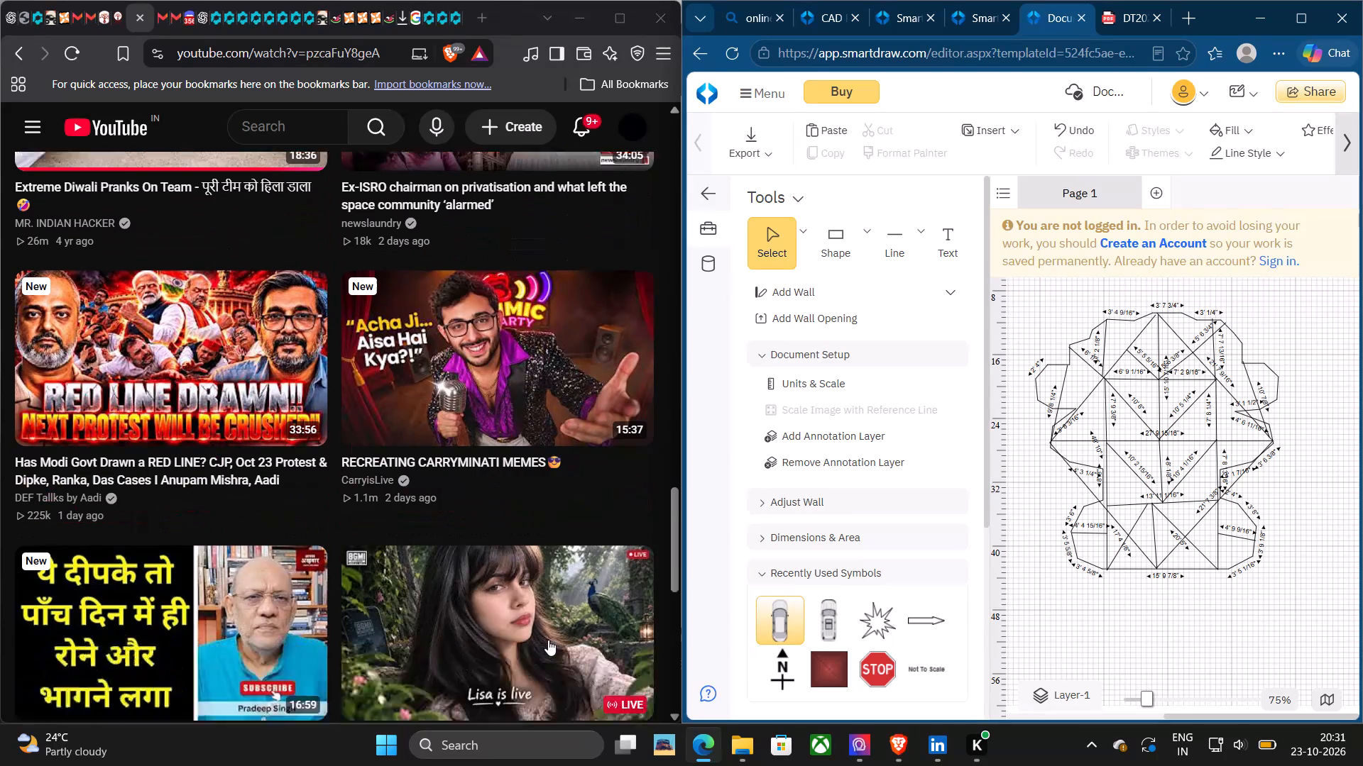
{"action": "scroll", "coordinate": [548, 640], "scroll_direction": "down", "scroll_amount": 3}
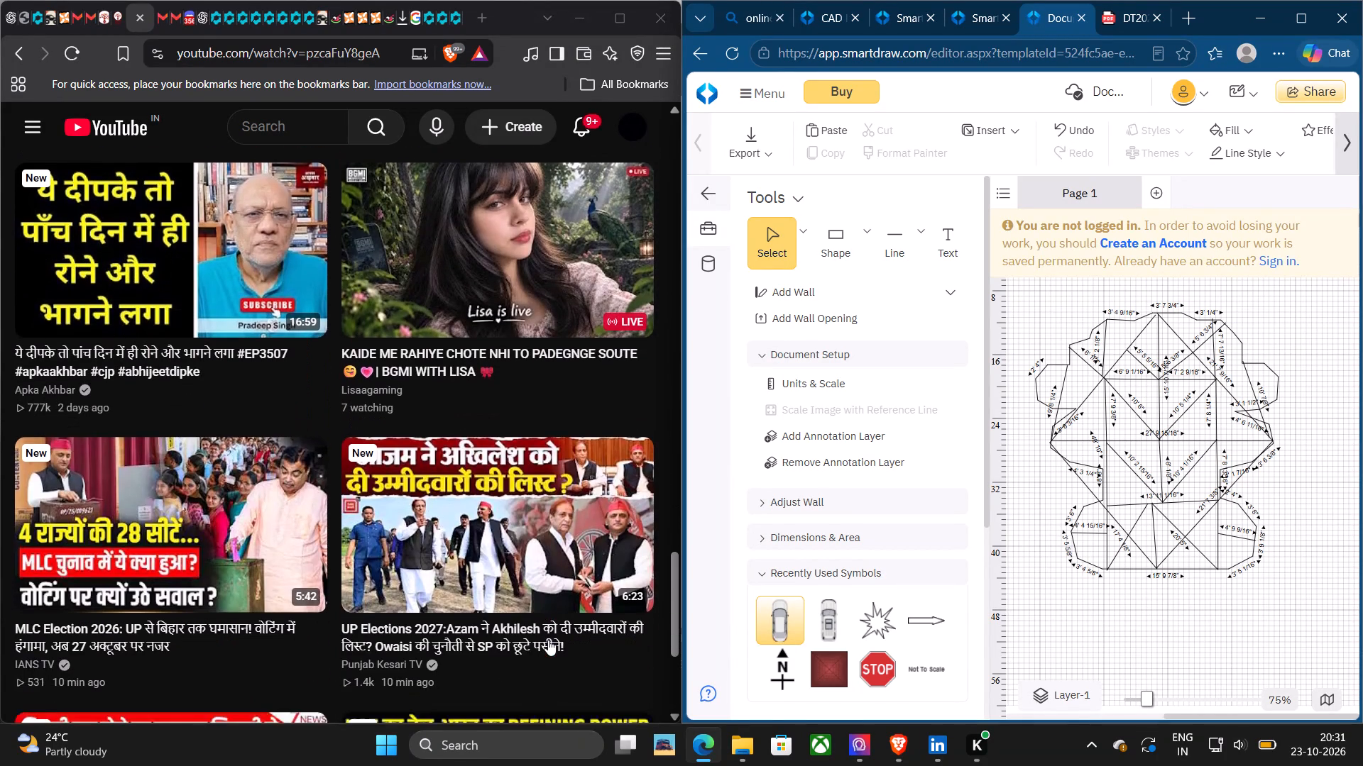
{"action": "scroll", "coordinate": [548, 640], "scroll_direction": "up", "scroll_amount": 8}
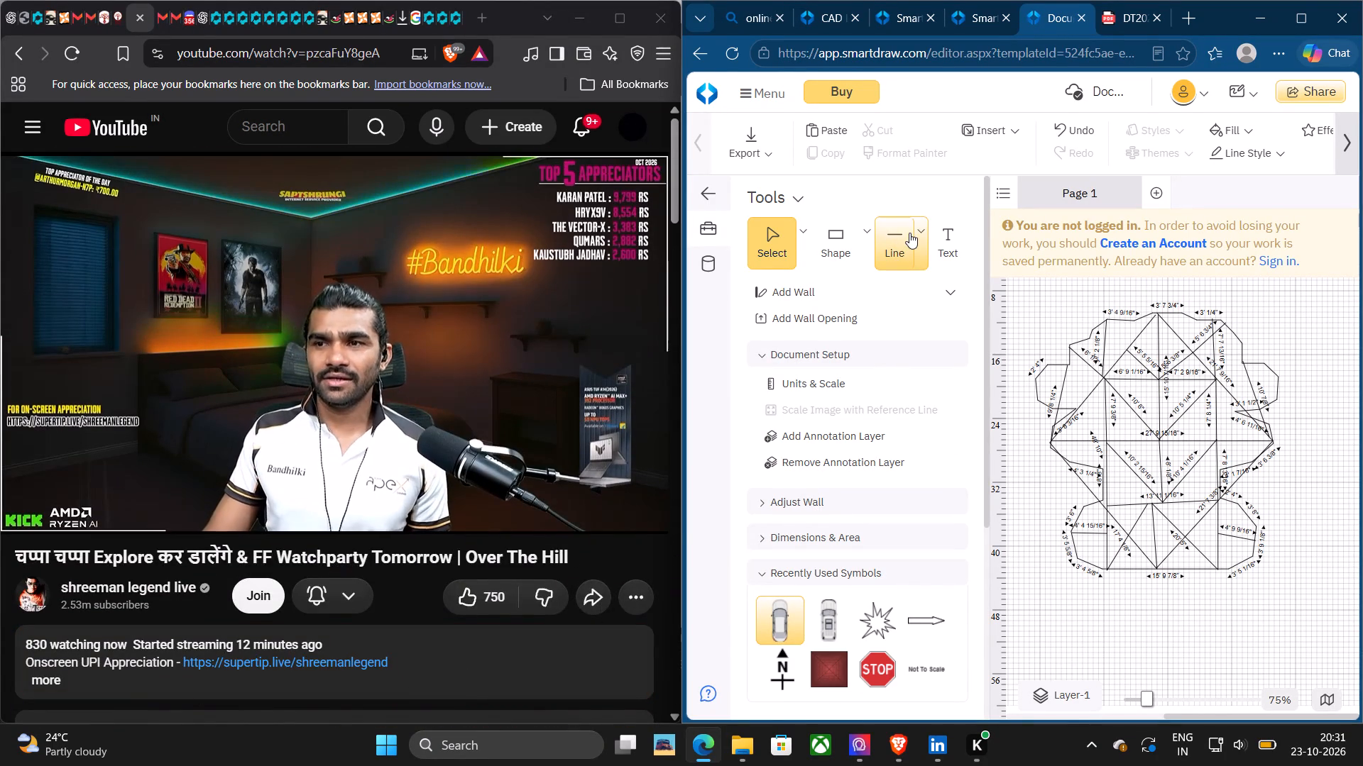
Draw a near-horizontal line about 5' 3" long from the upper horizontal line's left end to the steep line on the left side.
{"action": "left_click", "coordinate": [909, 233]}
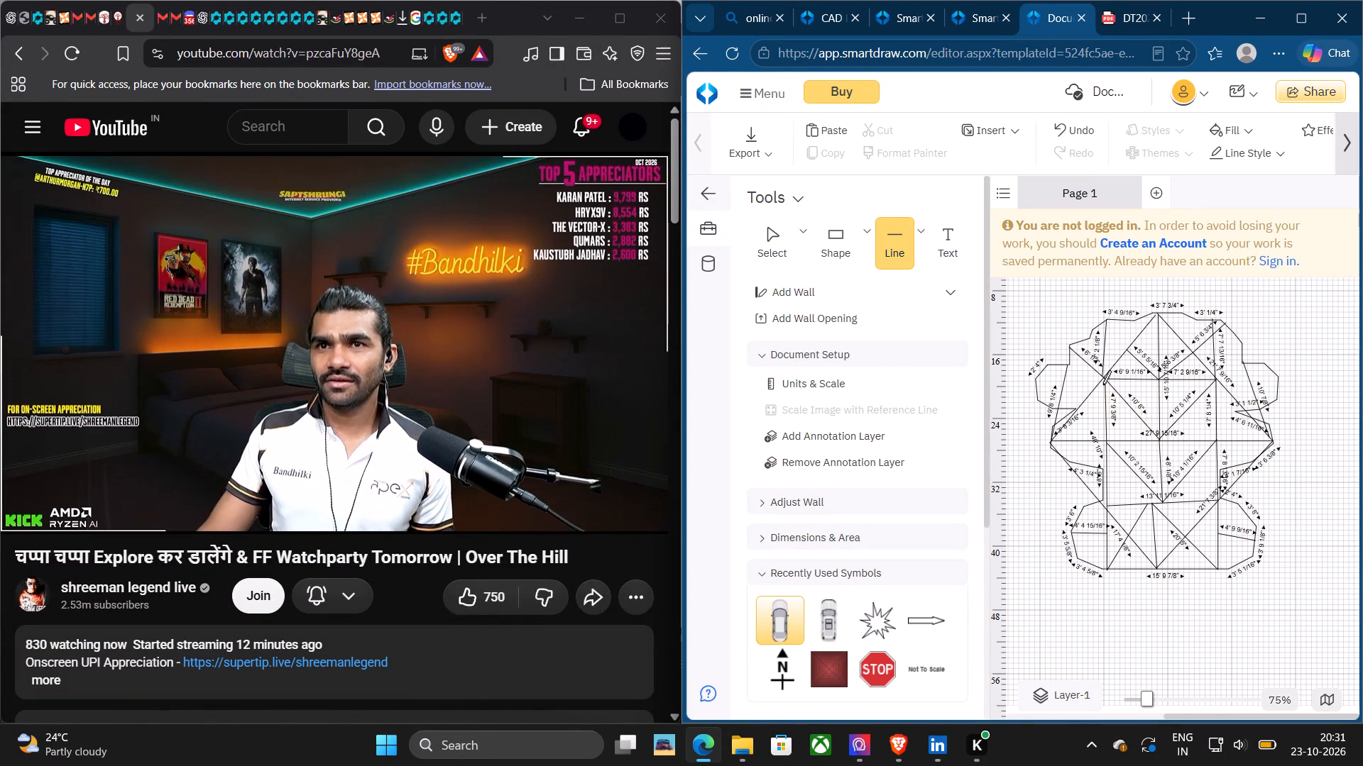
{"action": "left_click", "coordinate": [1102, 381]}
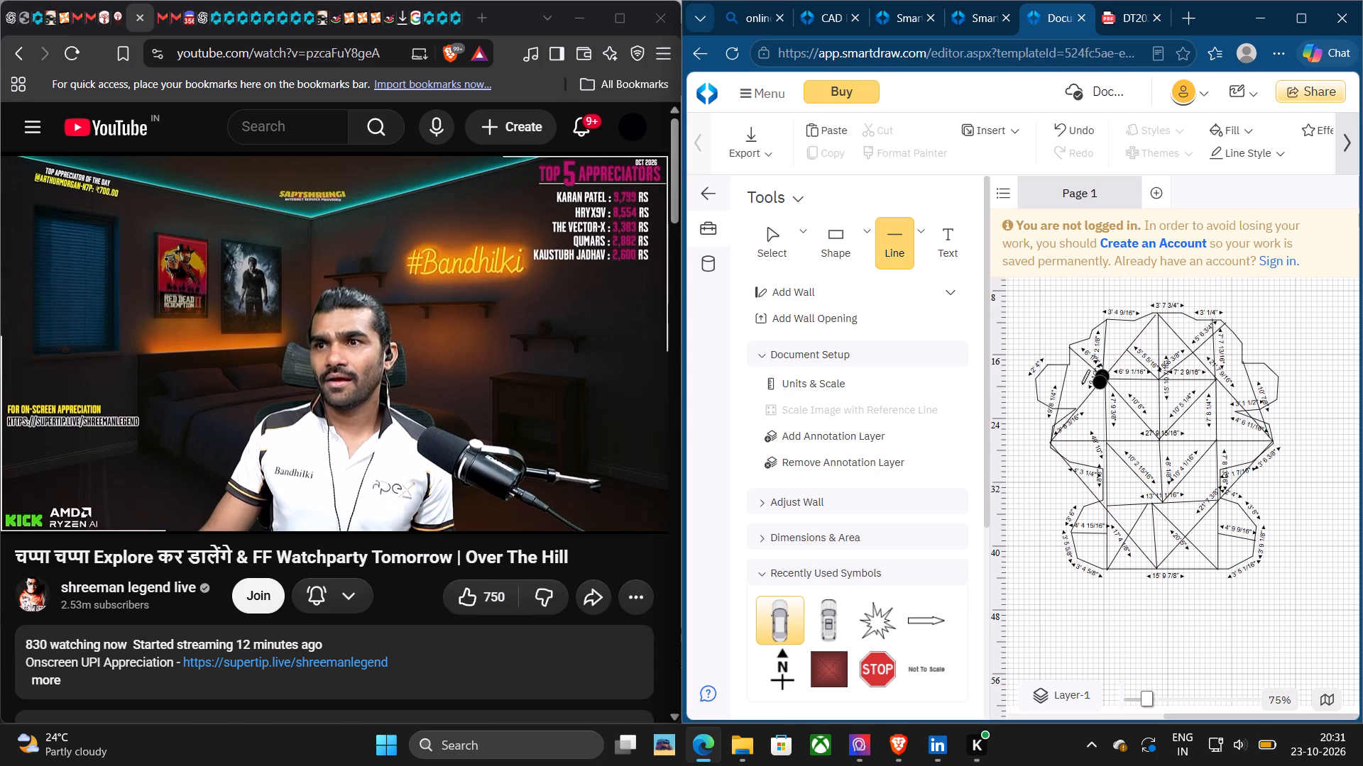
{"action": "left_click", "coordinate": [1064, 389]}
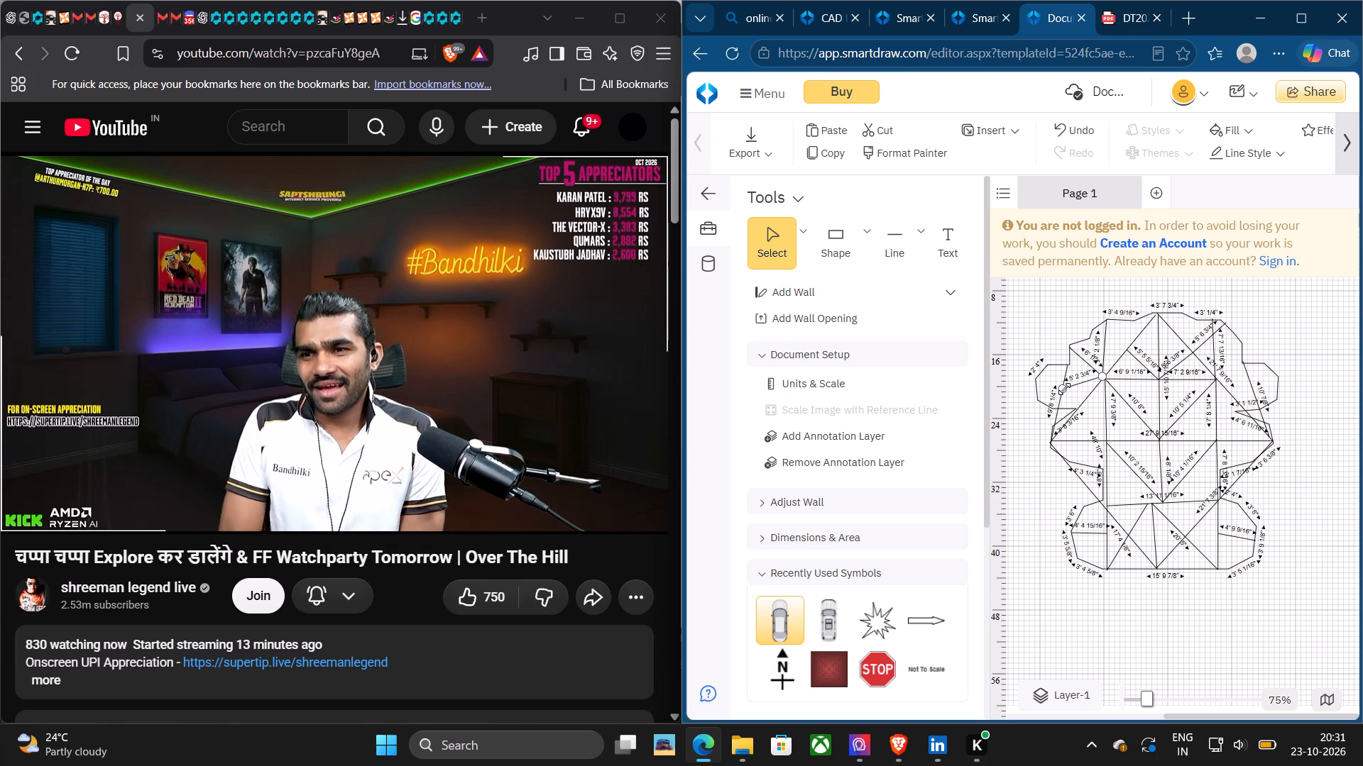
Draw two end-to-end horizontal lines, about 5' 11" and 8' 1" long, between the two verticals in the outline's lower section.
{"action": "left_click", "coordinate": [899, 243]}
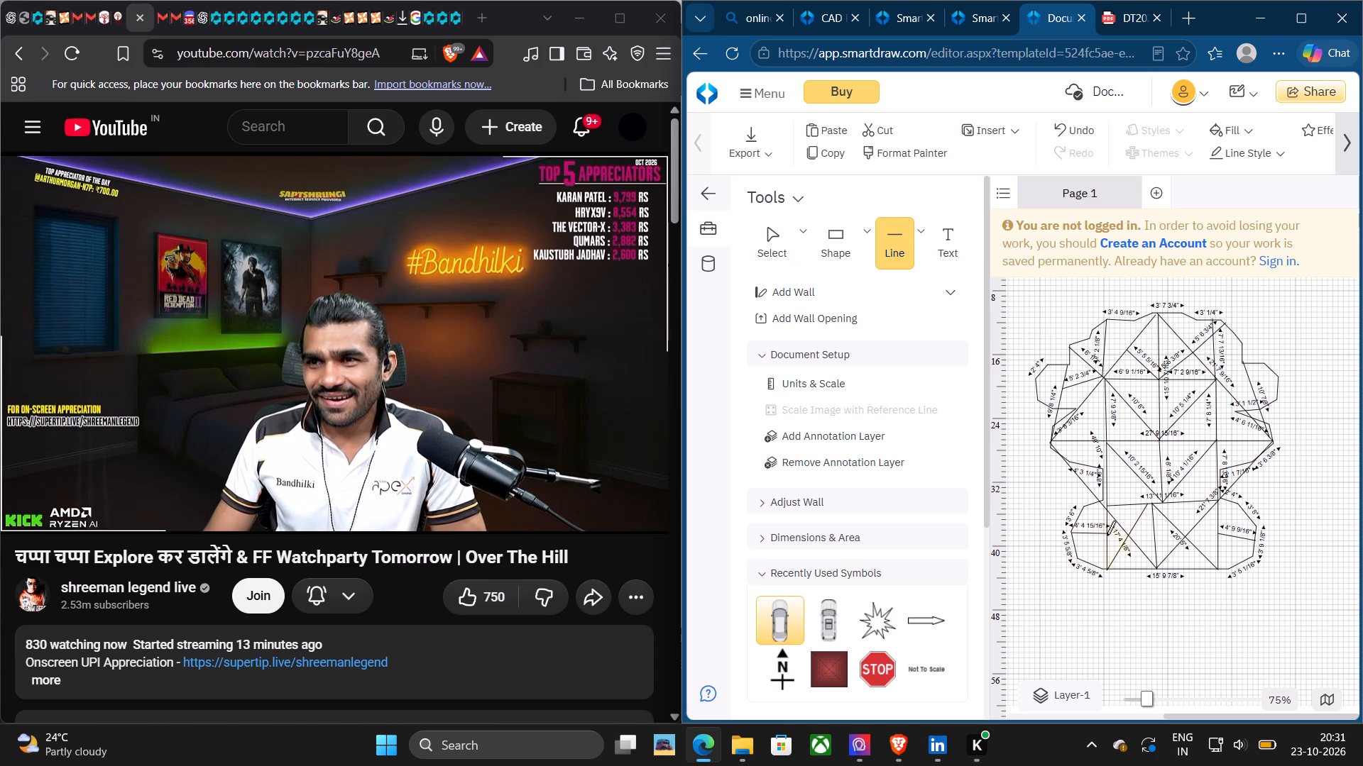
{"action": "left_click_drag", "start_coordinate": [1107, 535], "coordinate": [1146, 535]}
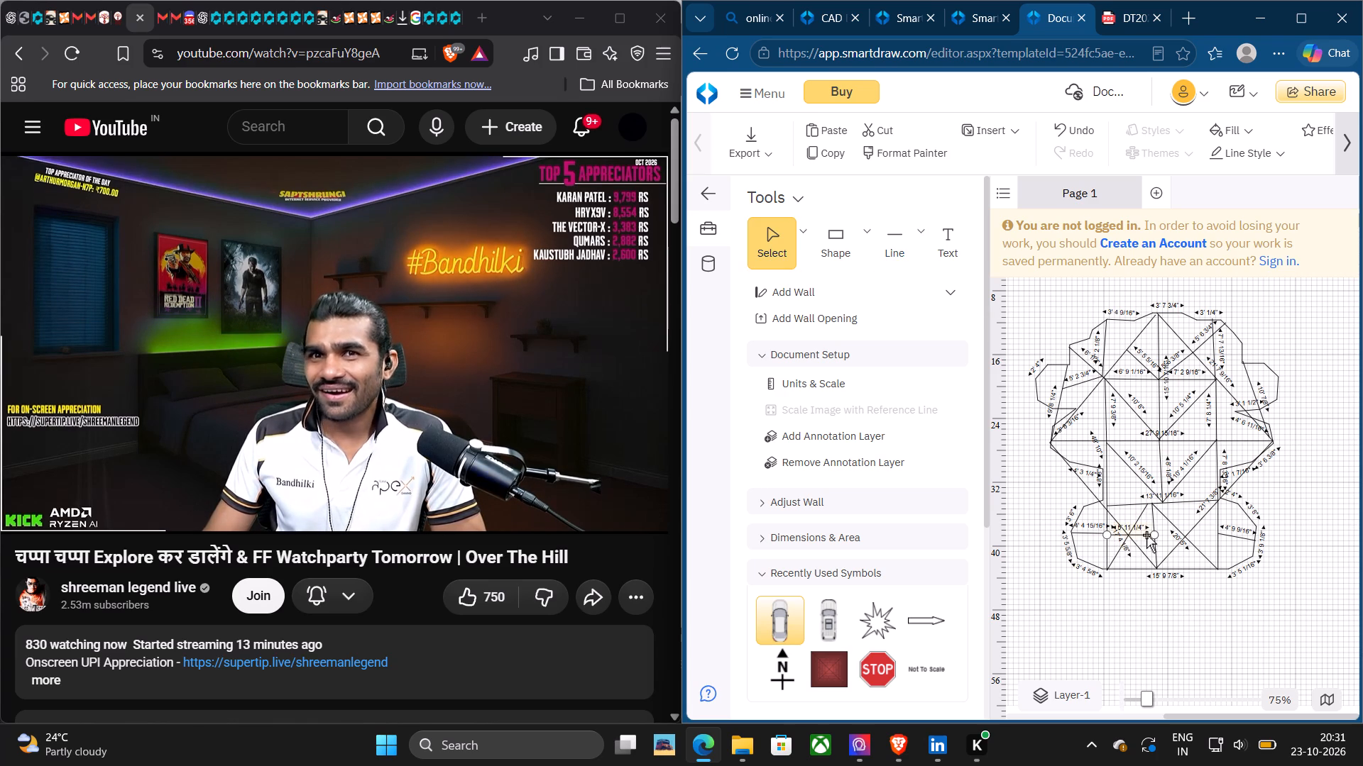
{"action": "left_click", "coordinate": [1146, 535]}
{"action": "left_click", "coordinate": [1148, 598]}
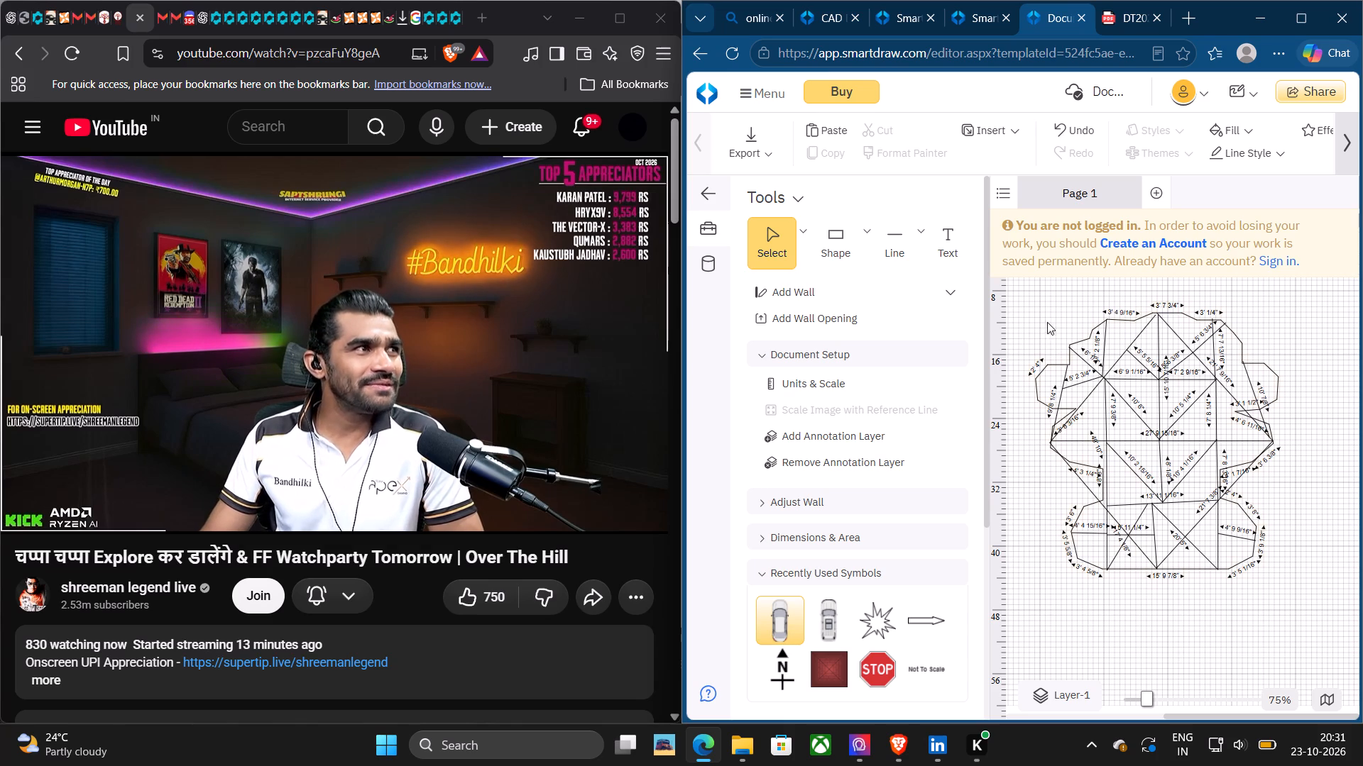
{"action": "left_click", "coordinate": [887, 242]}
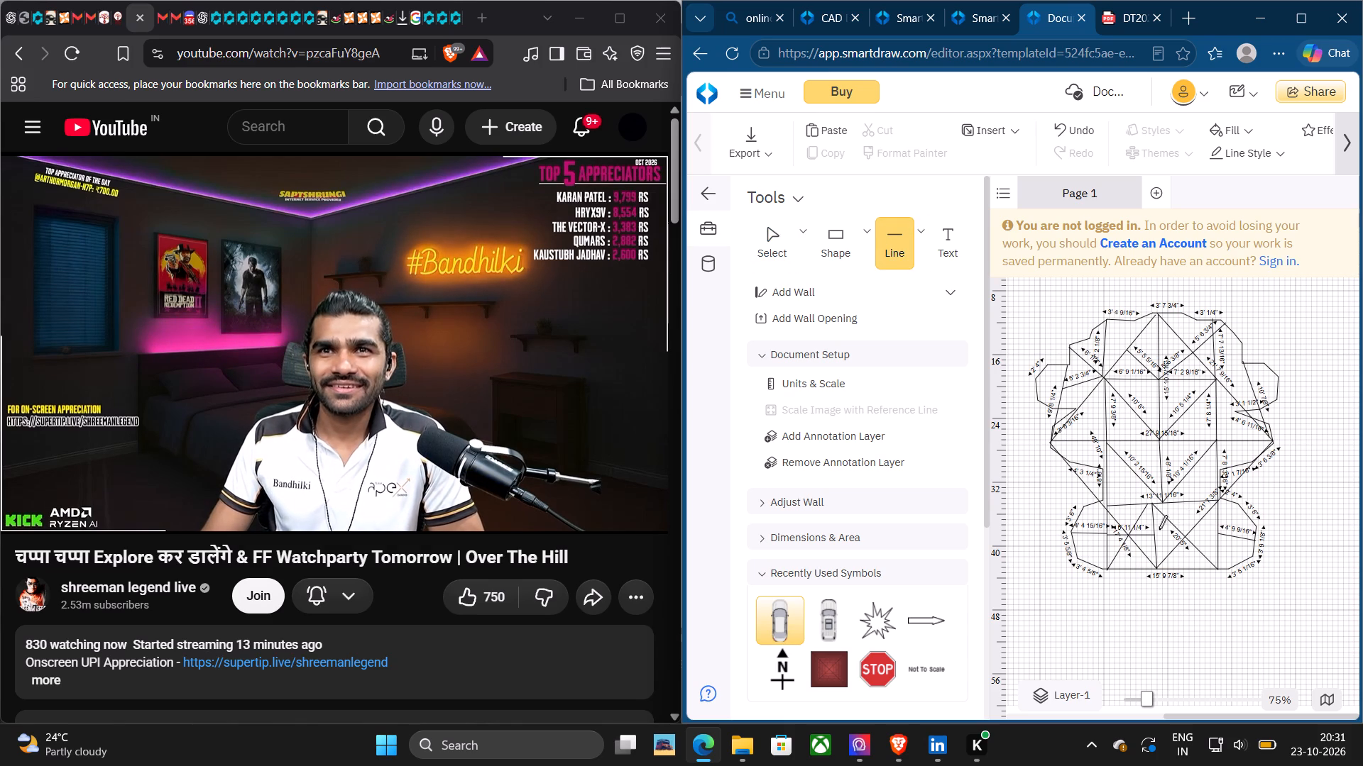
{"action": "left_click", "coordinate": [1154, 536]}
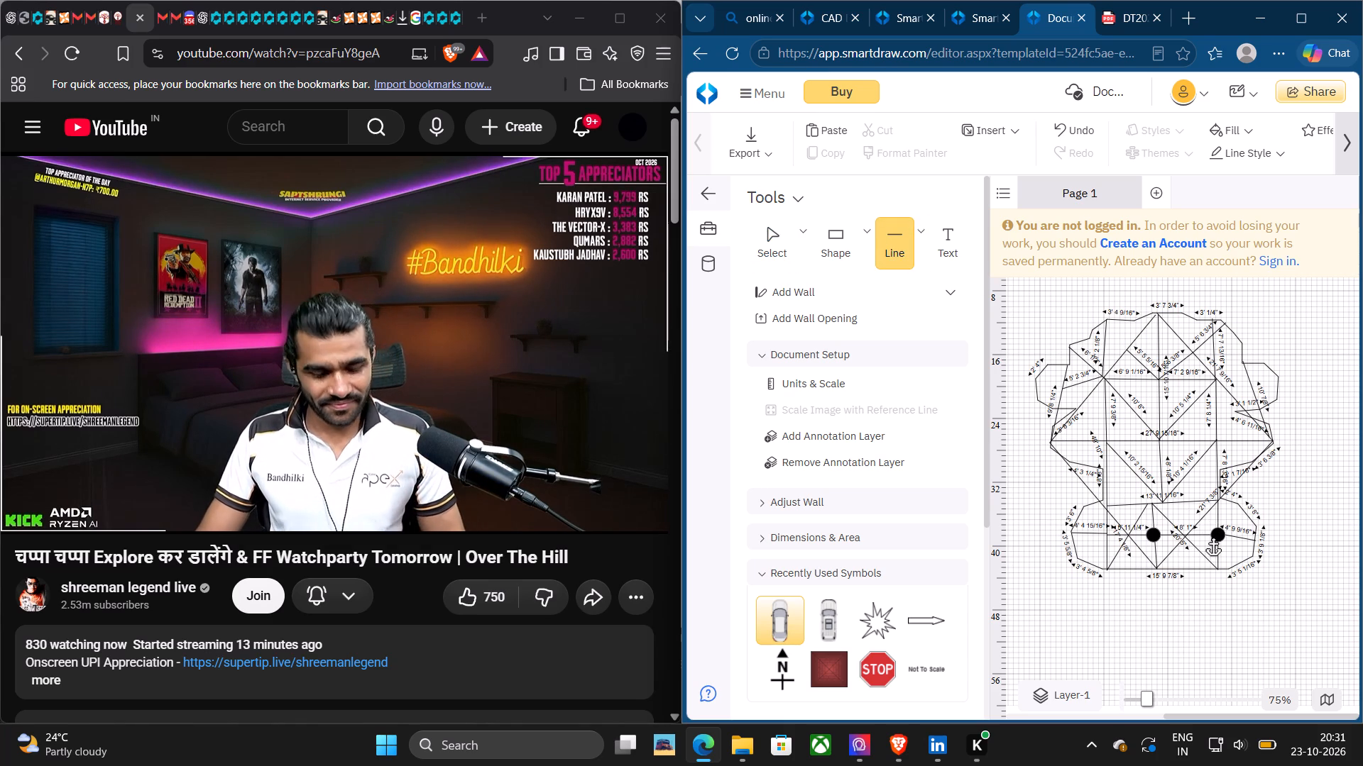
{"action": "left_click", "coordinate": [1213, 535]}
{"action": "left_click", "coordinate": [1208, 599]}
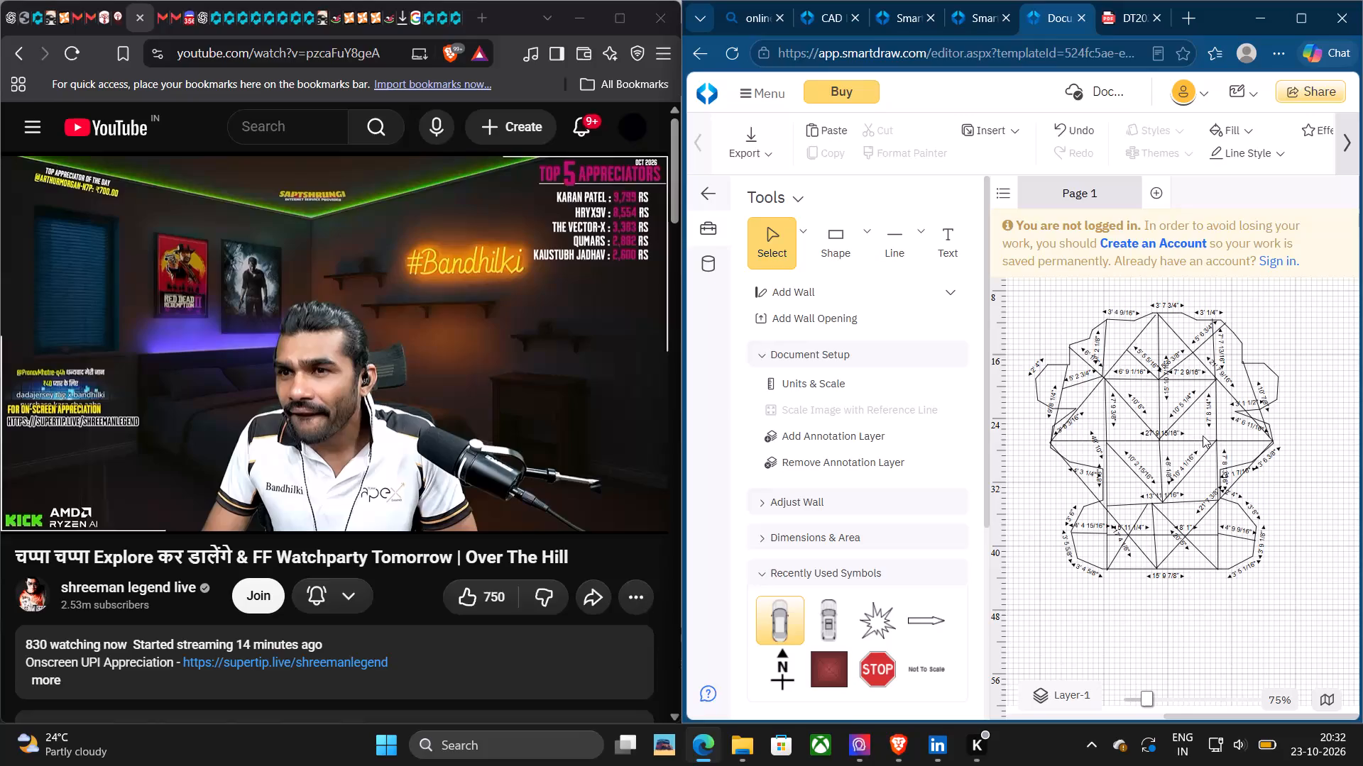
Draw a short diagonal from the outline's slanted lower-left edge up to the left end of the lower section's new horizontal line.
{"action": "left_click", "coordinate": [892, 268]}
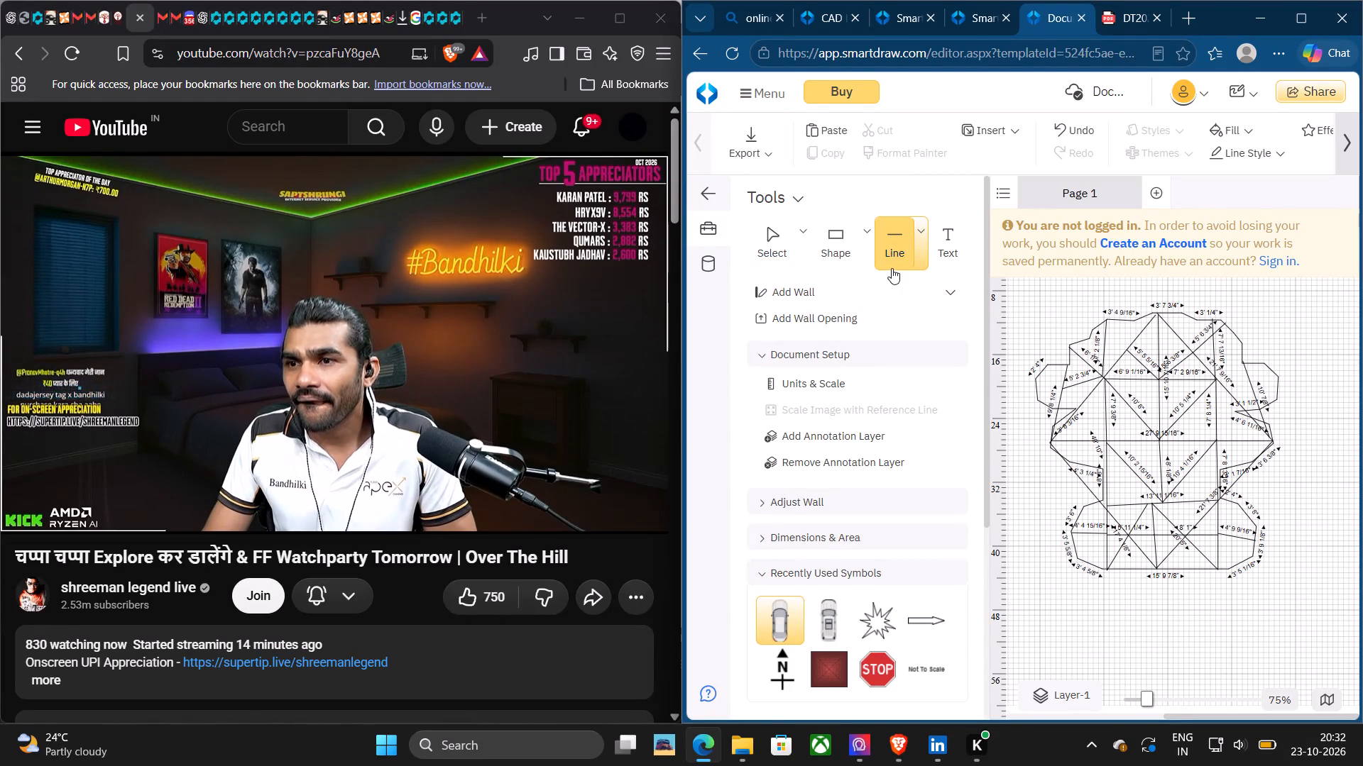
{"action": "left_click", "coordinate": [1078, 558]}
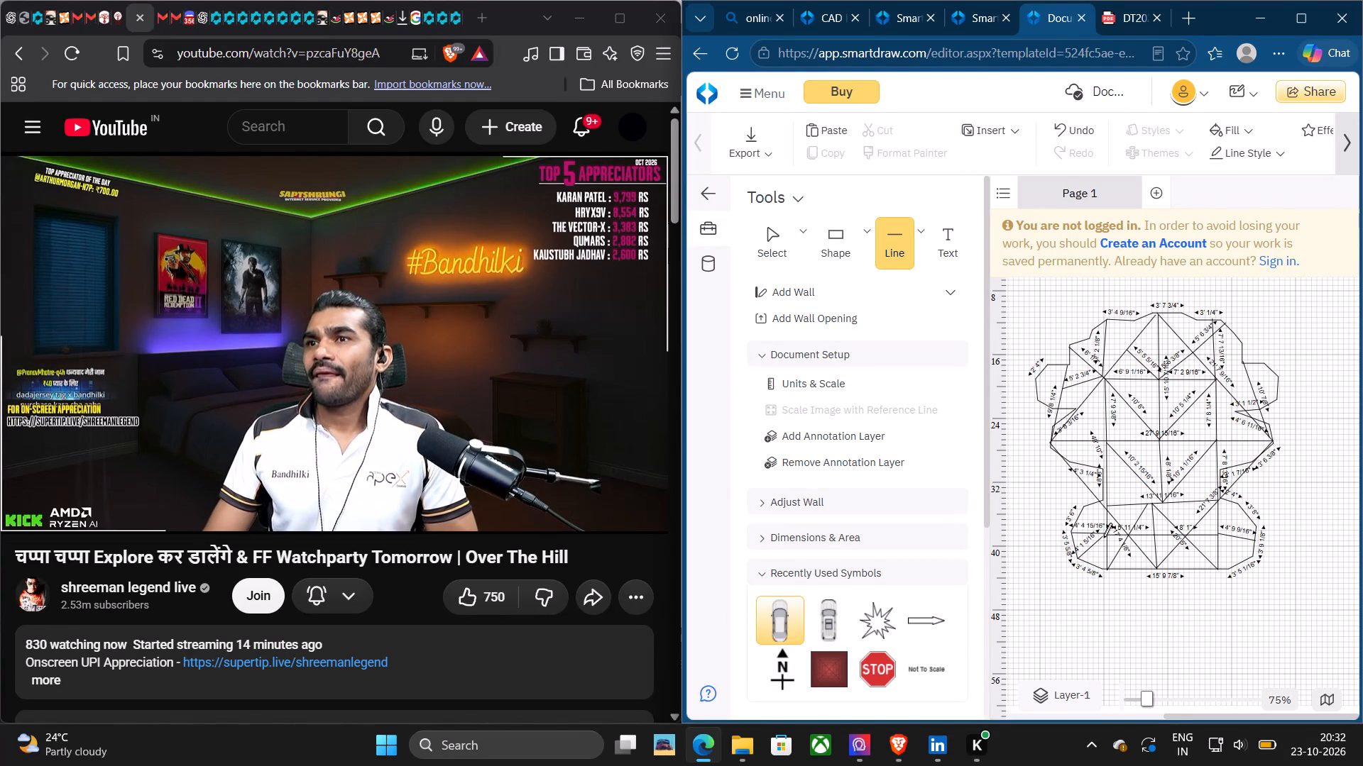
{"action": "left_click", "coordinate": [1105, 535]}
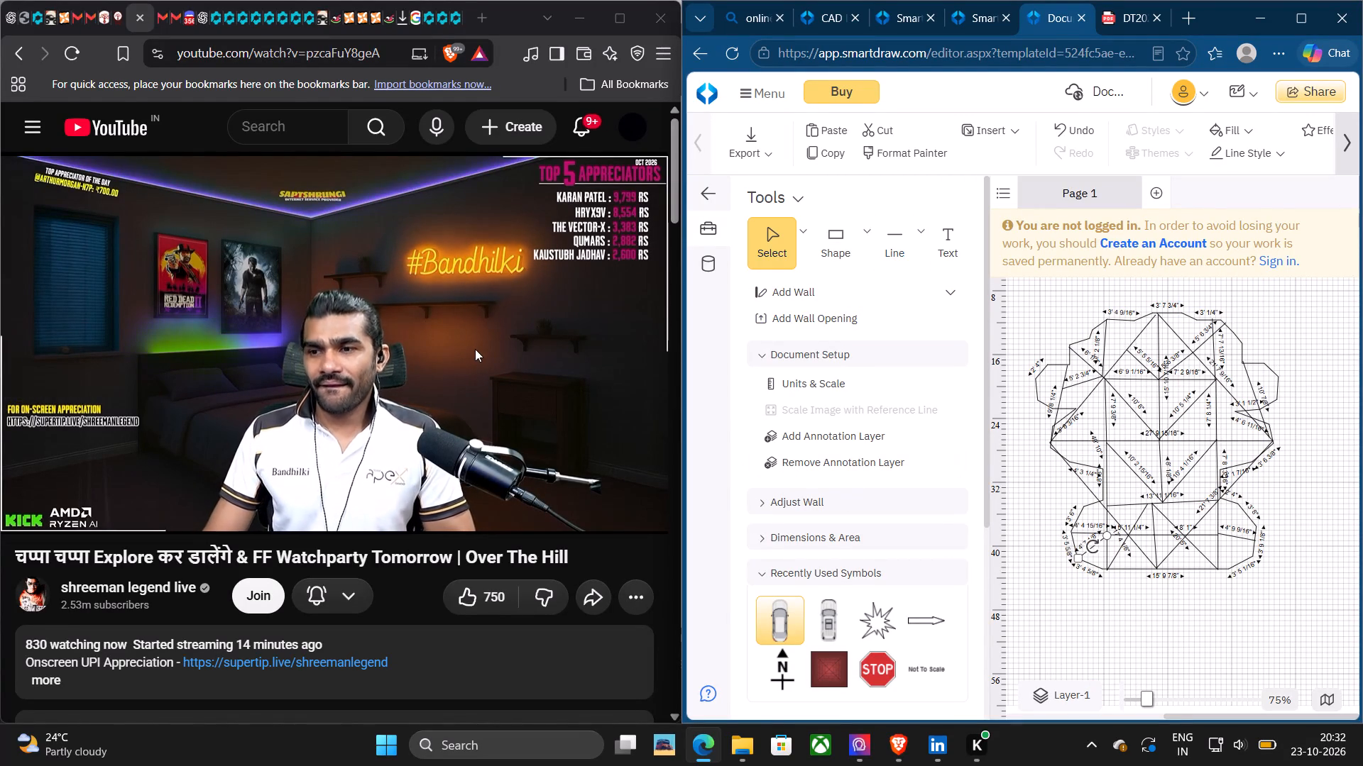
Switch to the YouTube window and pause the livestream.
{"action": "left_click", "coordinate": [473, 348]}
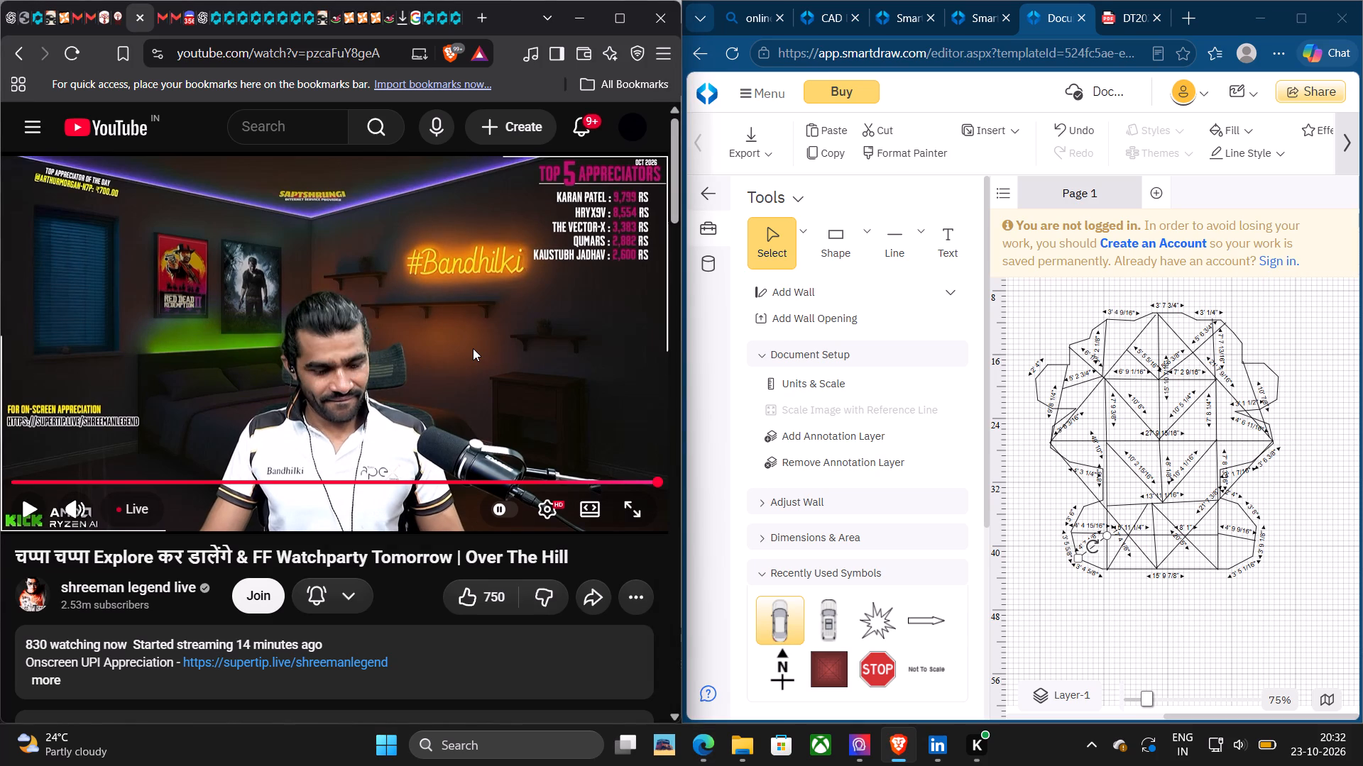
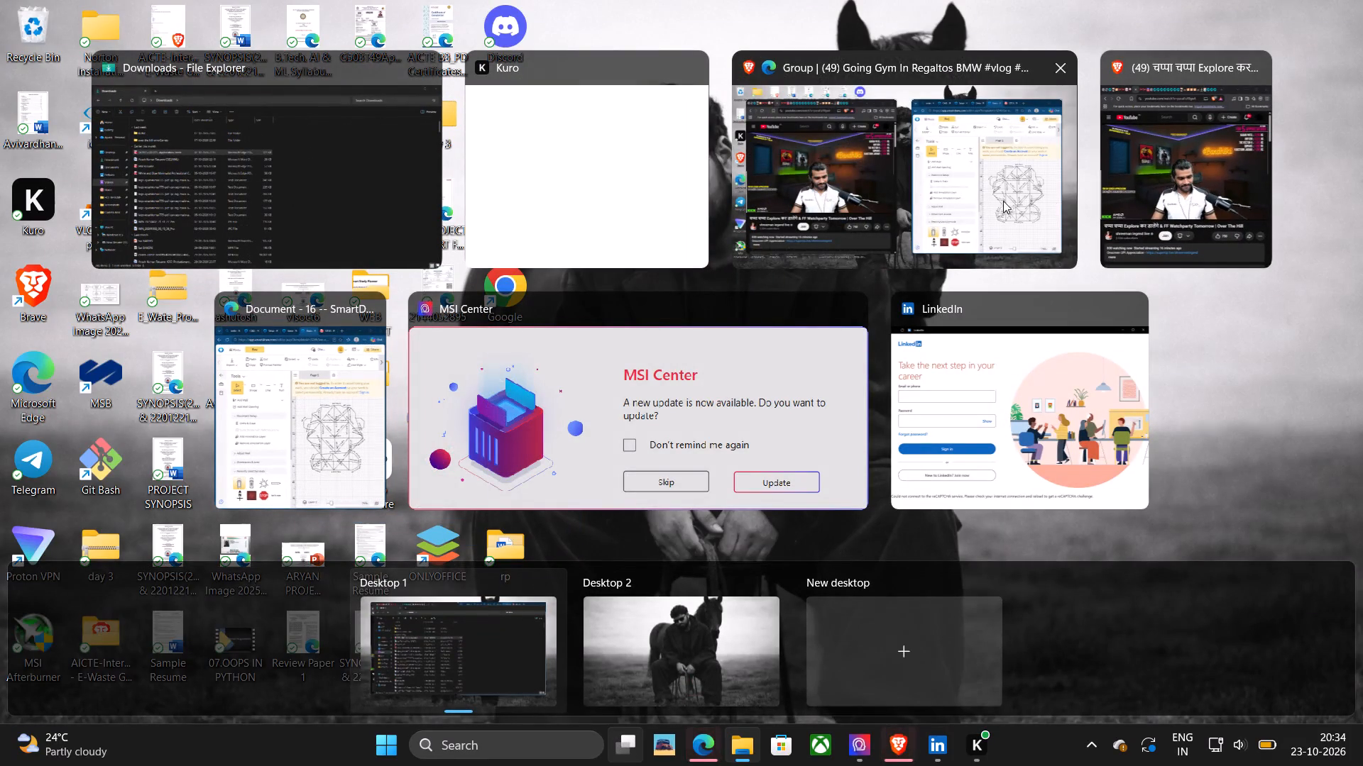
Return to the SmartDraw document and draw a short line from the steep line on the left side toward the outline's left edge.
{"action": "left_click", "coordinate": [974, 199]}
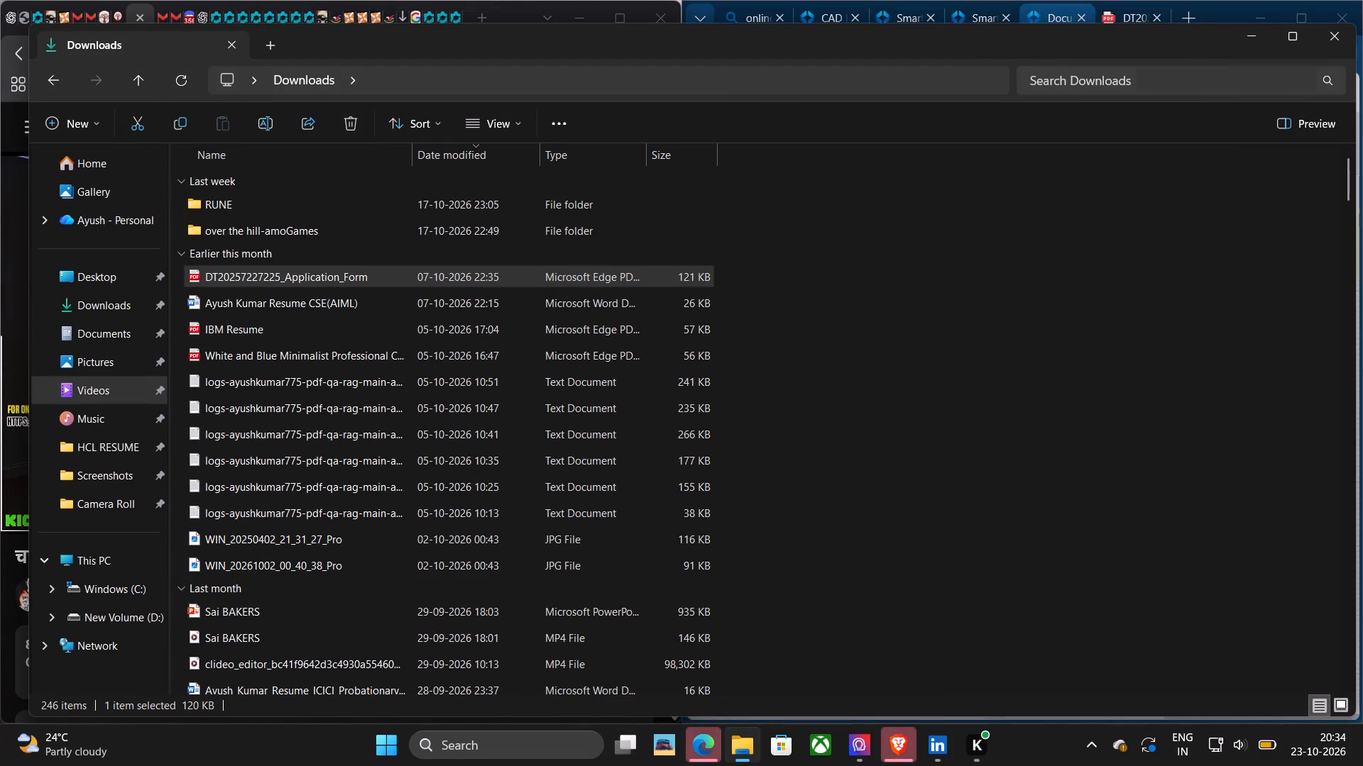
{"action": "left_click", "coordinate": [1241, 29]}
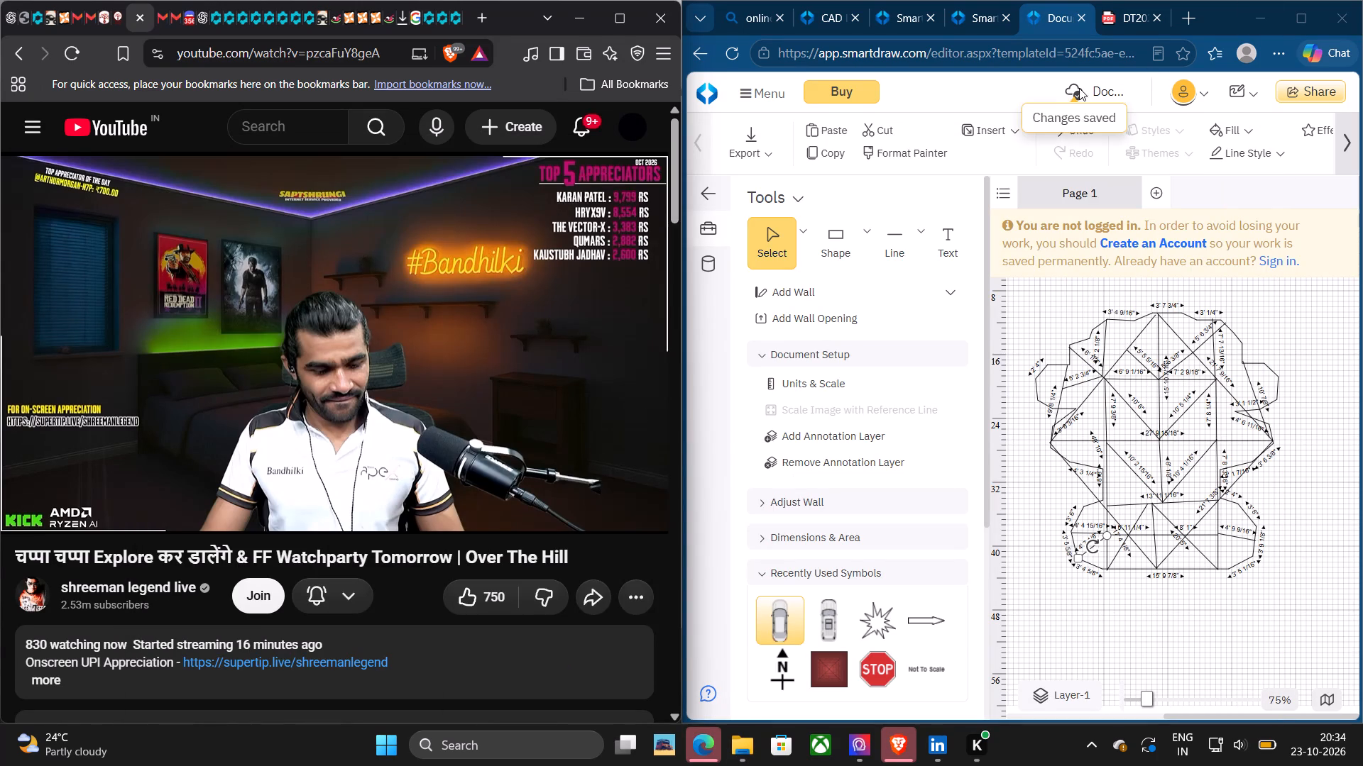
{"action": "left_click", "coordinate": [882, 248]}
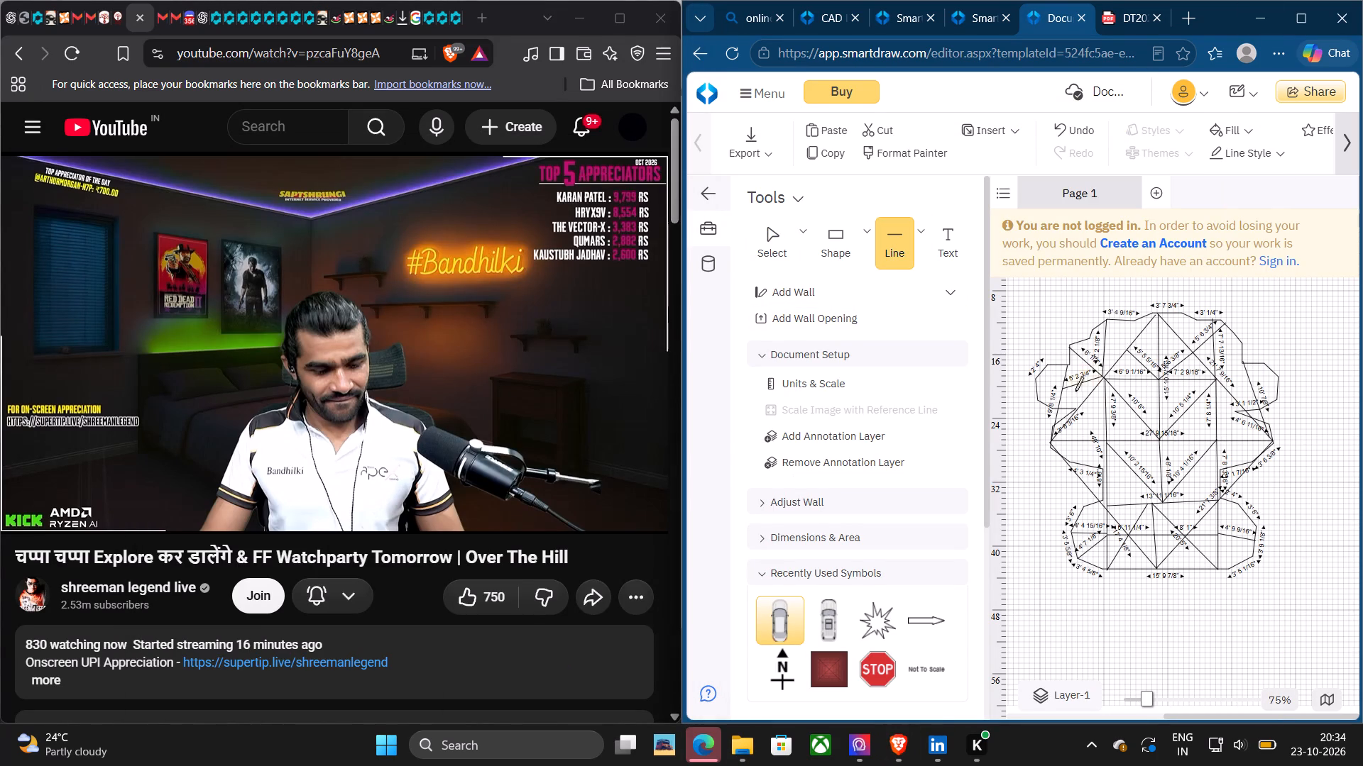
{"action": "left_click", "coordinate": [1063, 388]}
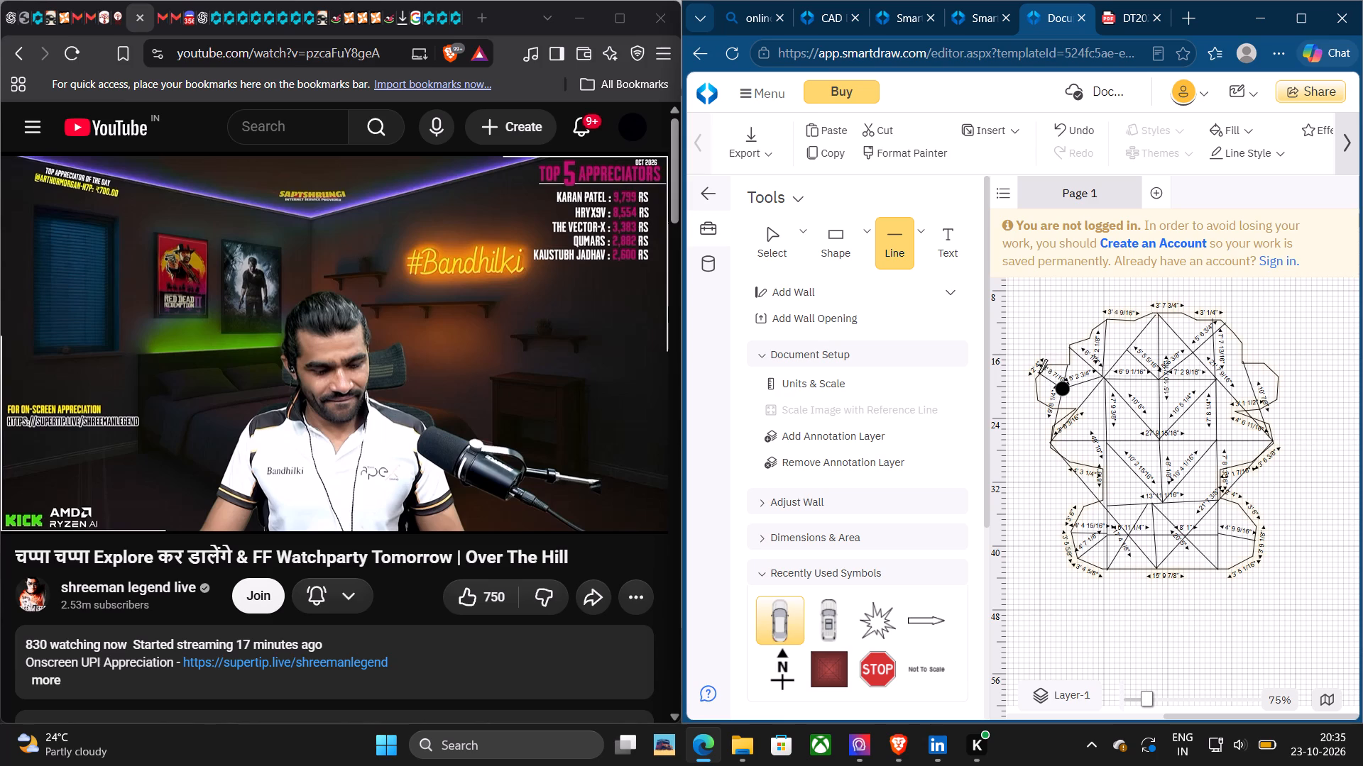
{"action": "left_click", "coordinate": [1040, 374]}
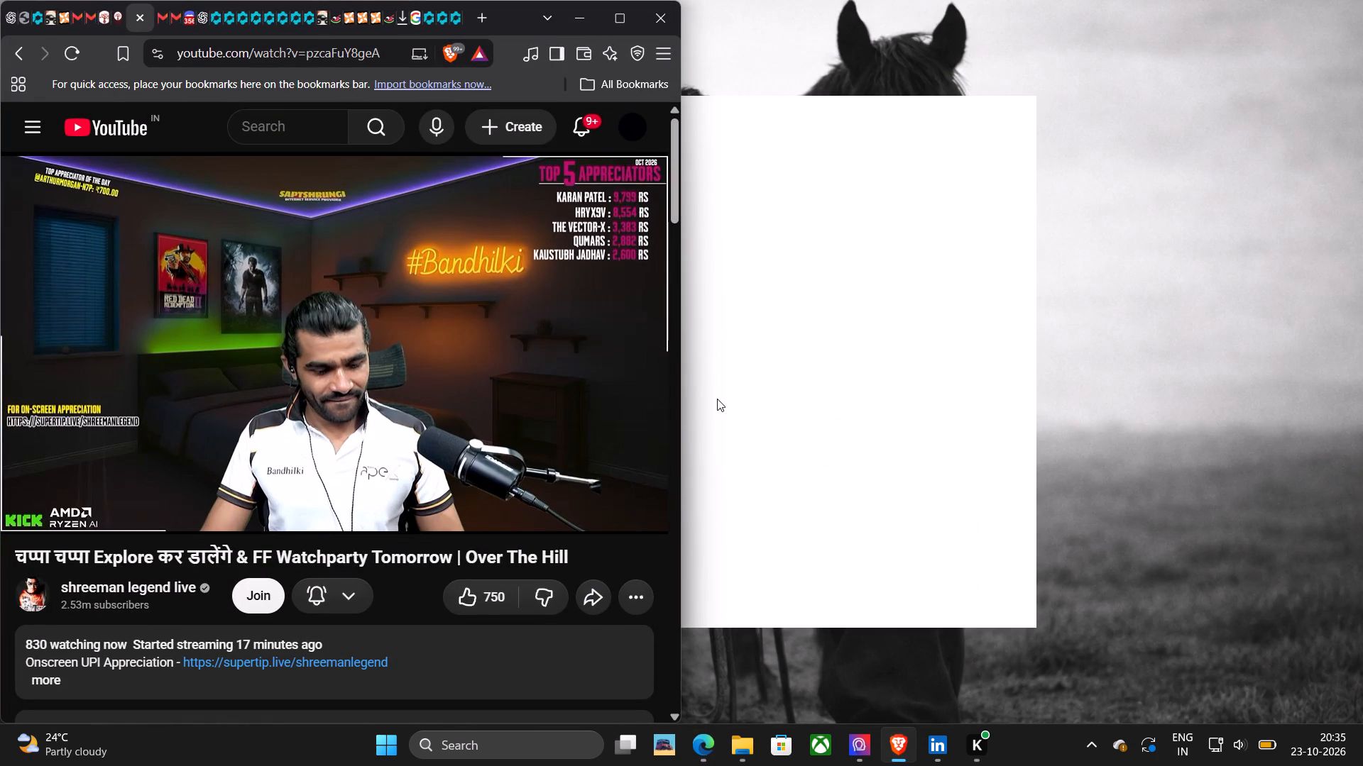
Resume the YouTube livestream and bring the SmartDraw window back beside it.
{"action": "left_click", "coordinate": [447, 343]}
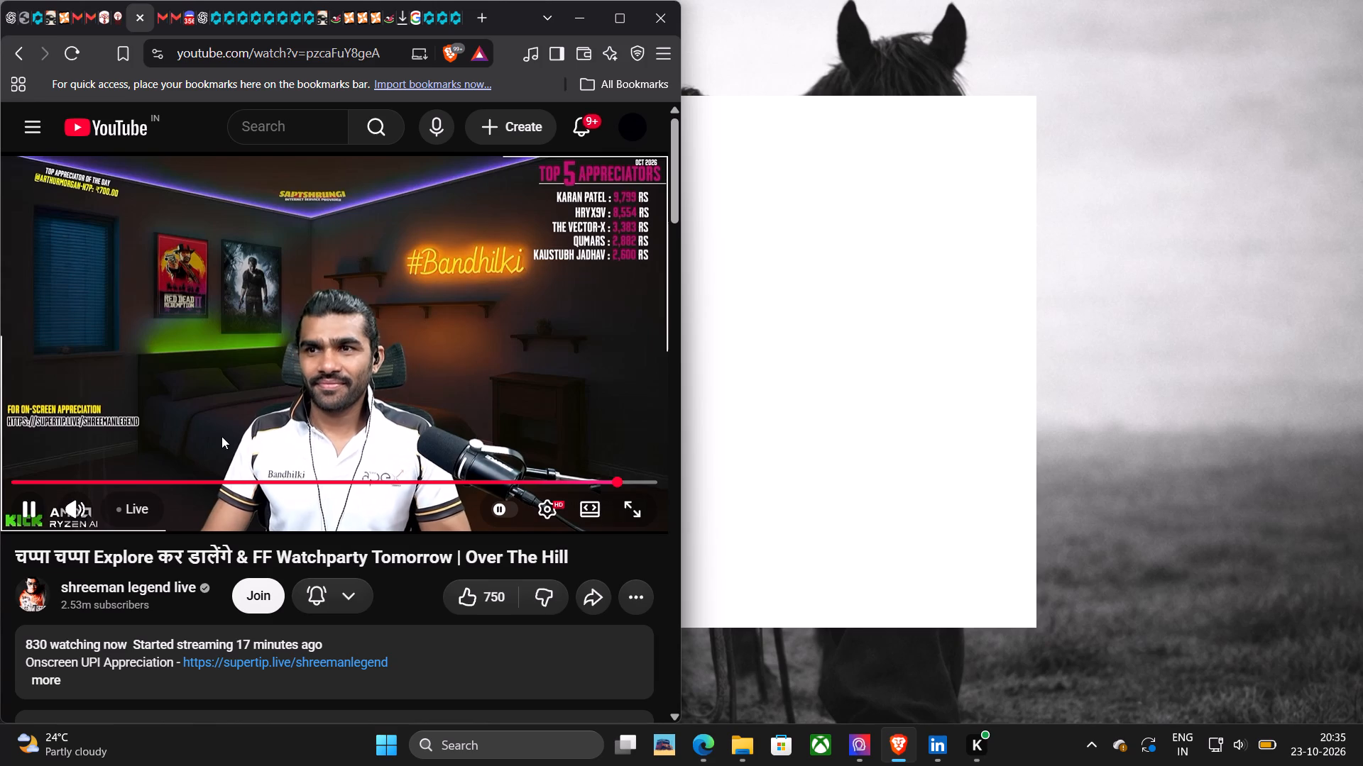
{"action": "left_click", "coordinate": [314, 363]}
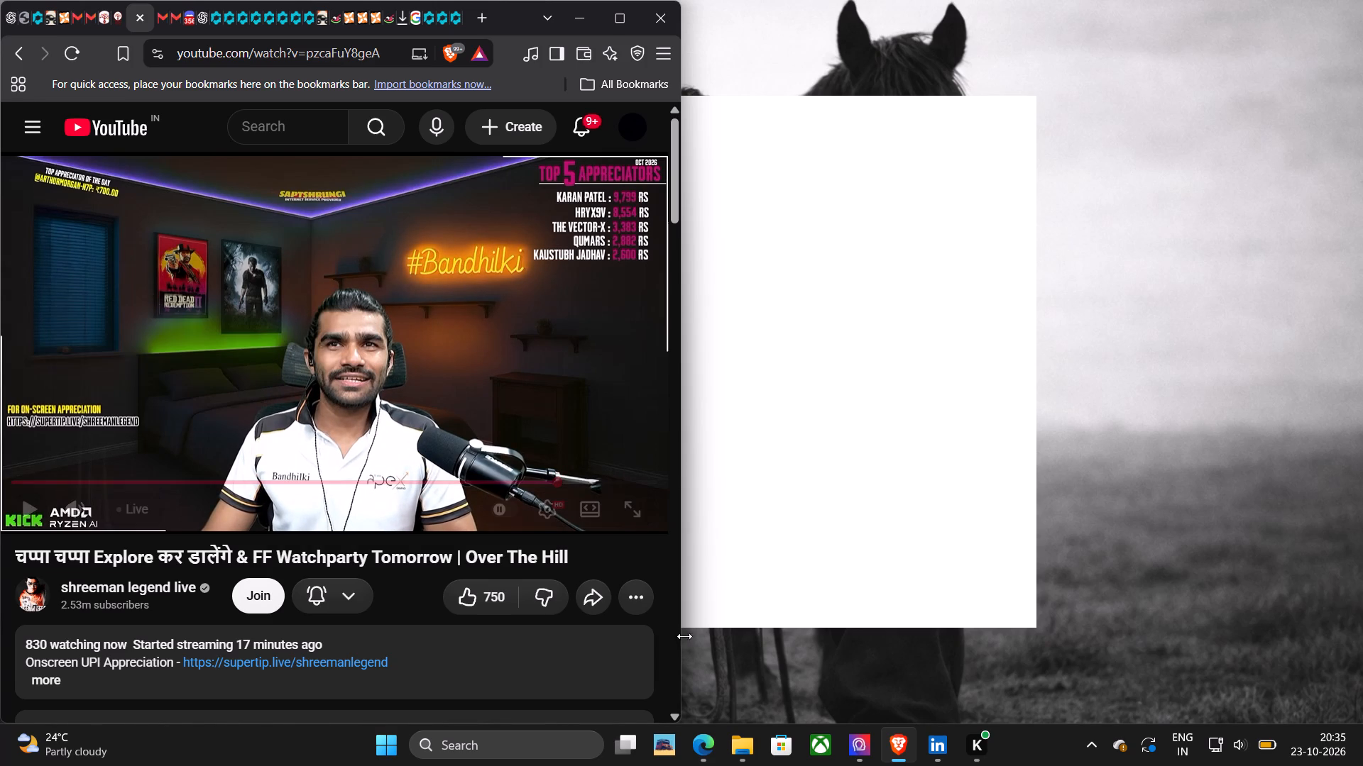
{"action": "left_click", "coordinate": [448, 406]}
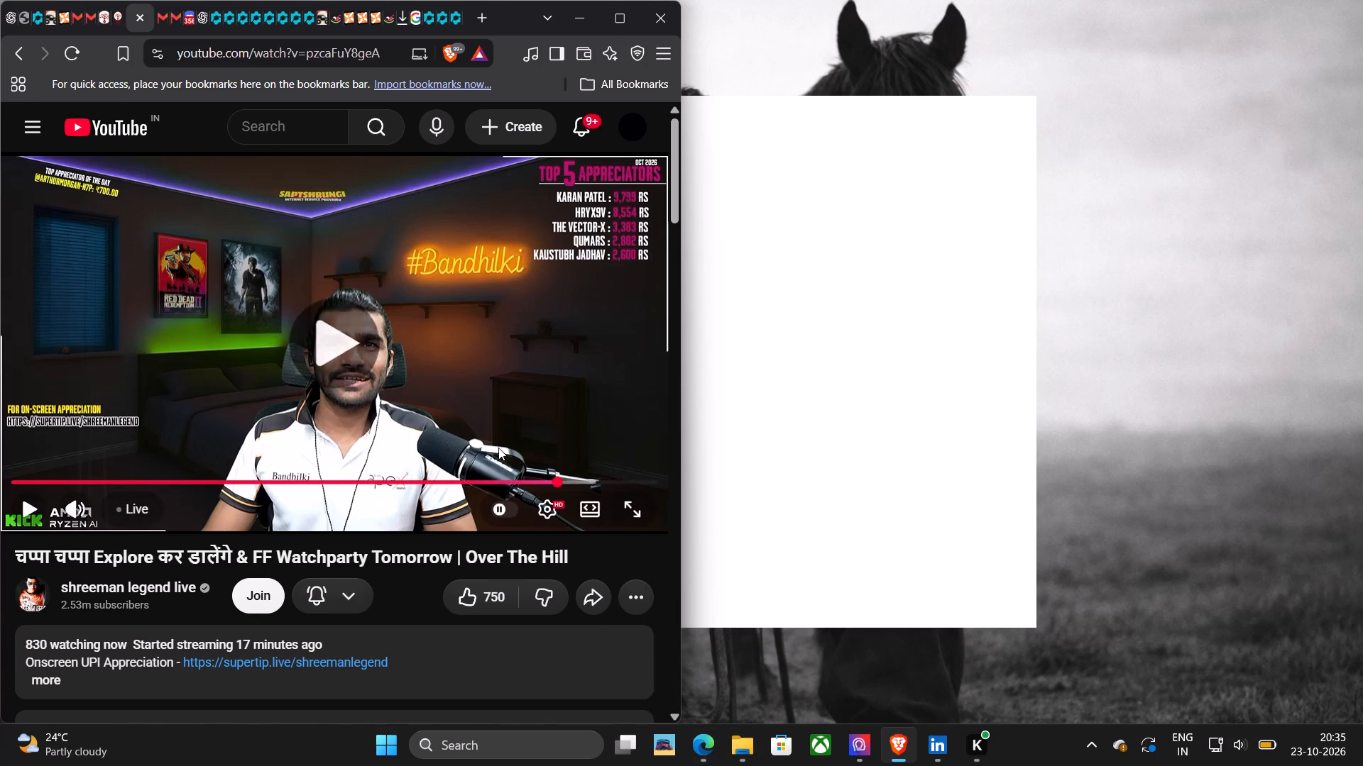
{"action": "left_click", "coordinate": [705, 745]}
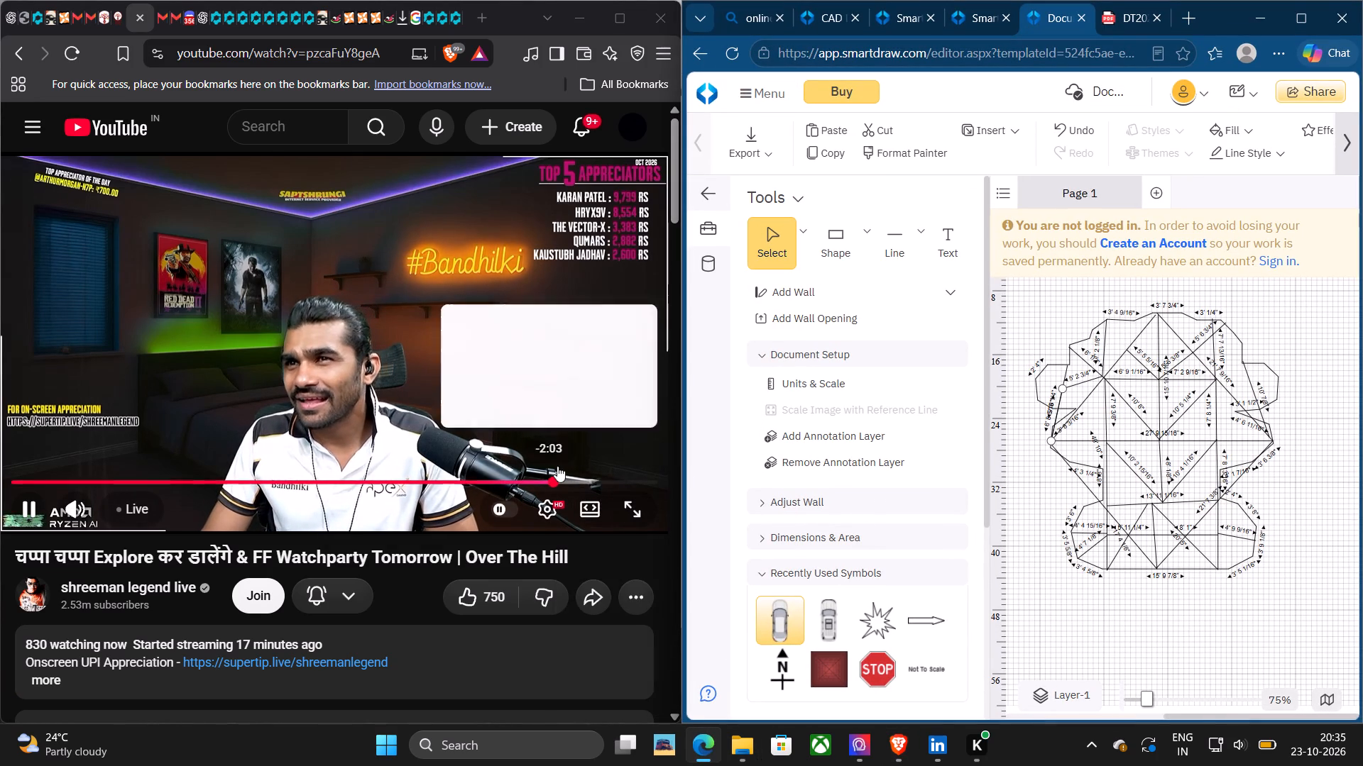
Skip forward through the livestream and step playback back and forth around the chosen moment.
{"action": "left_click", "coordinate": [584, 483]}
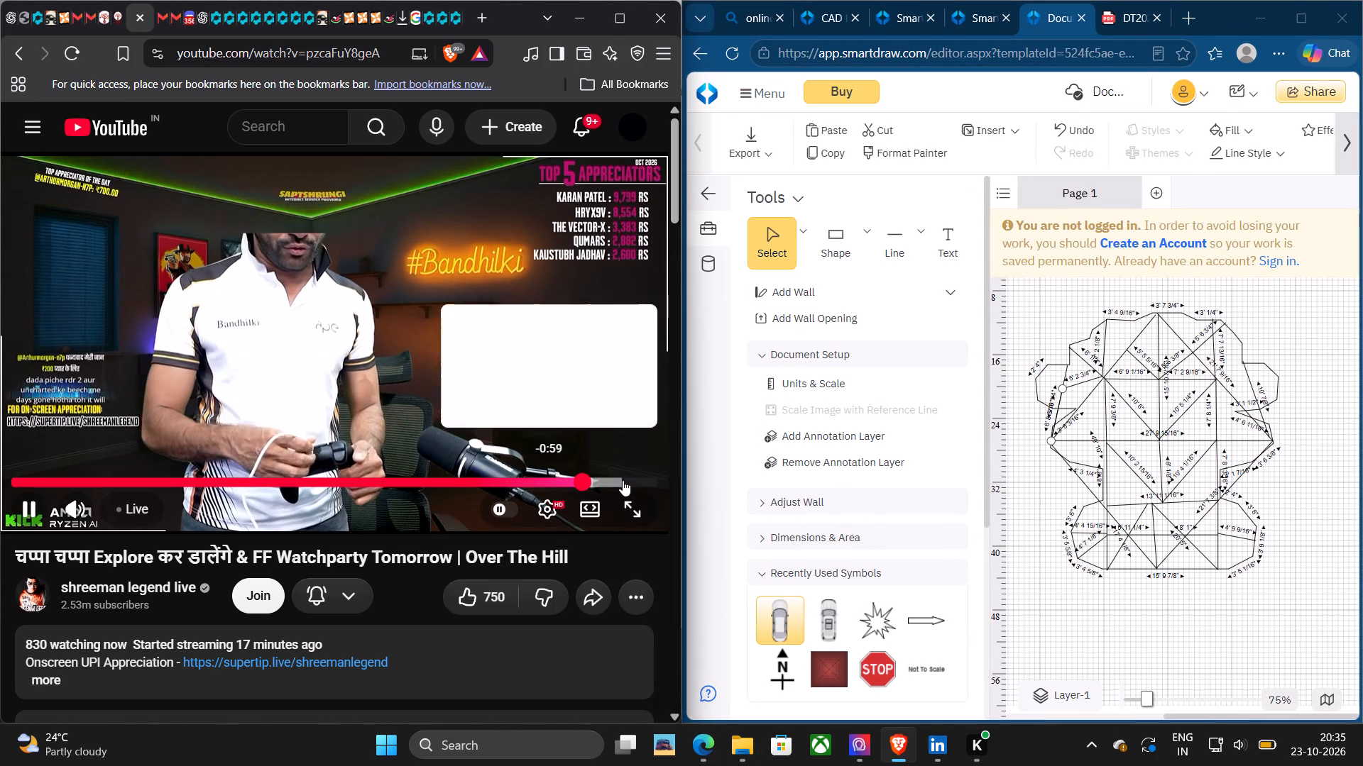
{"action": "left_click", "coordinate": [623, 480]}
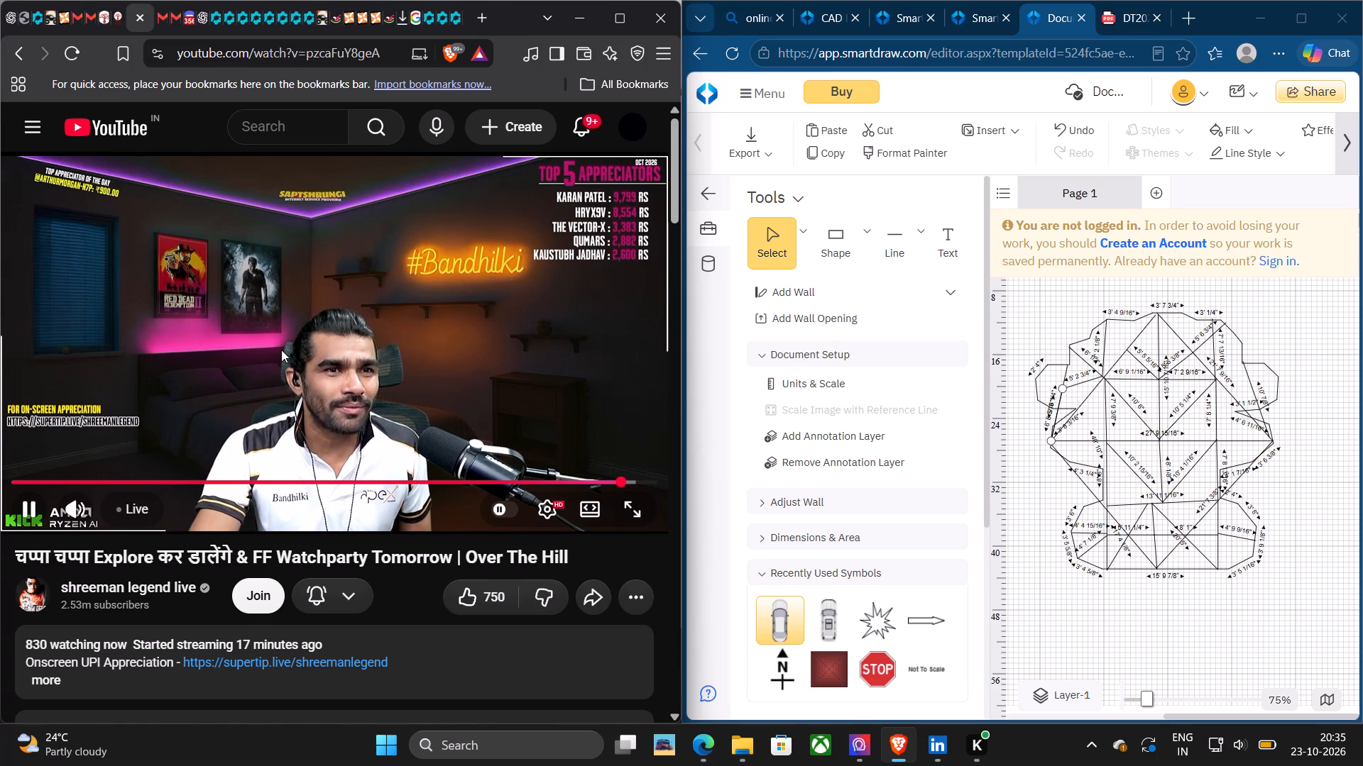
{"action": "key", "text": "Left"}
{"action": "key", "text": "Left"}
{"action": "key", "text": "Left"}
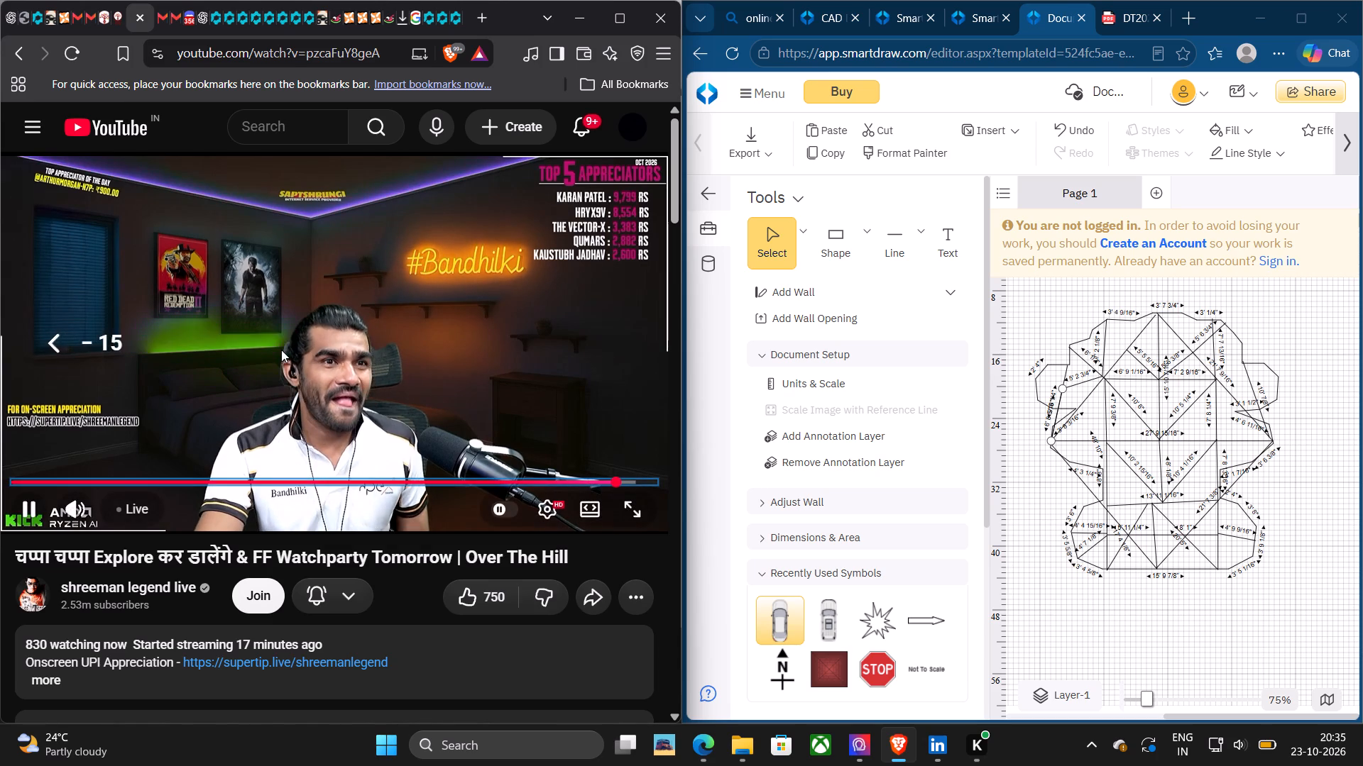
{"action": "key", "text": "Left"}
{"action": "key", "text": "Right"}
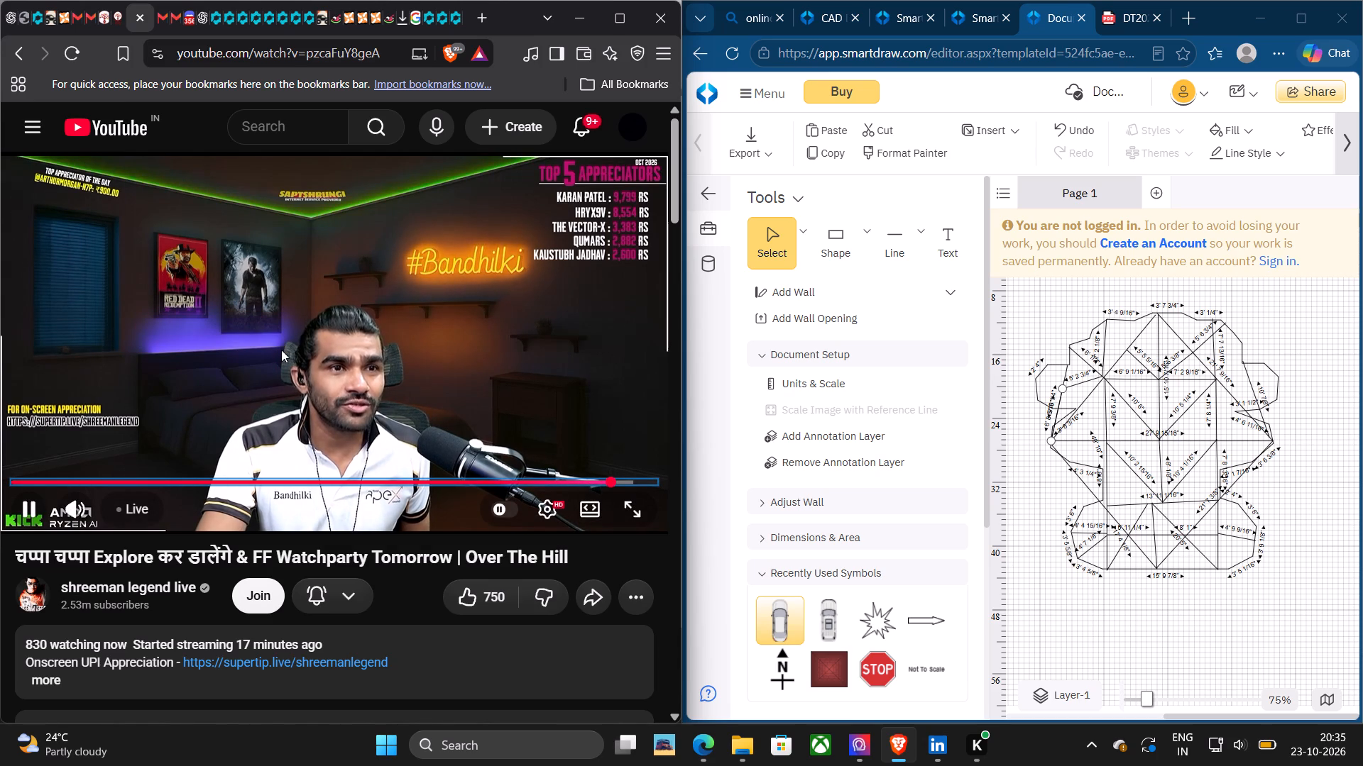
{"action": "key", "text": "Left"}
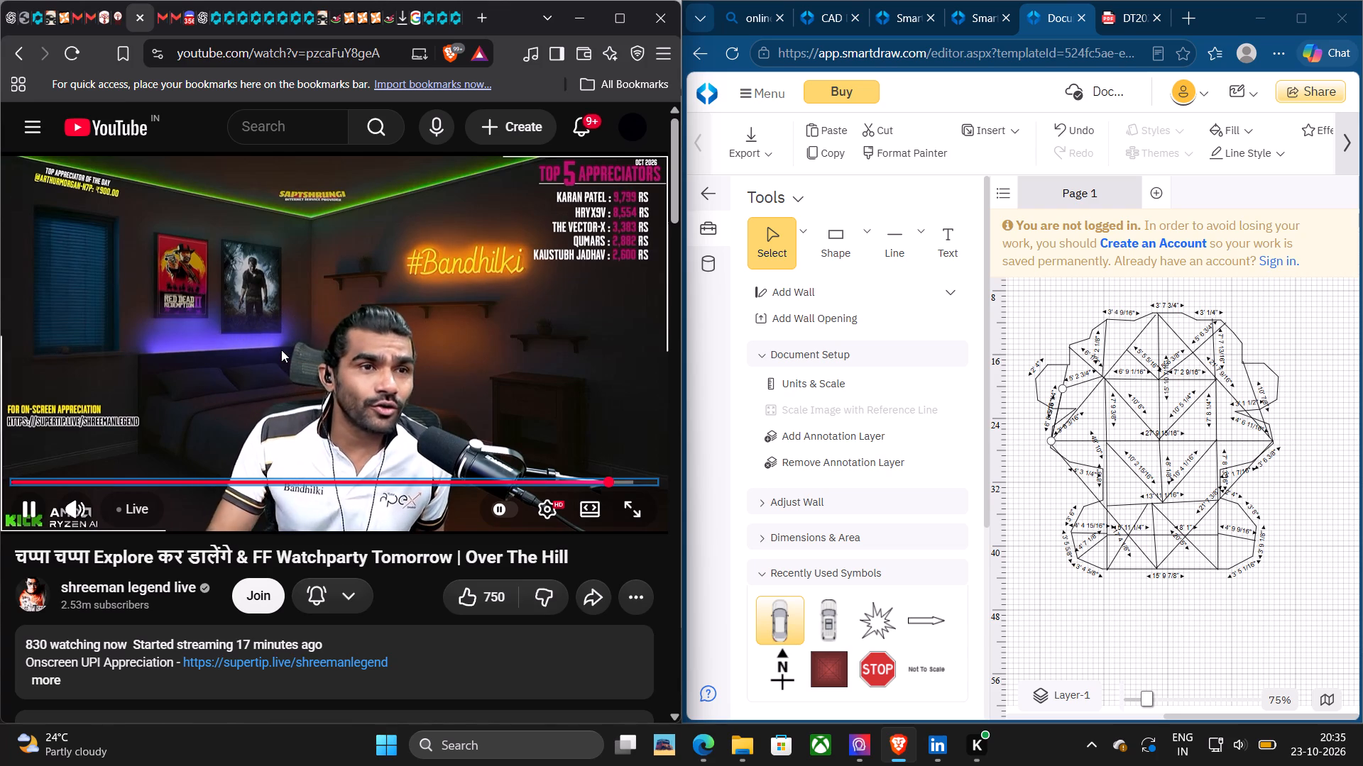
Draw a near-horizontal line about 8' long between the two slanted lines that meet at the drawing's top centre.
{"action": "left_click", "coordinate": [912, 232]}
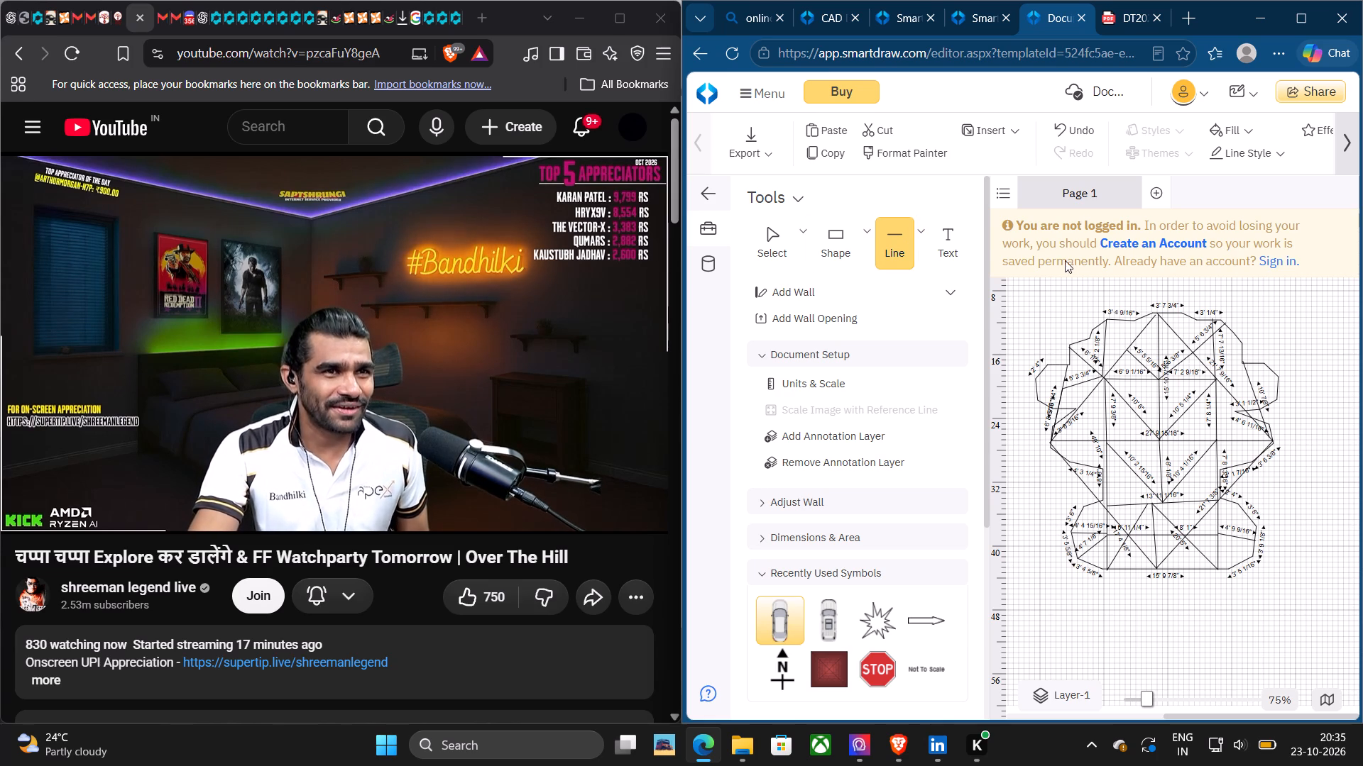
{"action": "left_click_drag", "start_coordinate": [1125, 350], "coordinate": [1198, 348]}
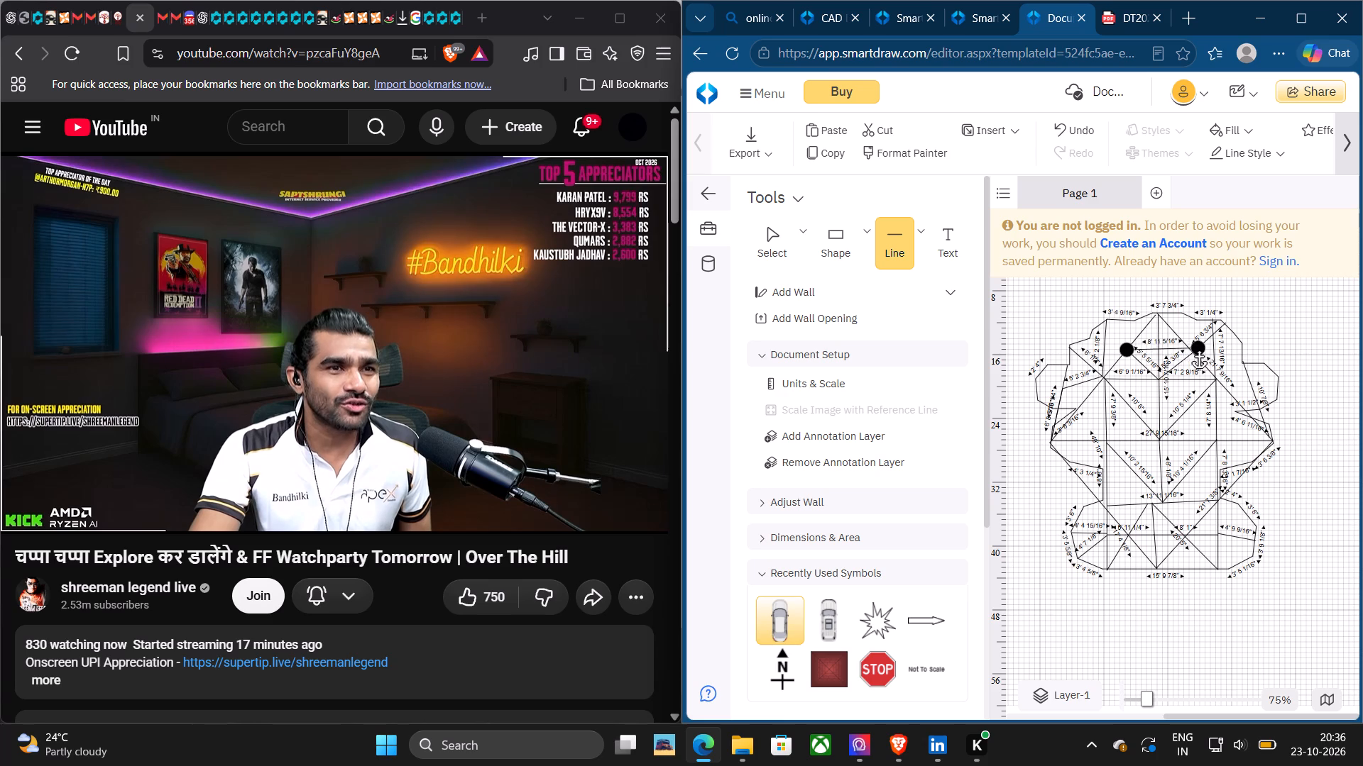
{"action": "left_click_drag", "start_coordinate": [1198, 348], "coordinate": [1193, 348]}
{"action": "left_click", "coordinate": [1193, 348]}
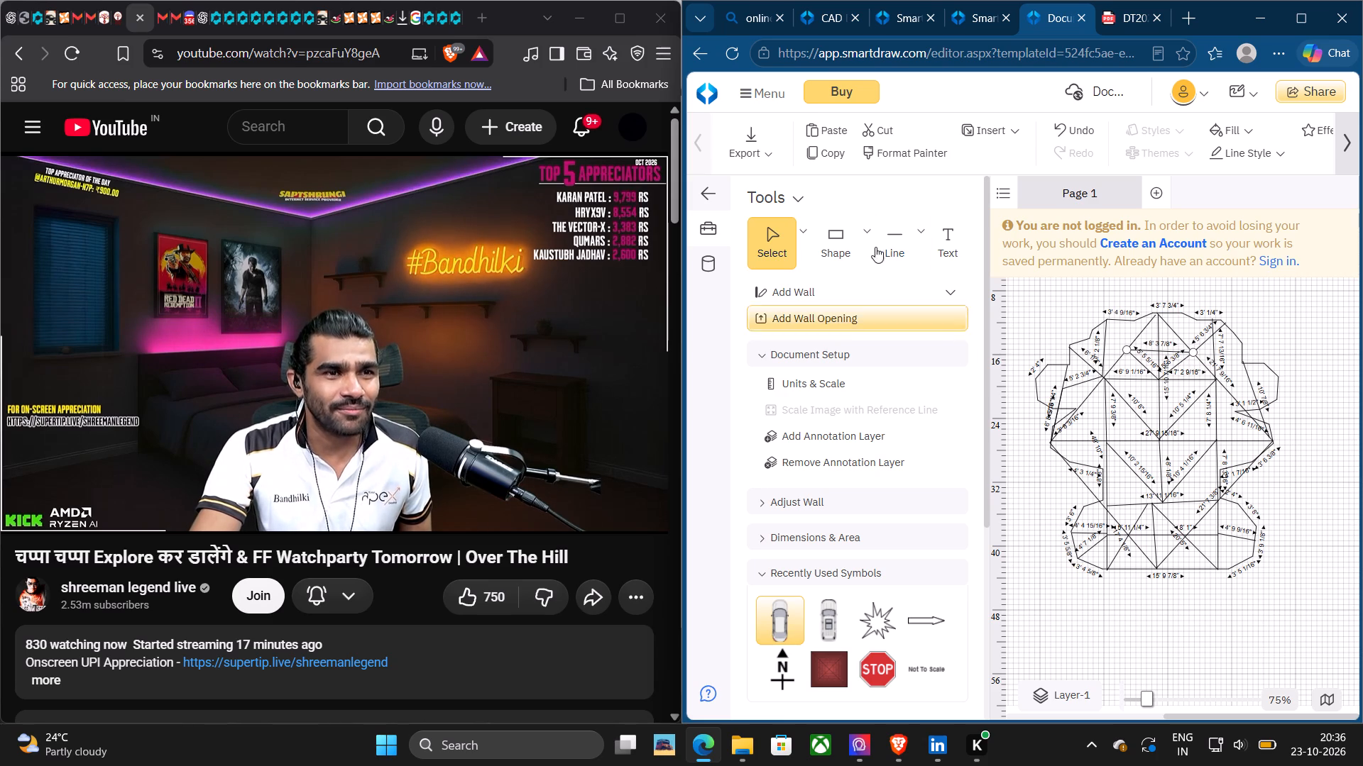
Draw a near-horizontal line about 7' long from the new line's left end to the outline's upper-left corner.
{"action": "left_click", "coordinate": [904, 246]}
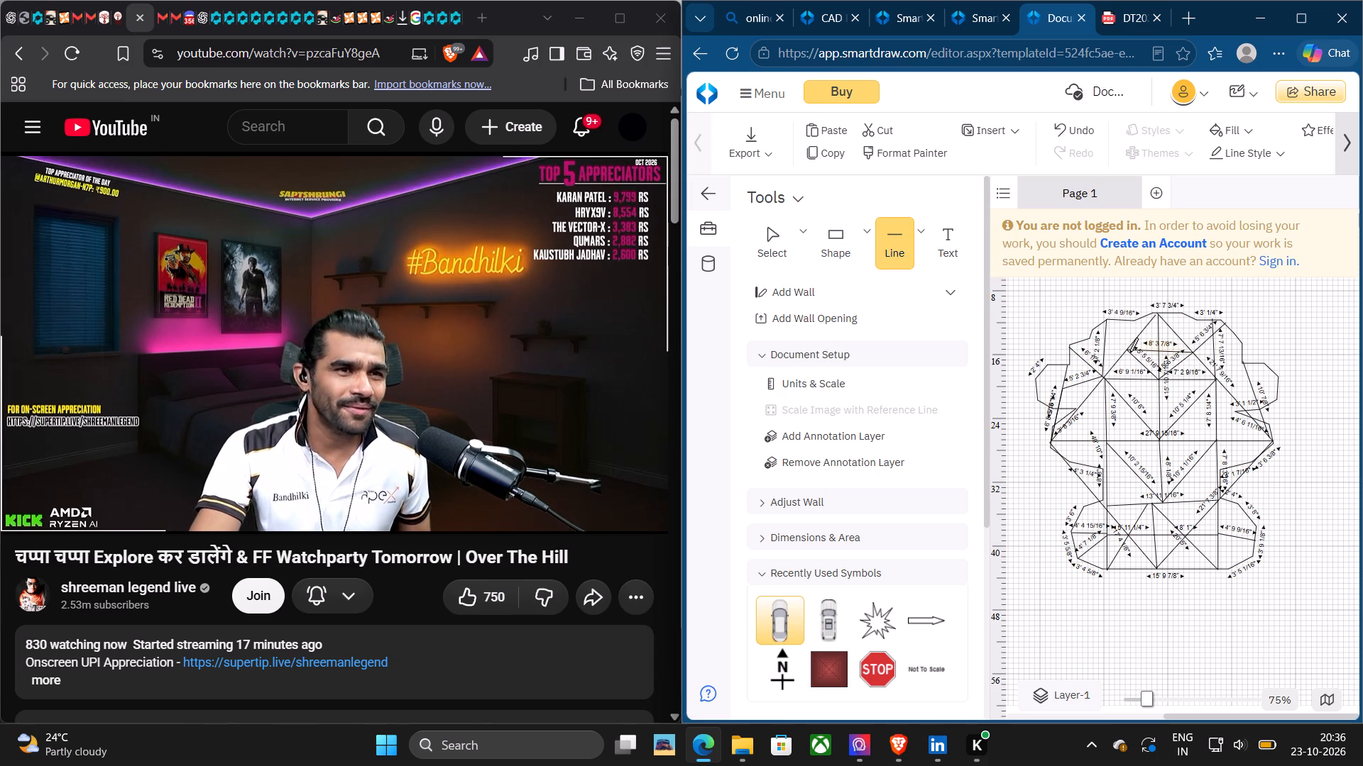
{"action": "left_click_drag", "start_coordinate": [1125, 351], "coordinate": [1087, 349]}
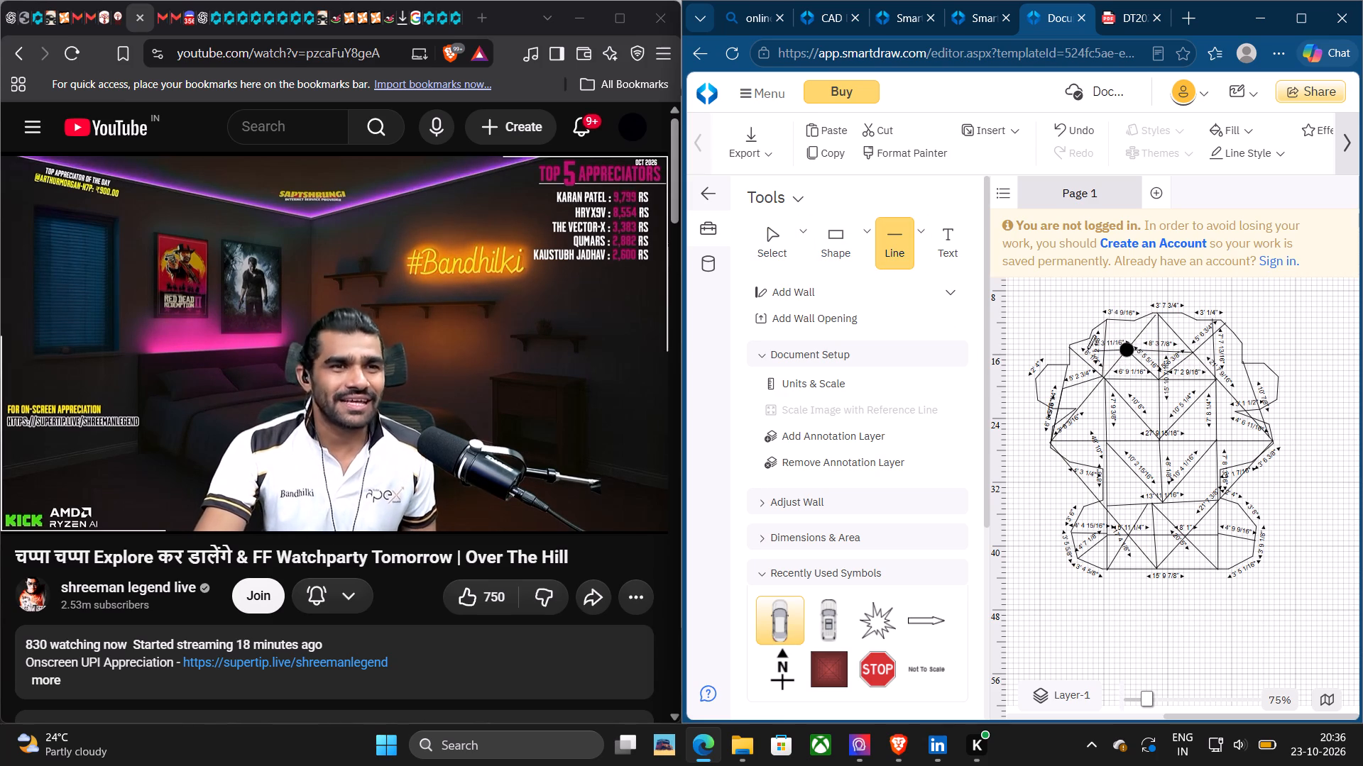
{"action": "left_click_drag", "start_coordinate": [1087, 349], "coordinate": [1073, 345]}
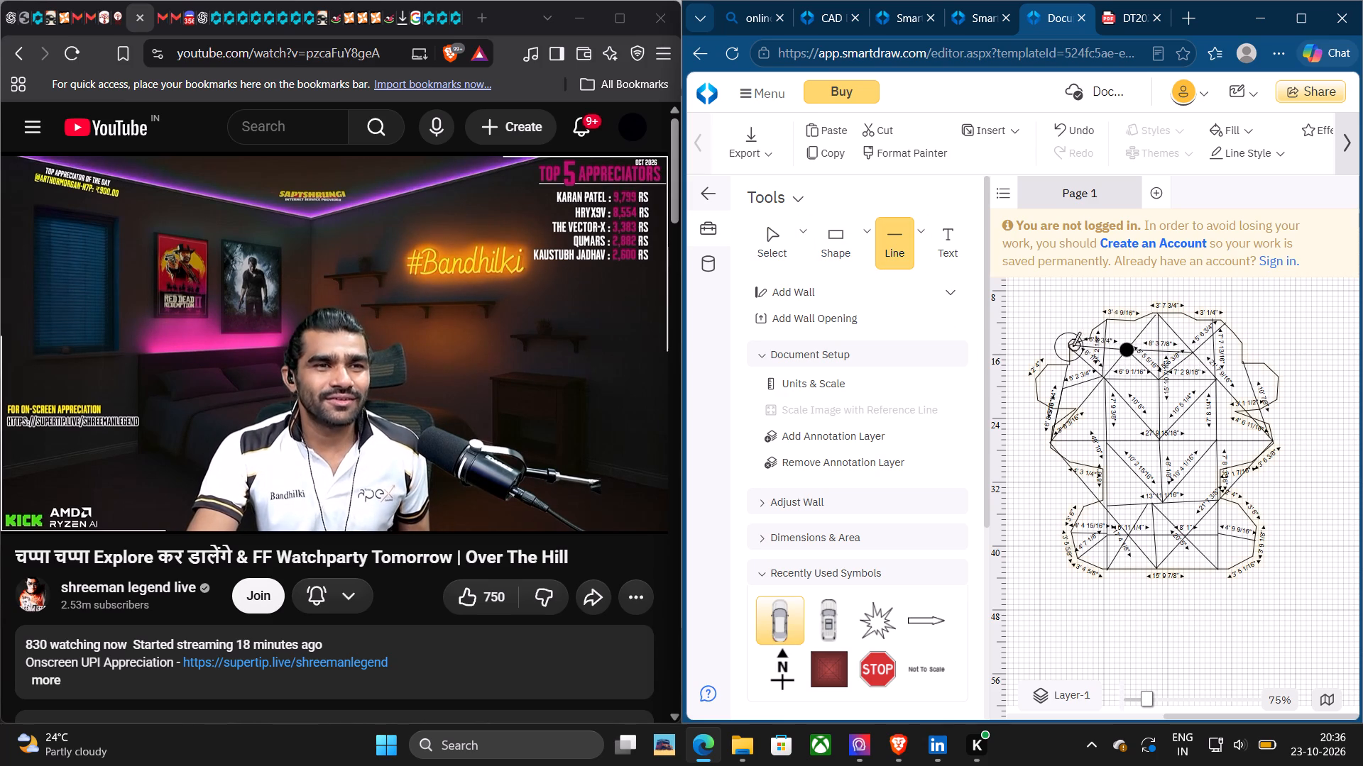
{"action": "left_click_drag", "start_coordinate": [1073, 345], "coordinate": [1069, 345]}
{"action": "left_click", "coordinate": [1069, 345]}
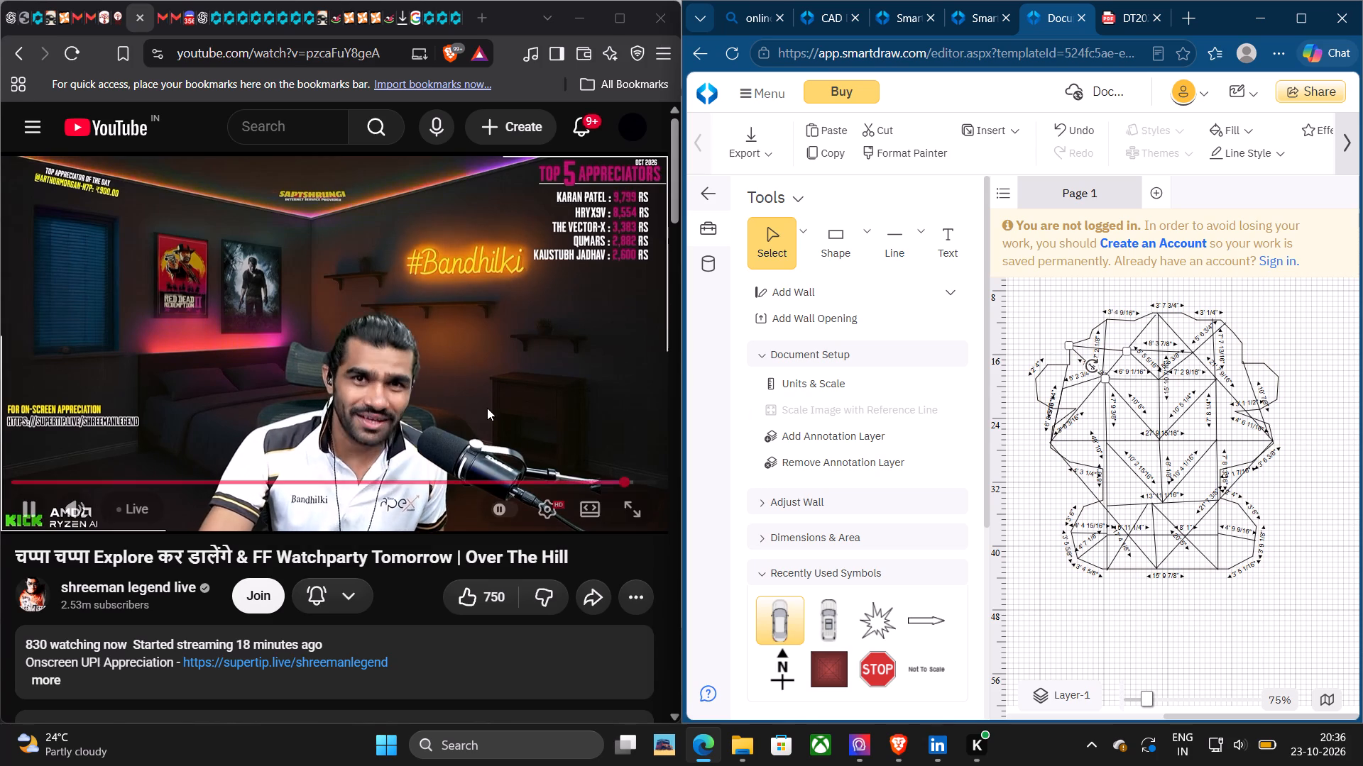
Jump the YouTube livestream back to its live point.
{"action": "left_click", "coordinate": [138, 504]}
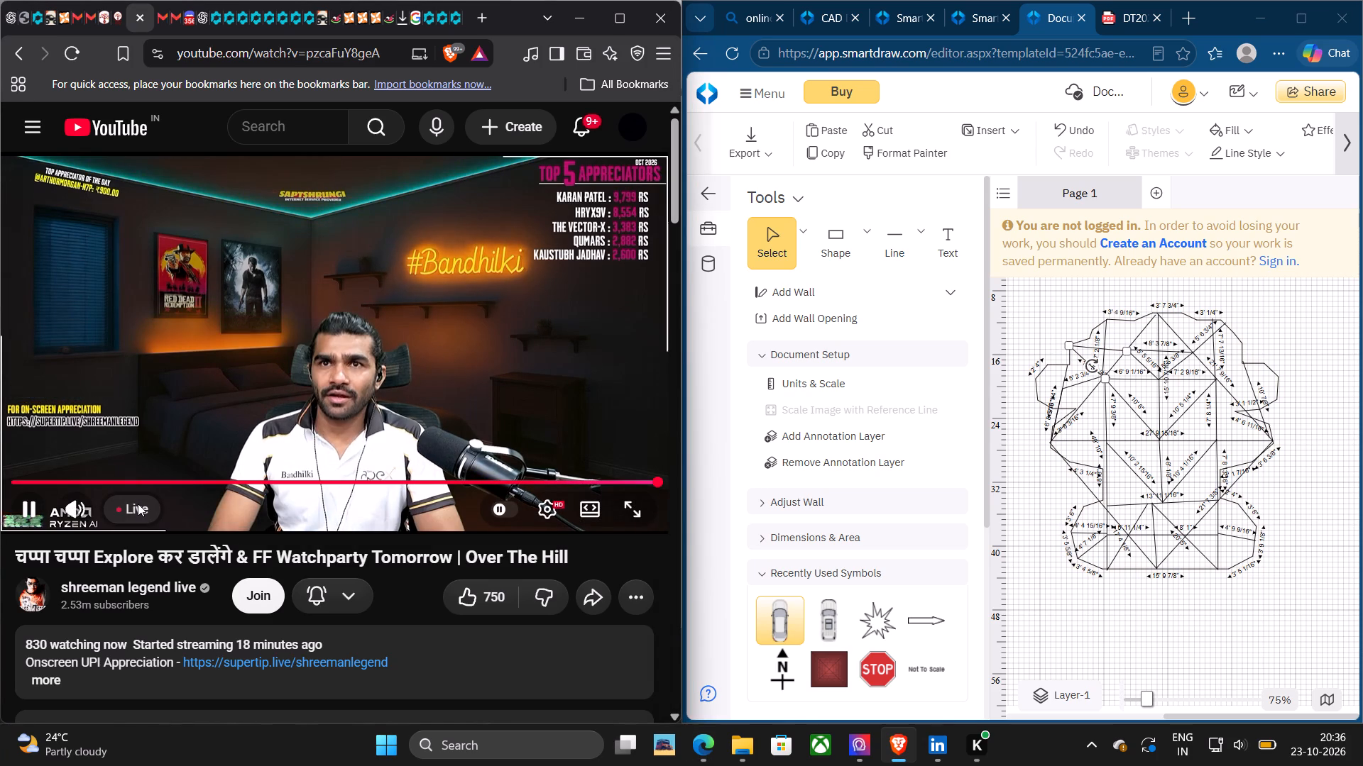